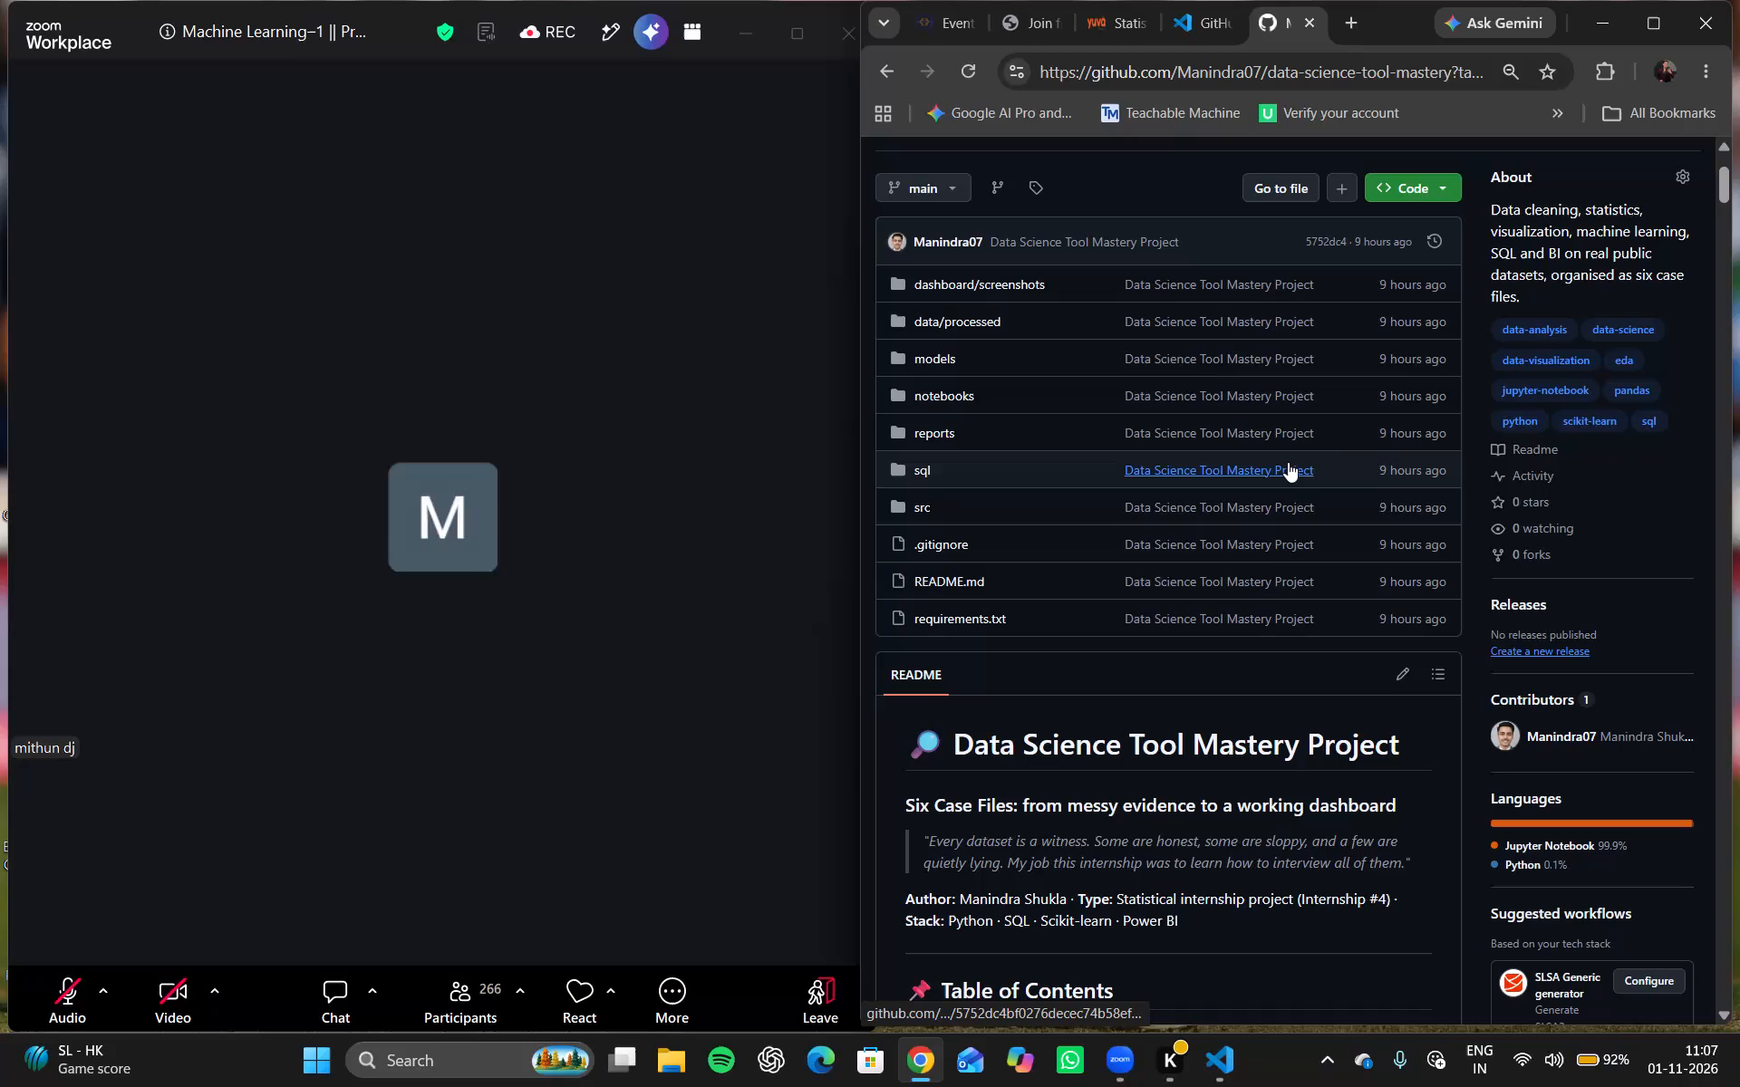
Find and launch Power BI Desktop.
left_click(478, 1054)
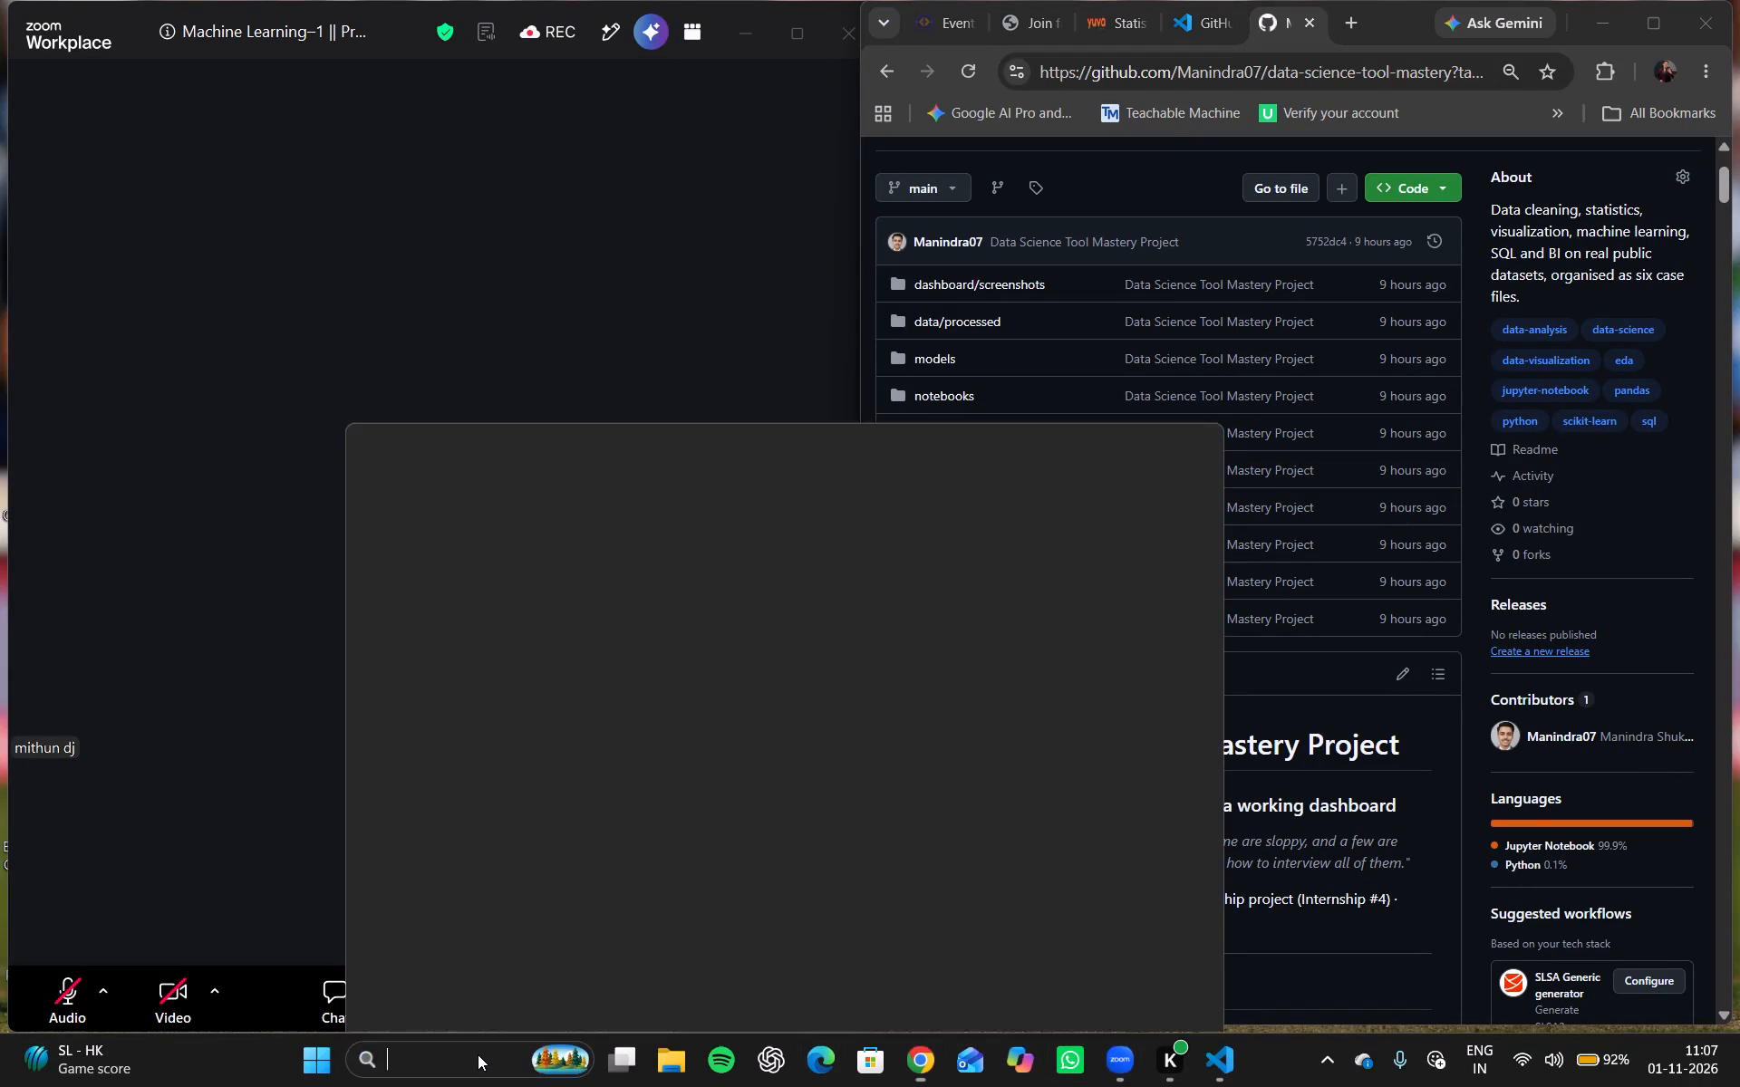
type("power")
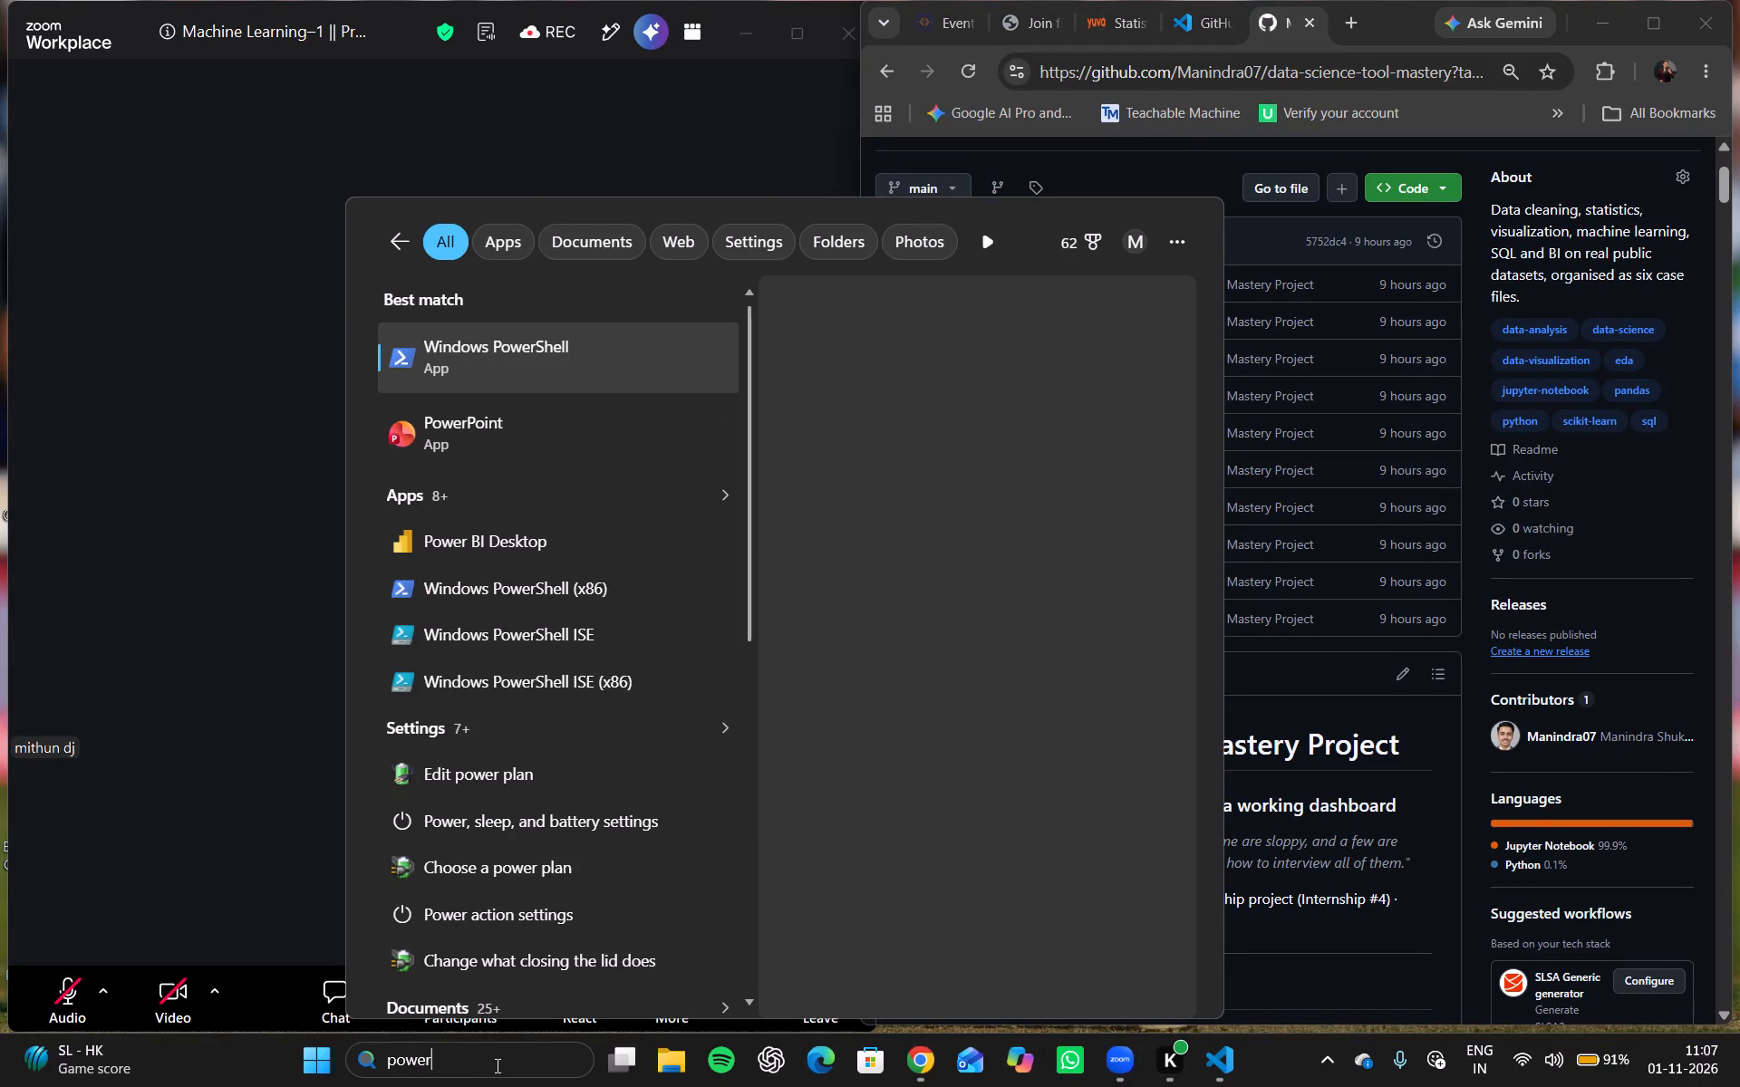
key("space")
type("b")
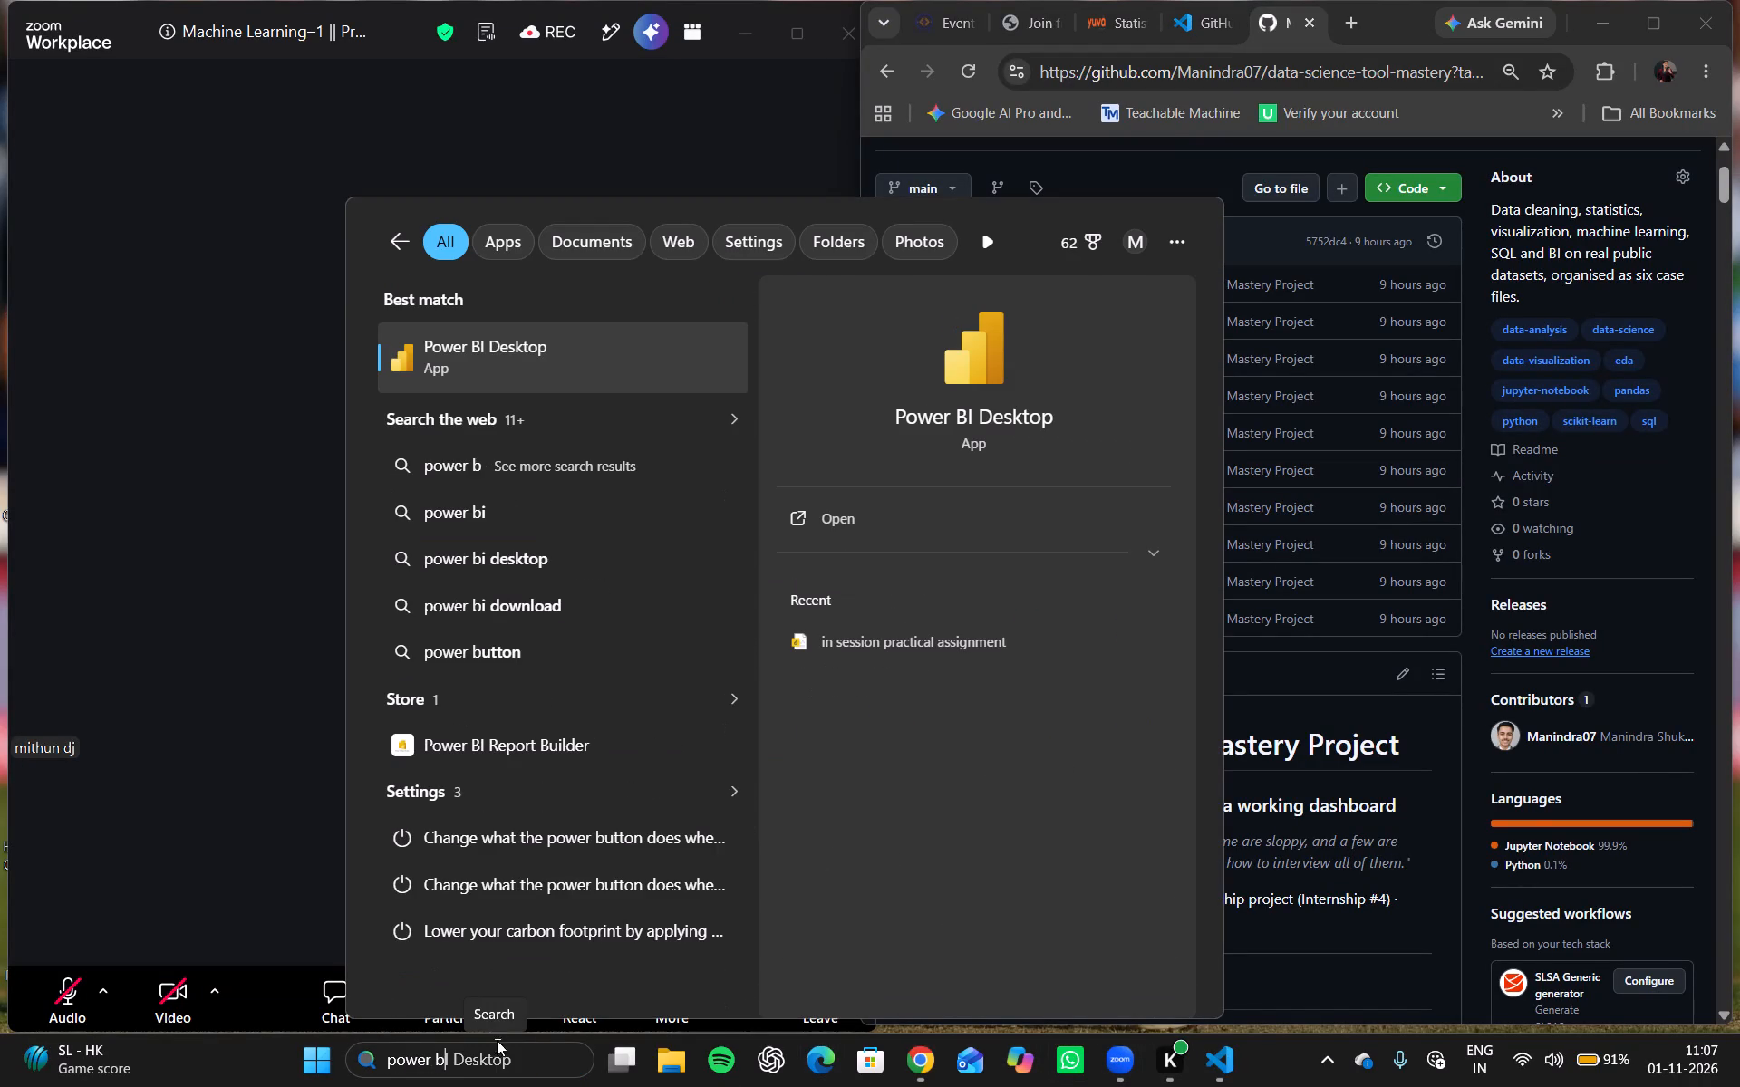
left_click(640, 336)
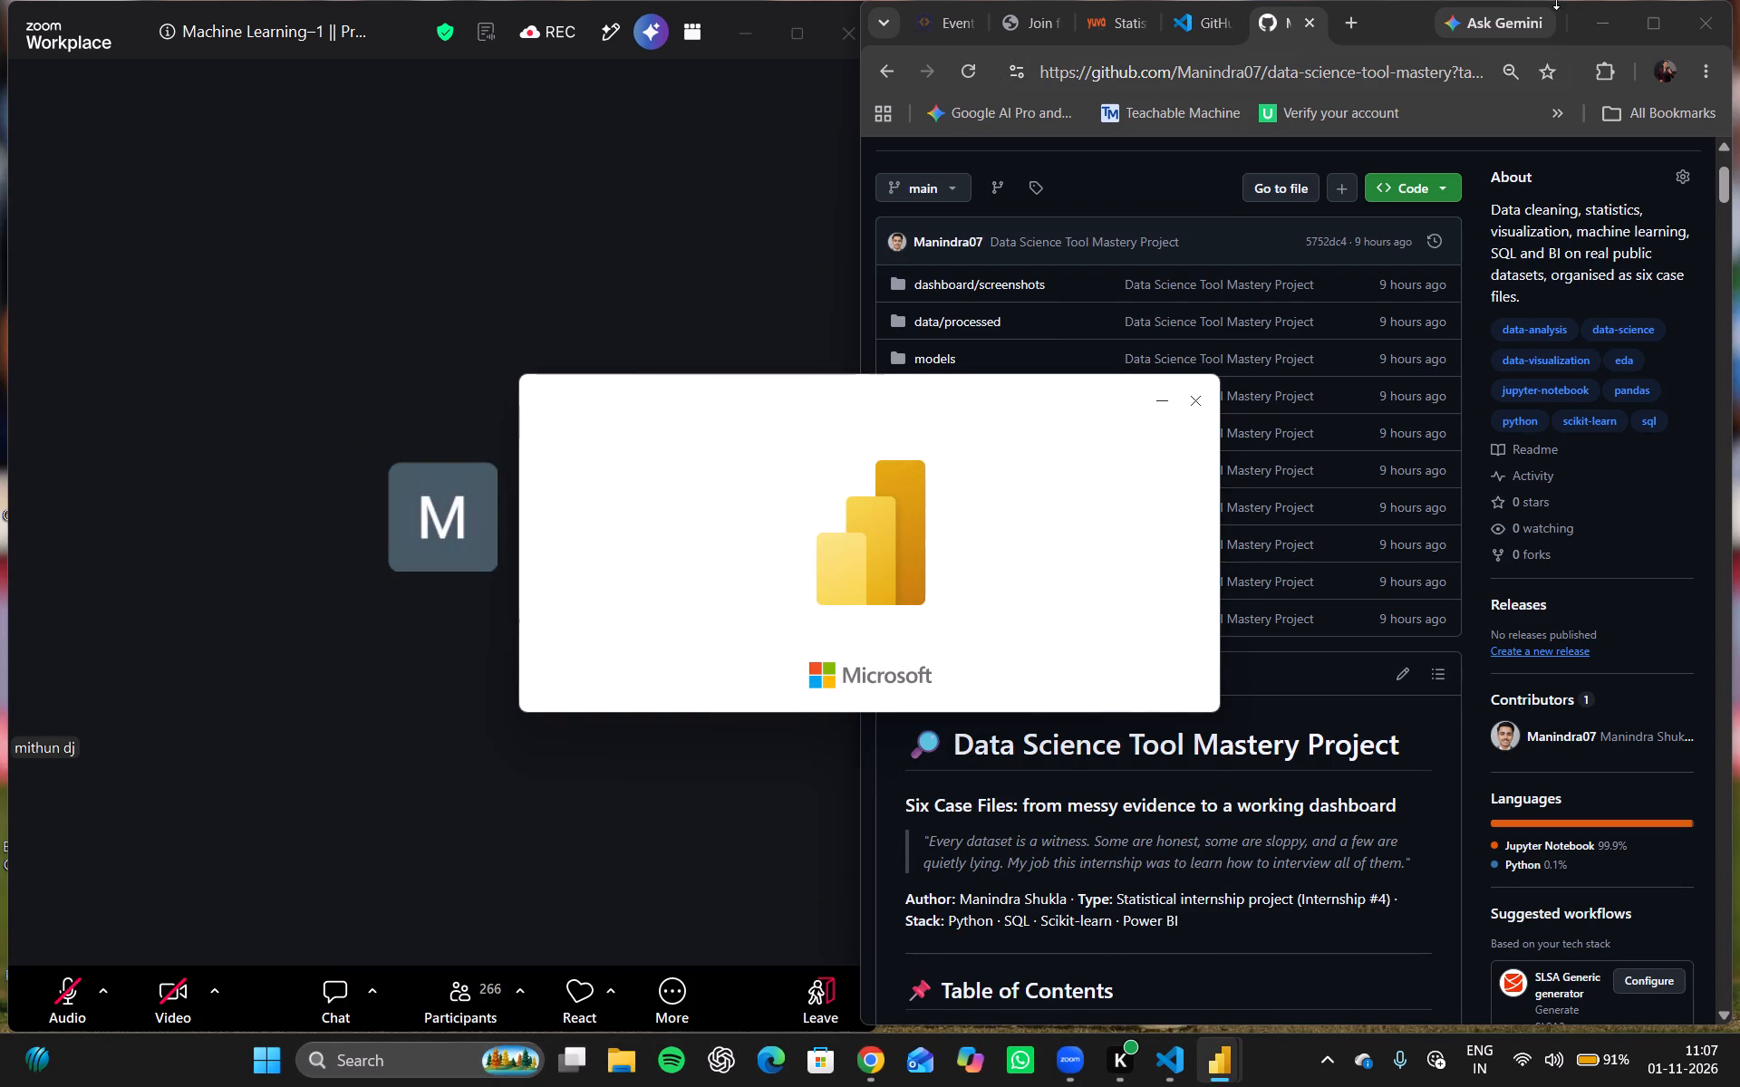
left_click(1619, 15)
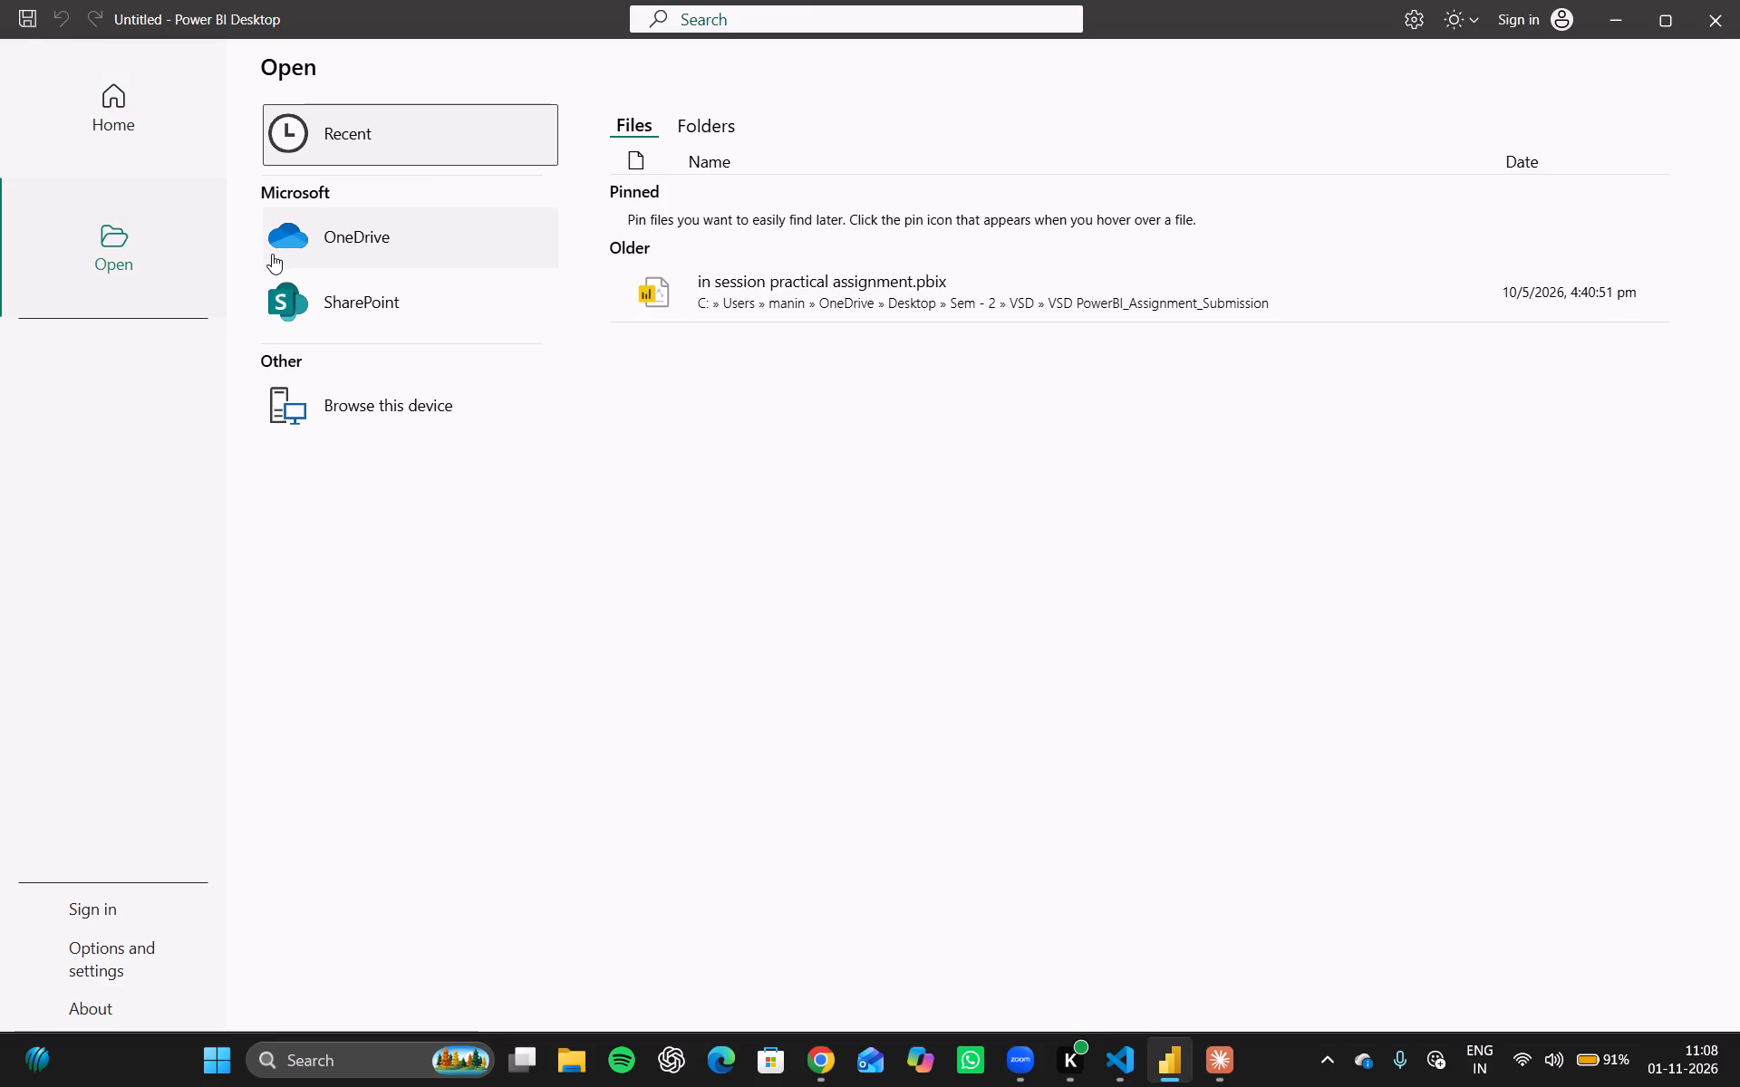
left_click(411, 153)
left_click(413, 153)
left_click(716, 131)
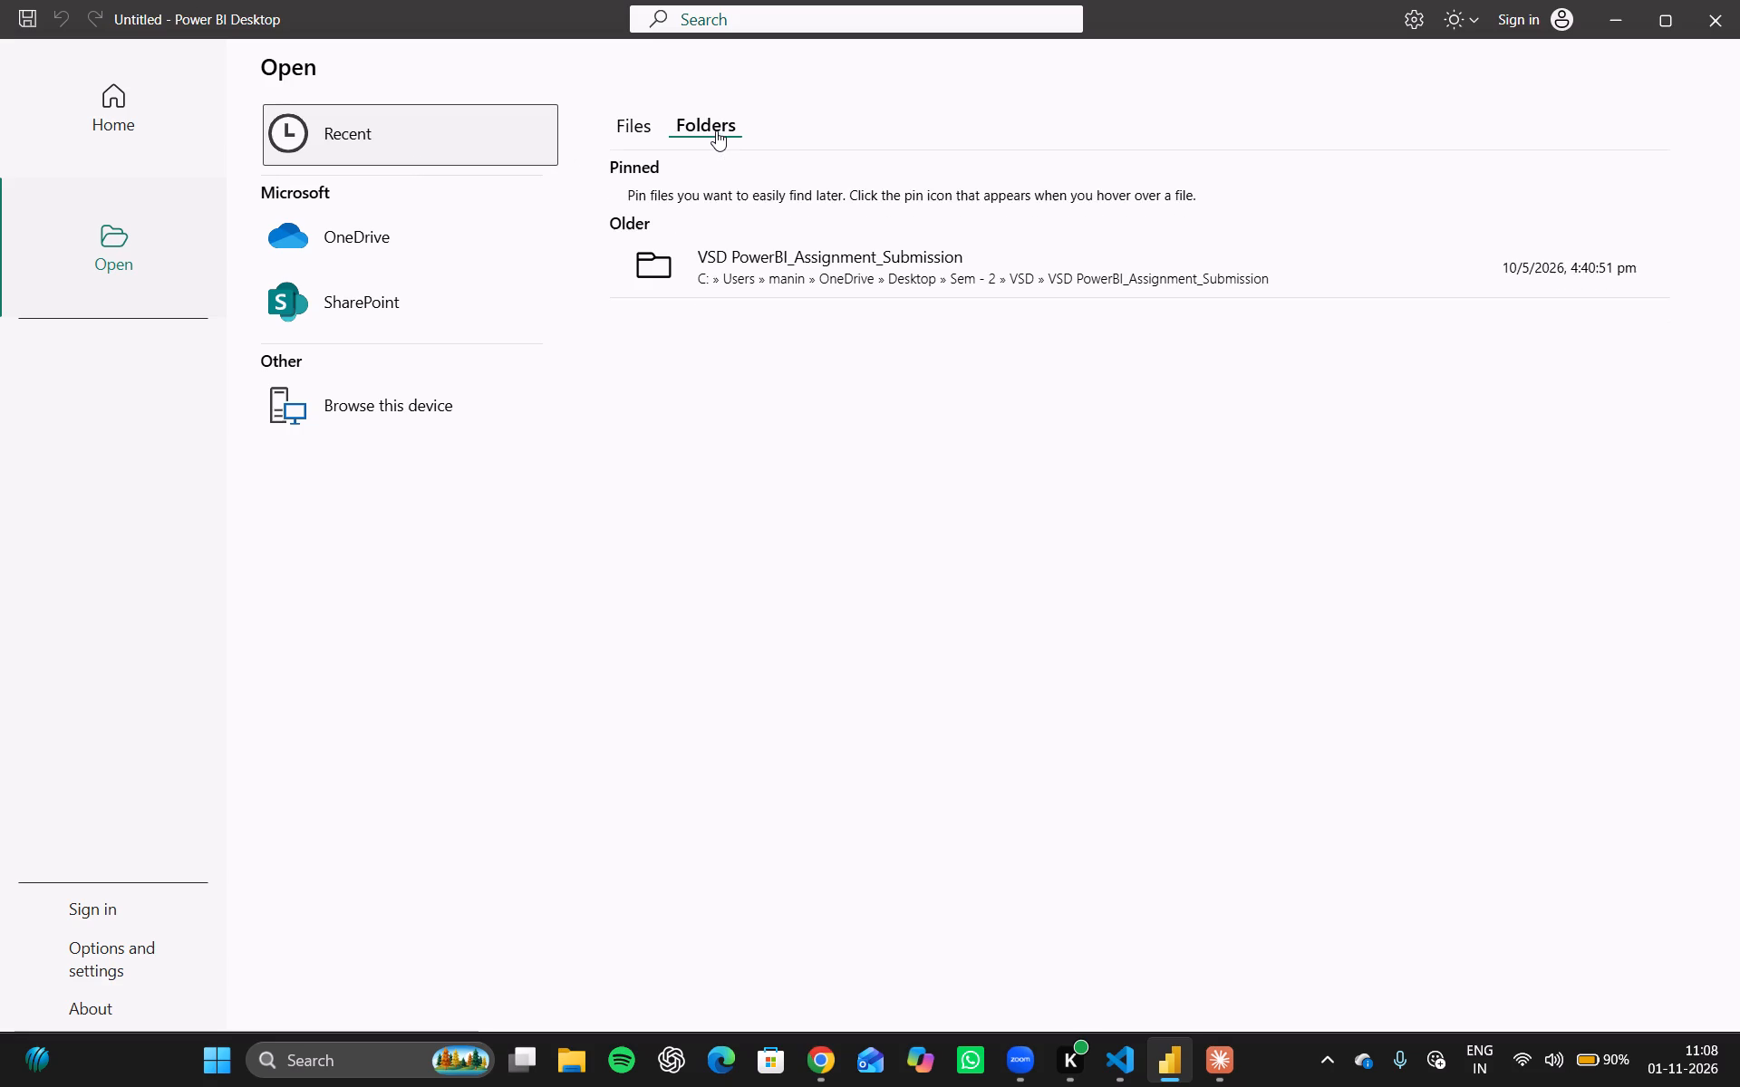
left_click(618, 139)
left_click(623, 136)
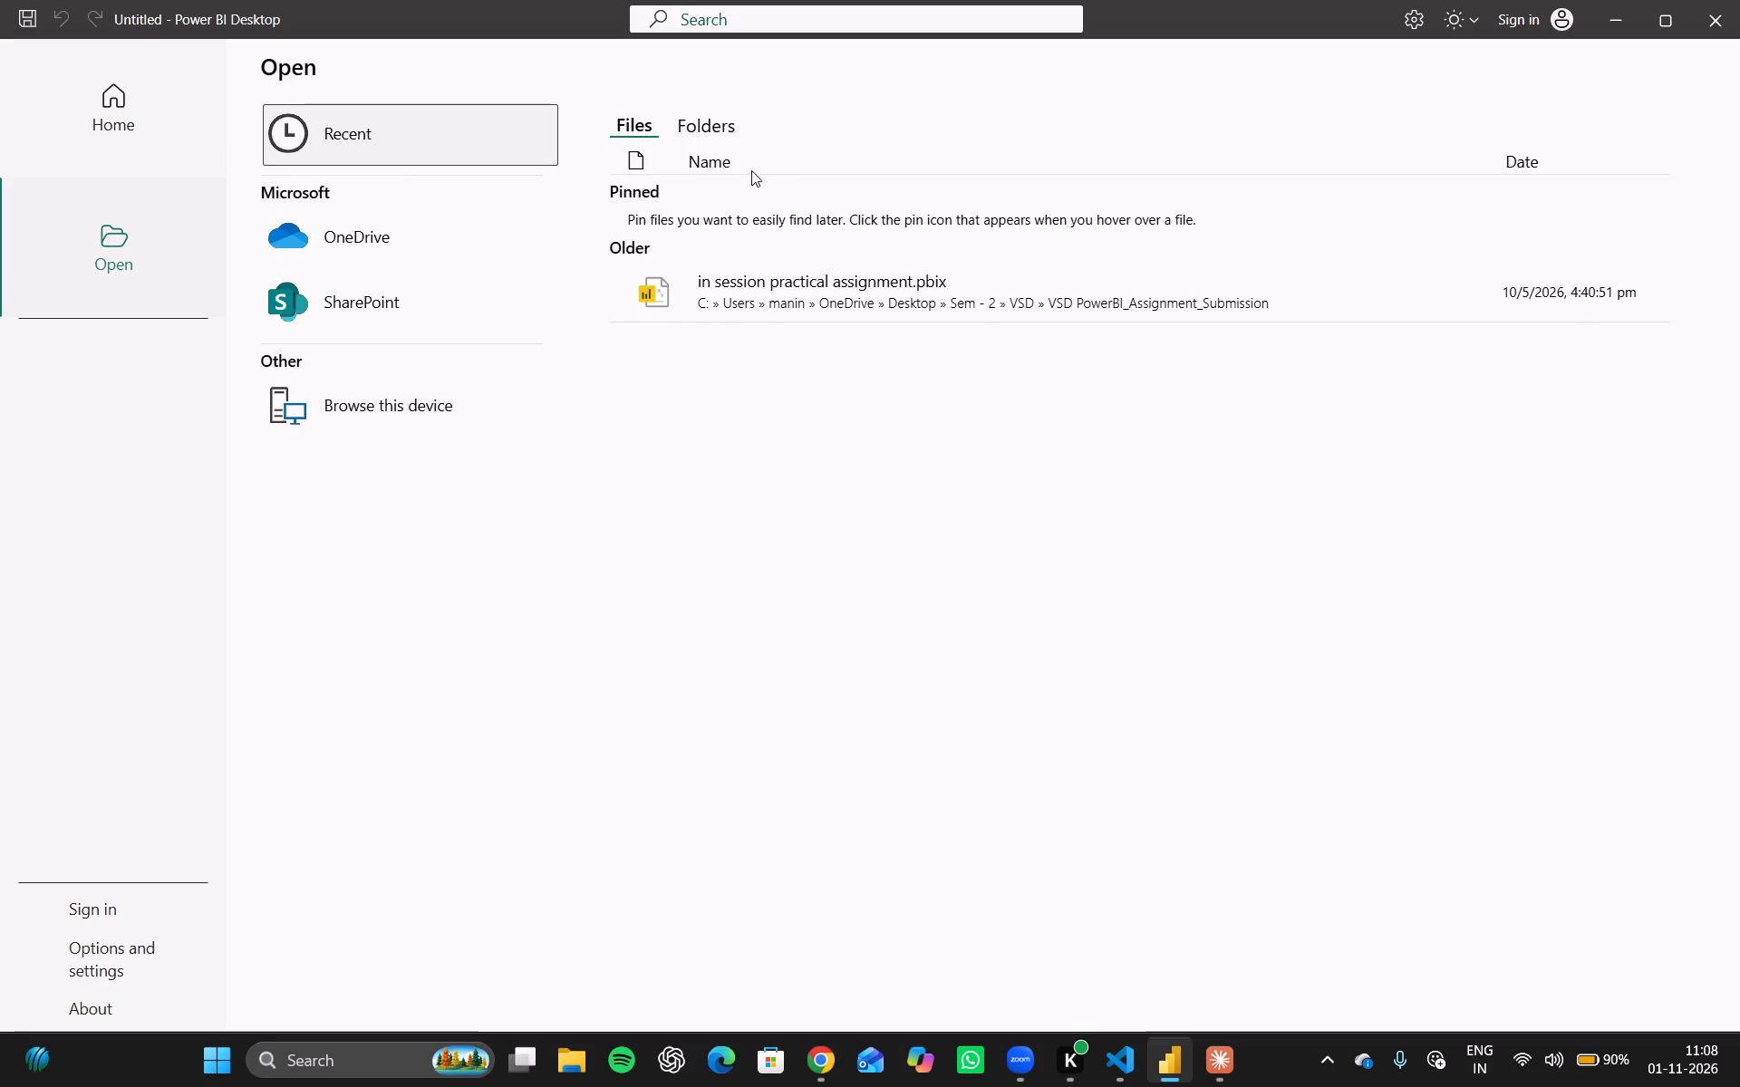
left_click(117, 121)
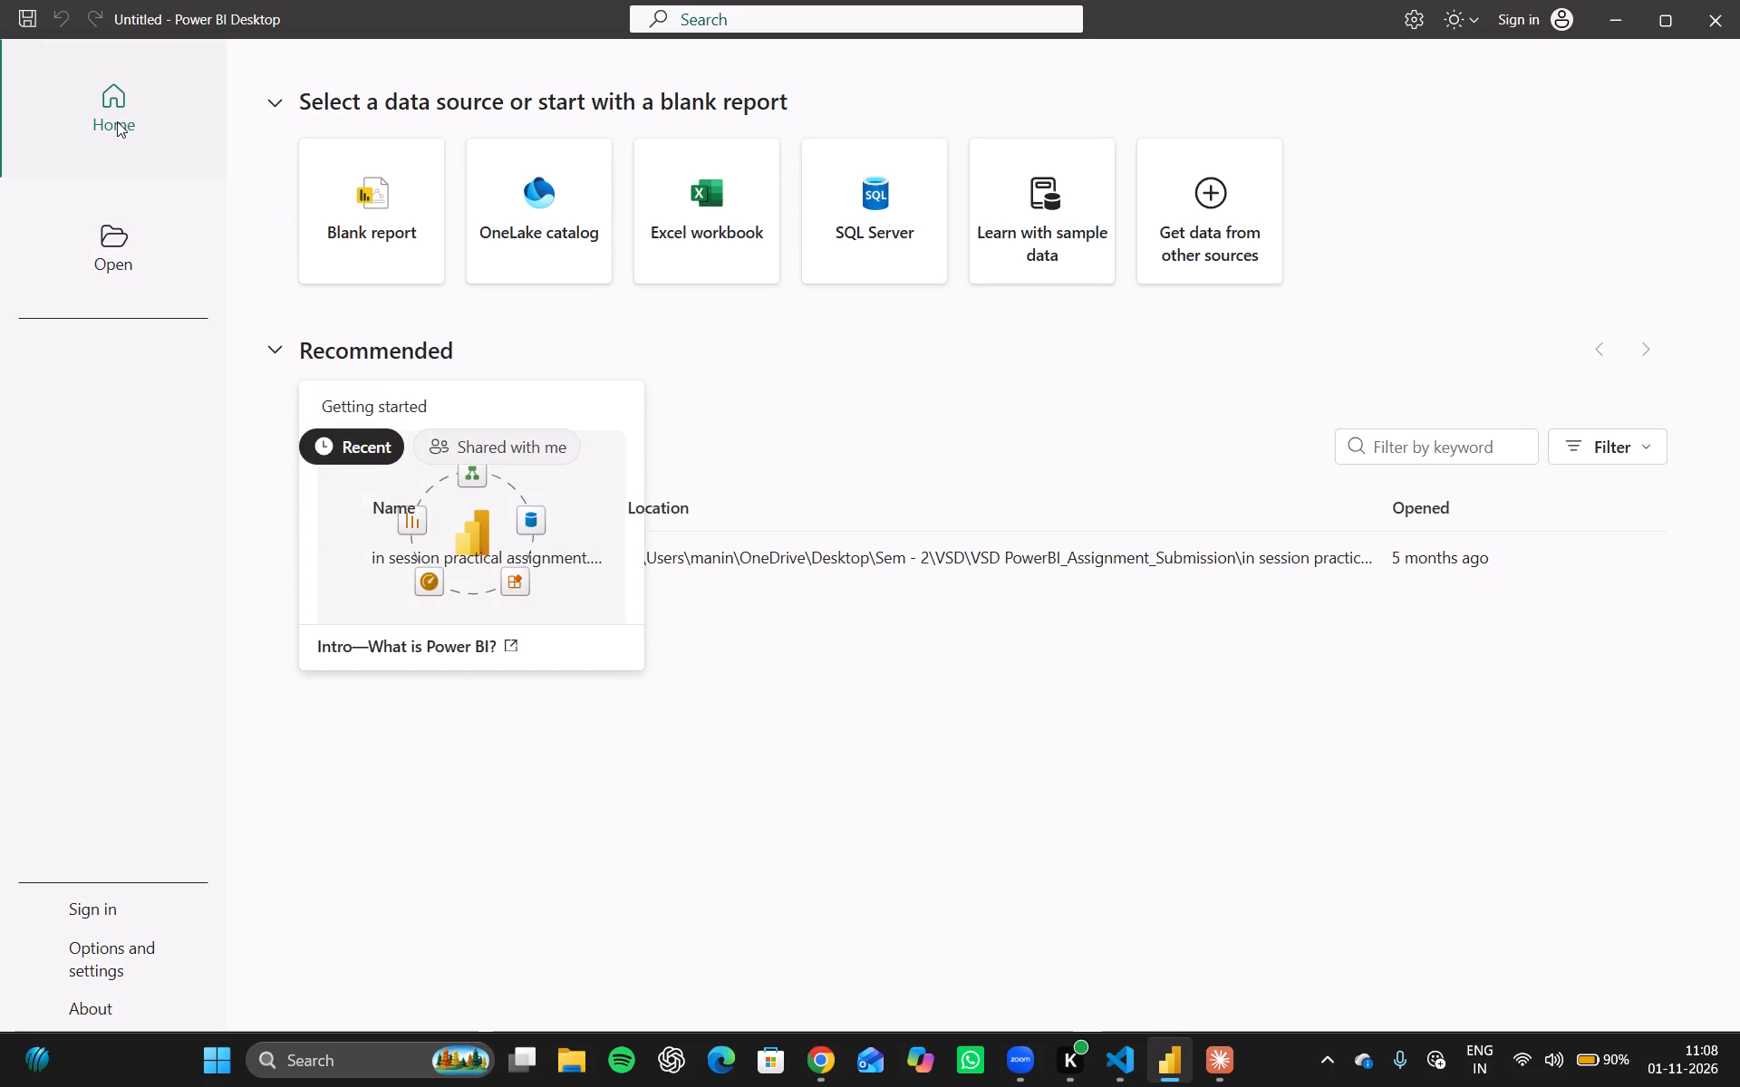
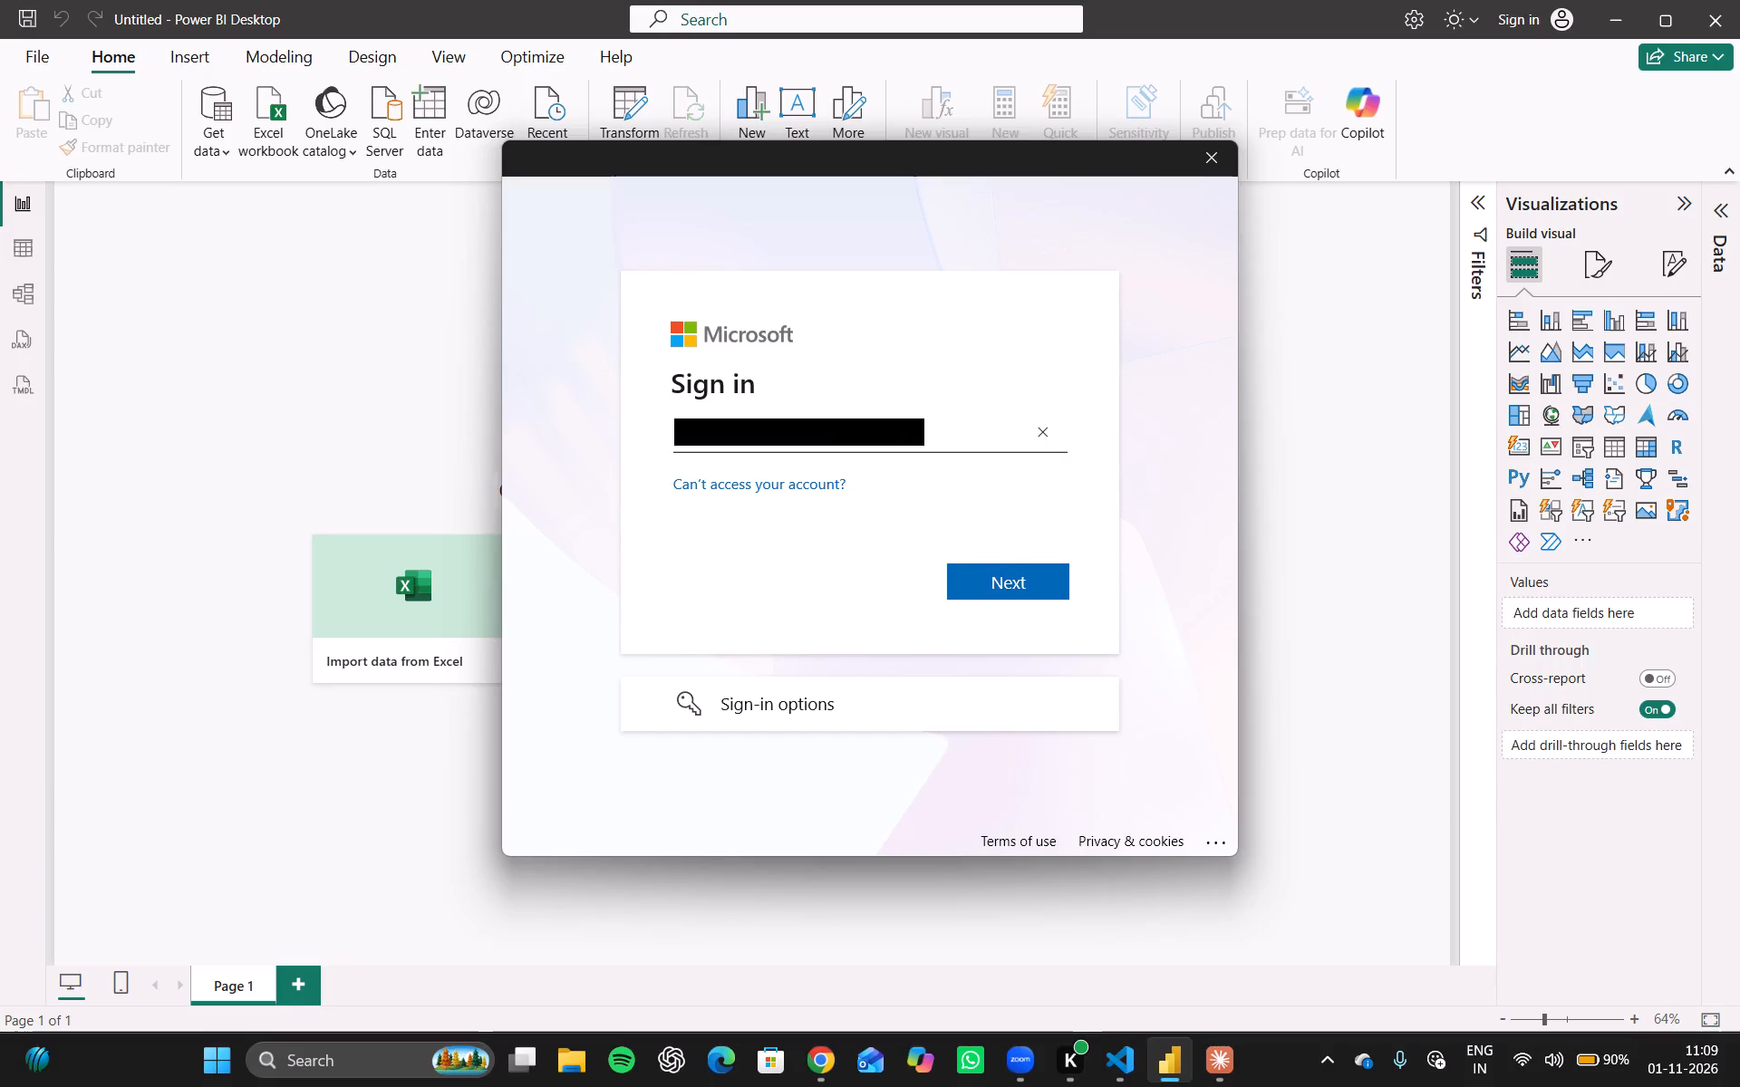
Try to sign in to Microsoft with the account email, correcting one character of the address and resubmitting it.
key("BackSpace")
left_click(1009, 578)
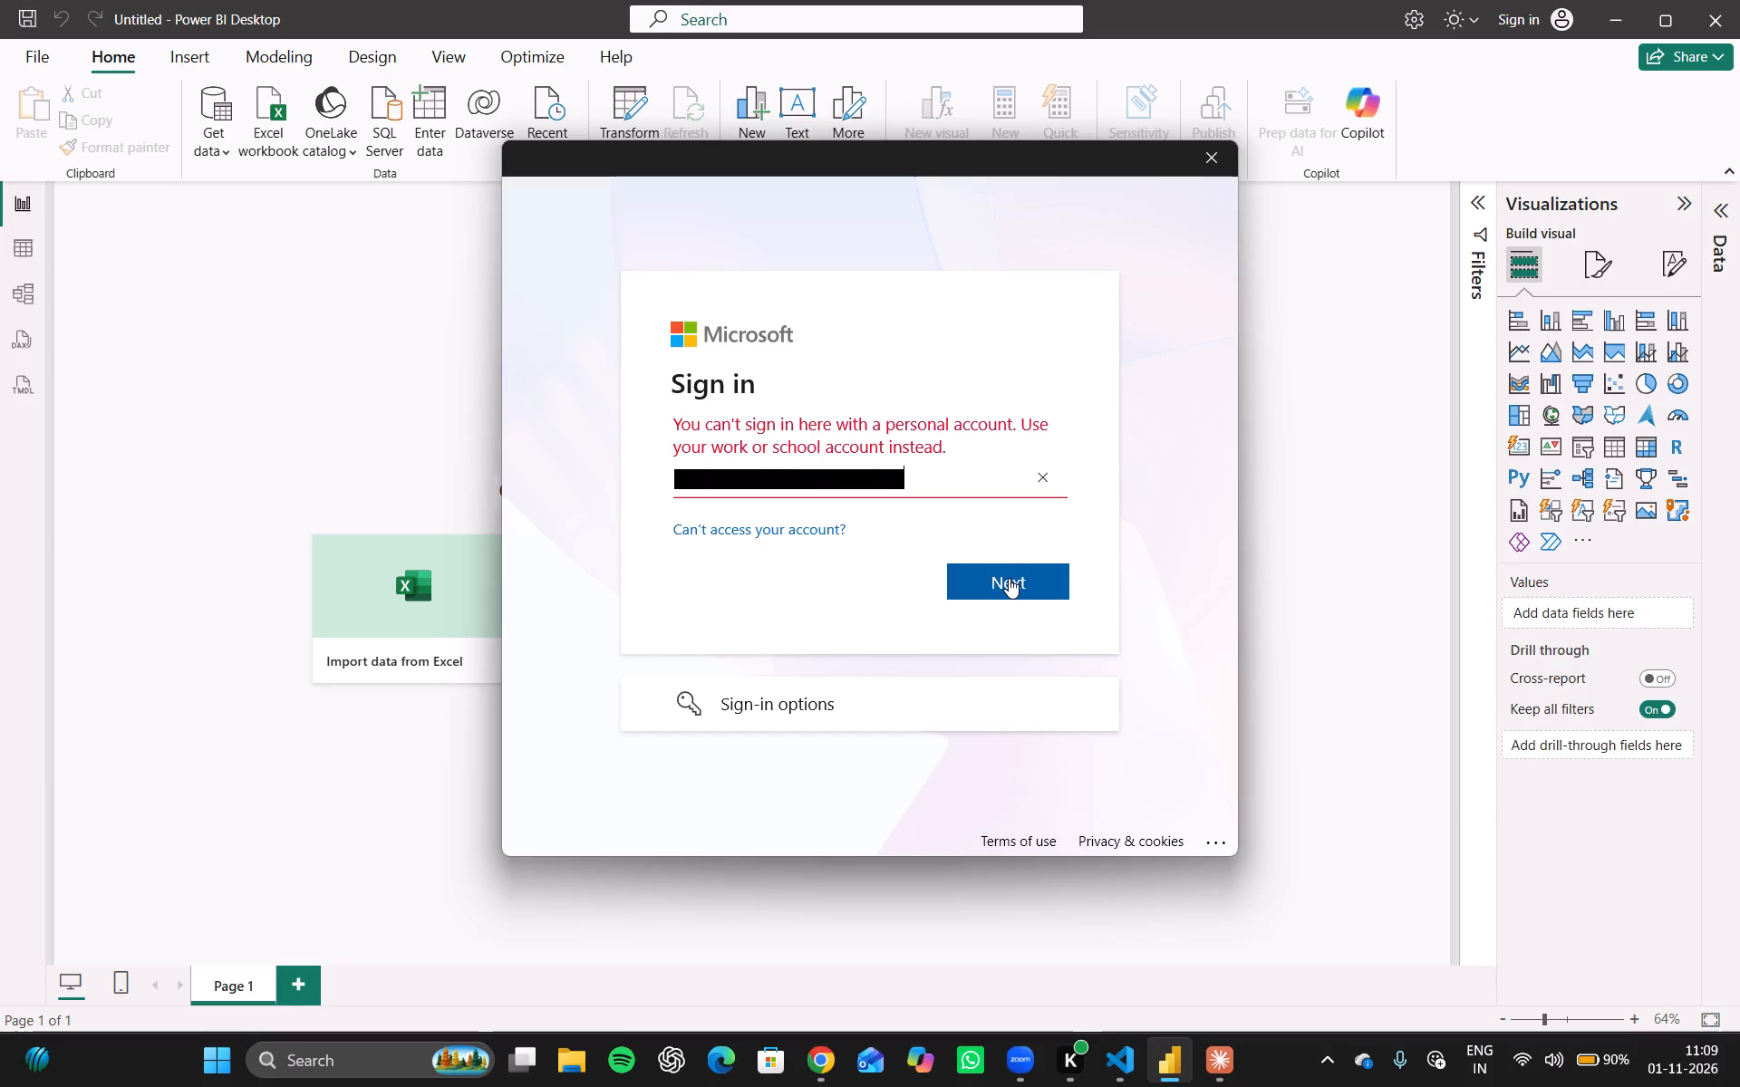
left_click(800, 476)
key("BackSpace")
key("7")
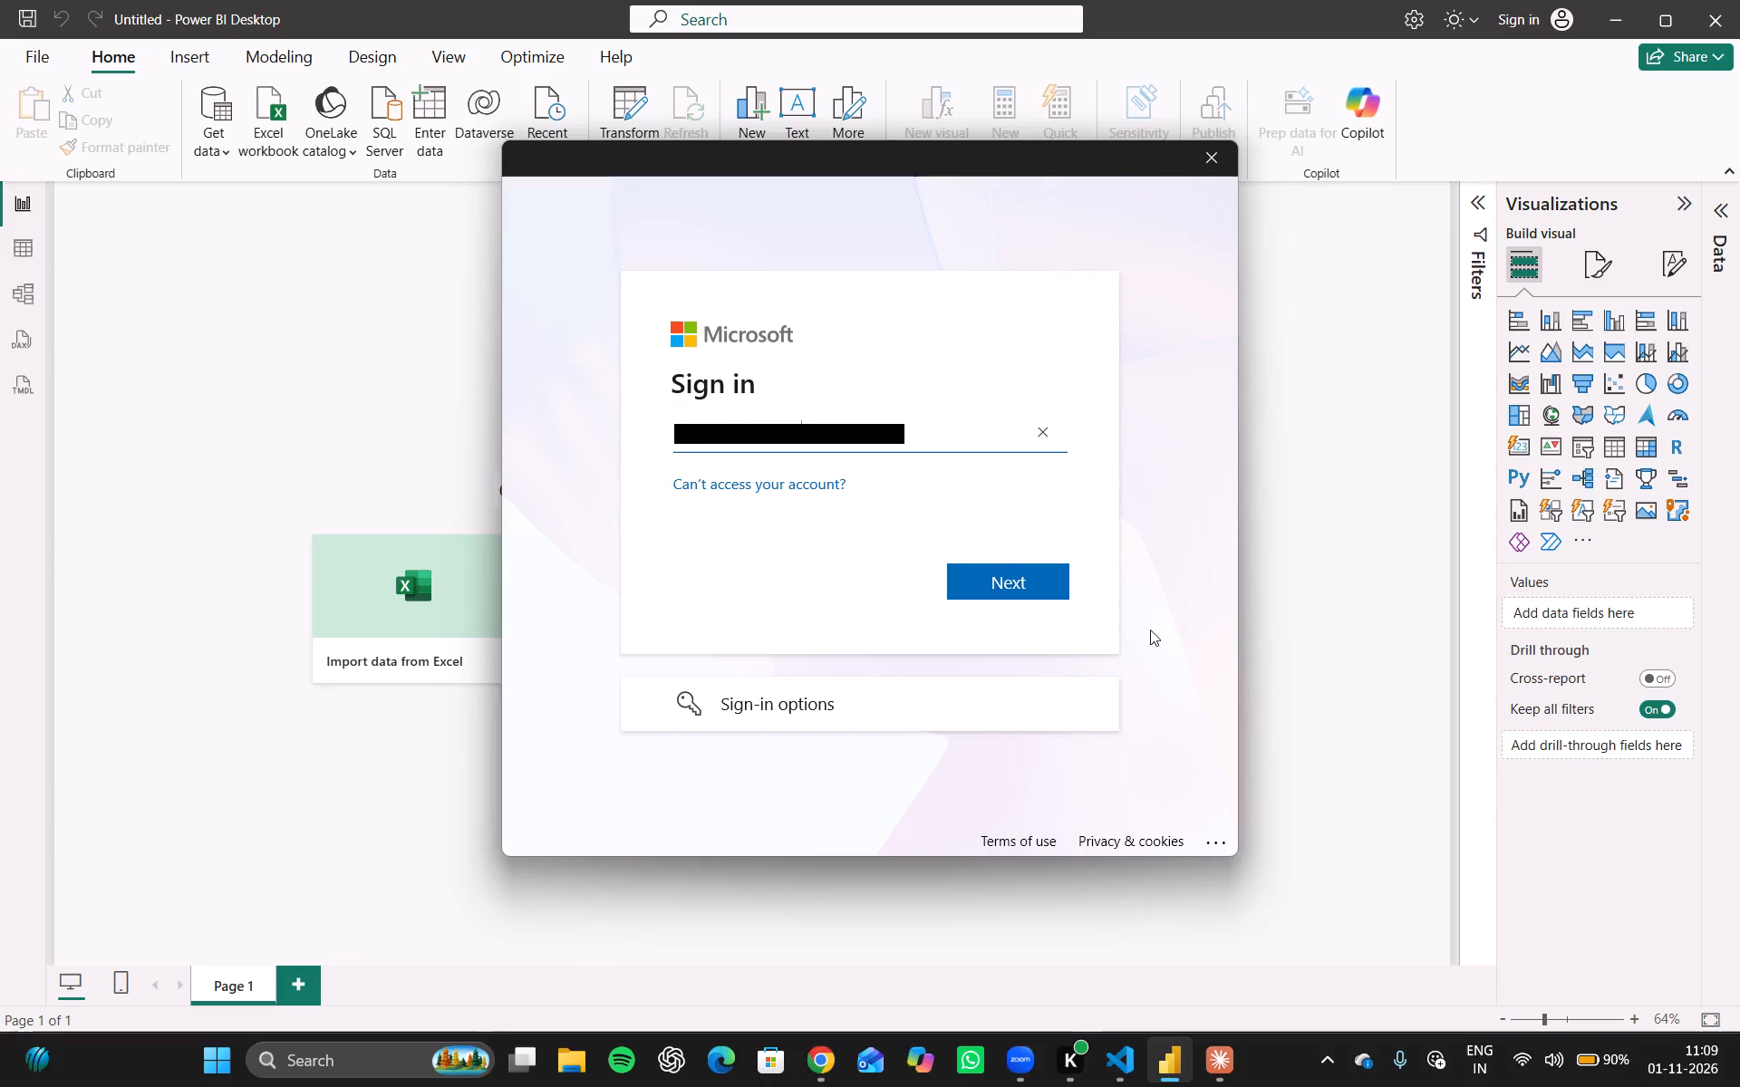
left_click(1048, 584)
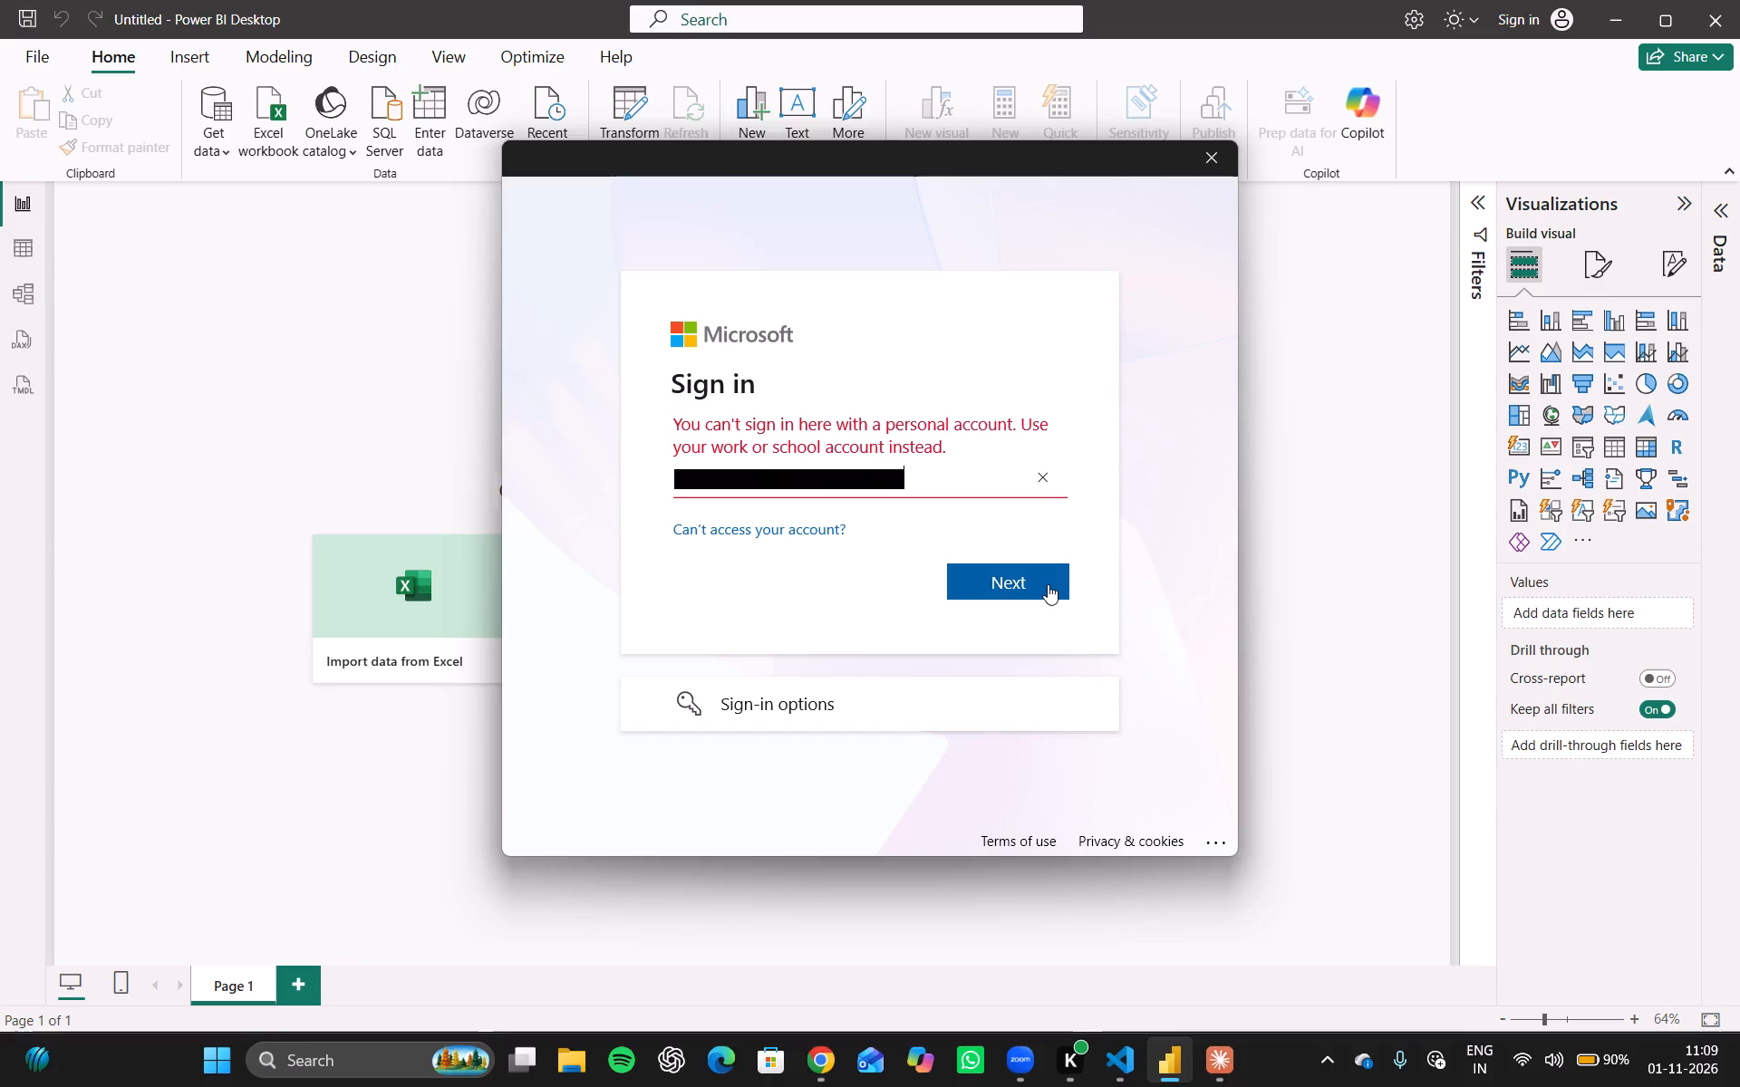
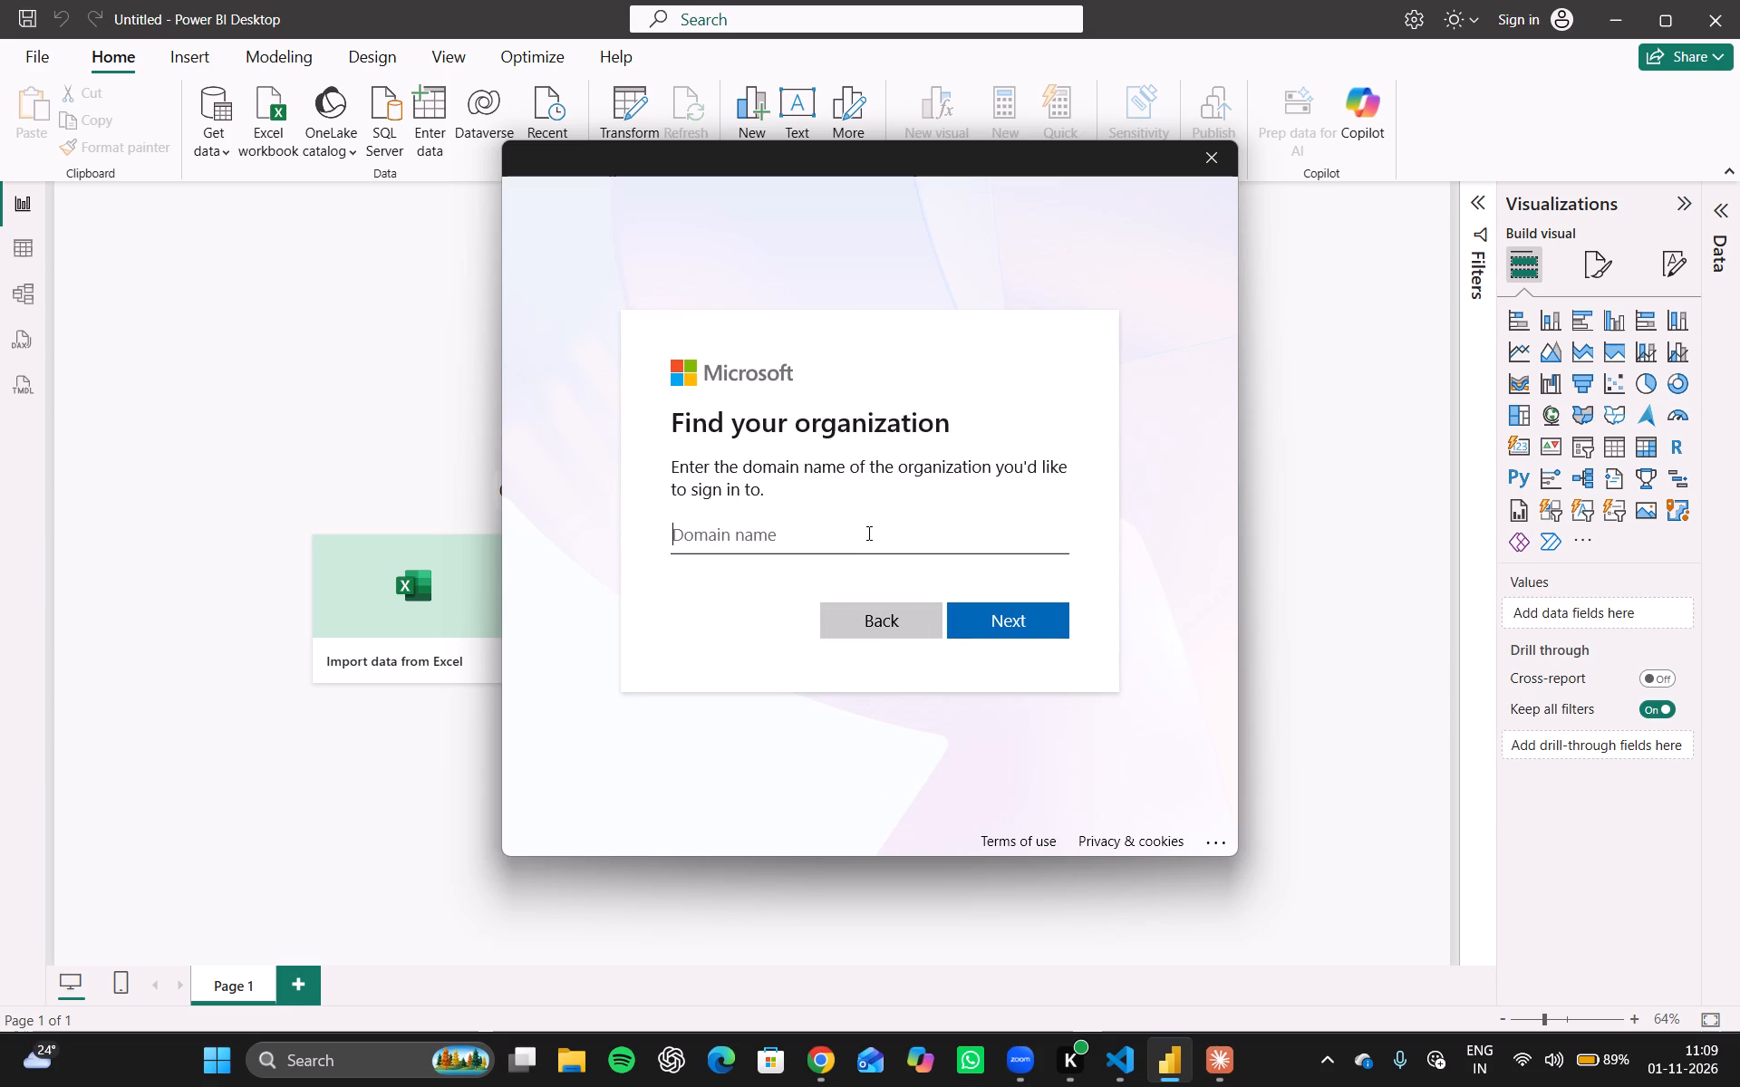
Back out of the organization search and the sign-in options to the Microsoft sign-in form.
left_click(910, 617)
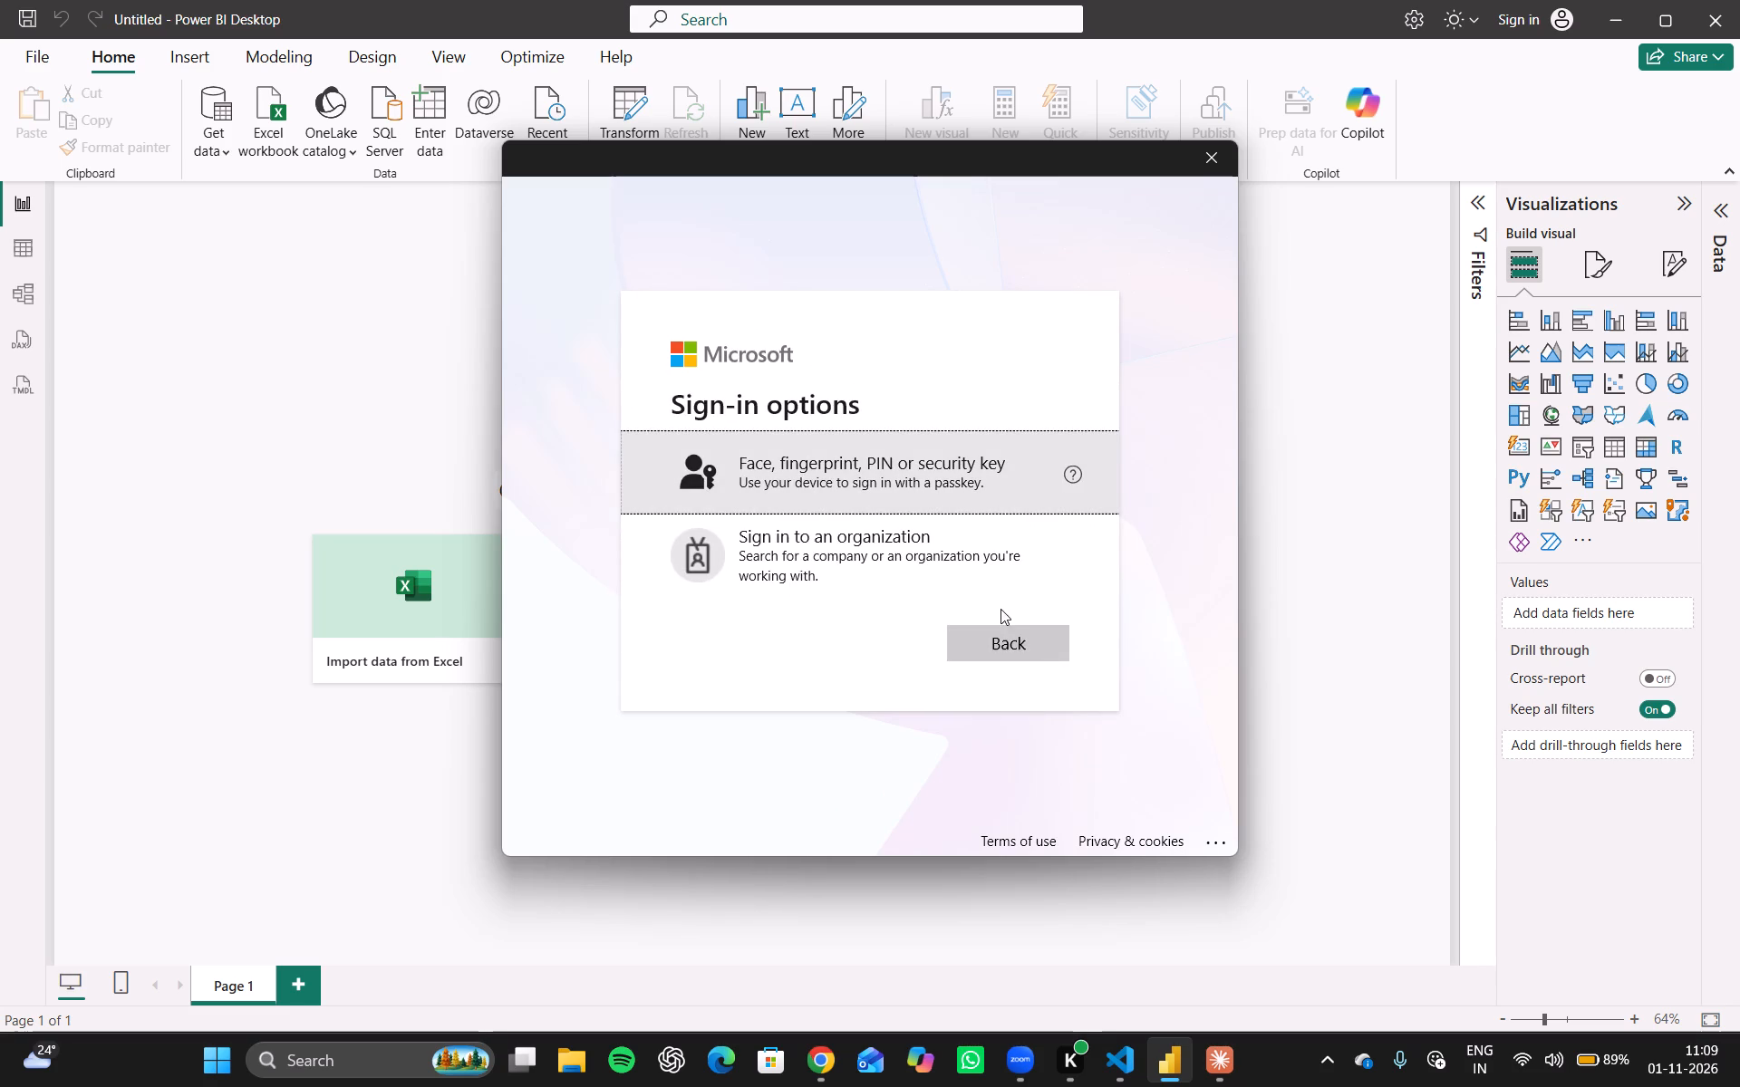
left_click(1000, 627)
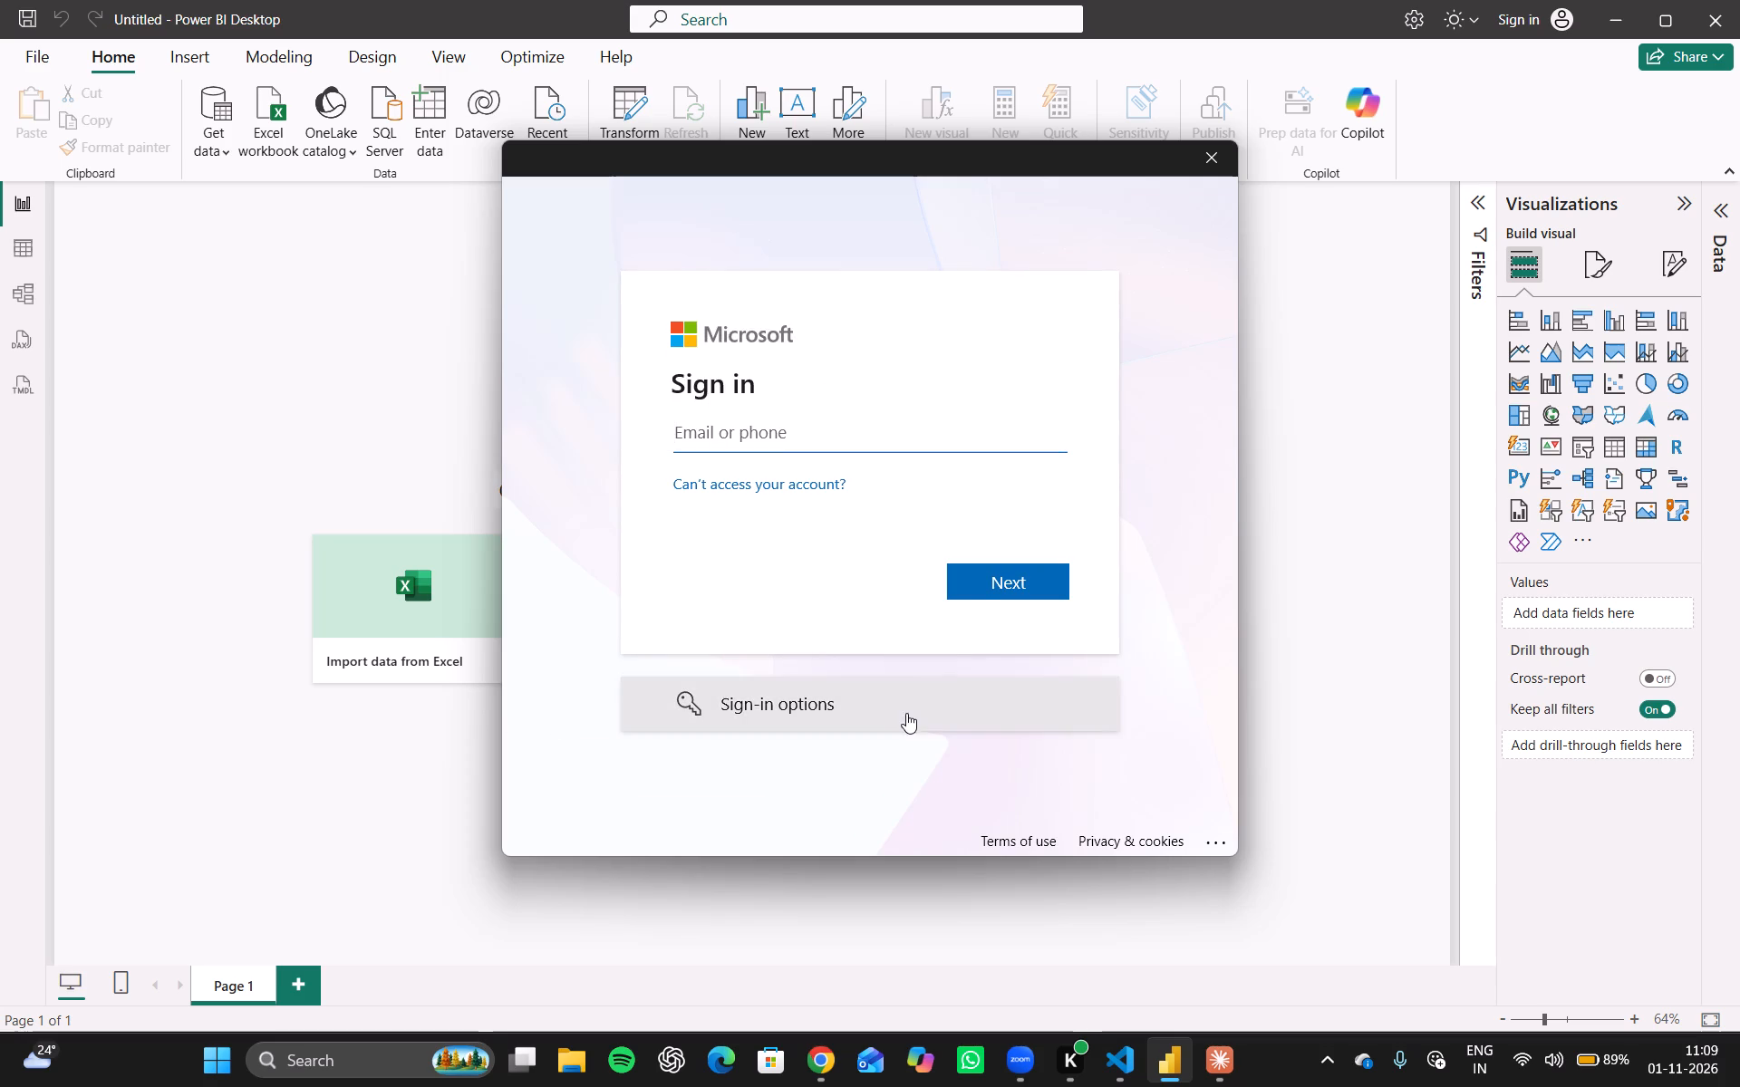
Open the sign-in form's troubleshooting details and examine the error information and the flagging instructions.
left_click(1213, 852)
left_click(1226, 838)
scroll(780, 563, "down", 4)
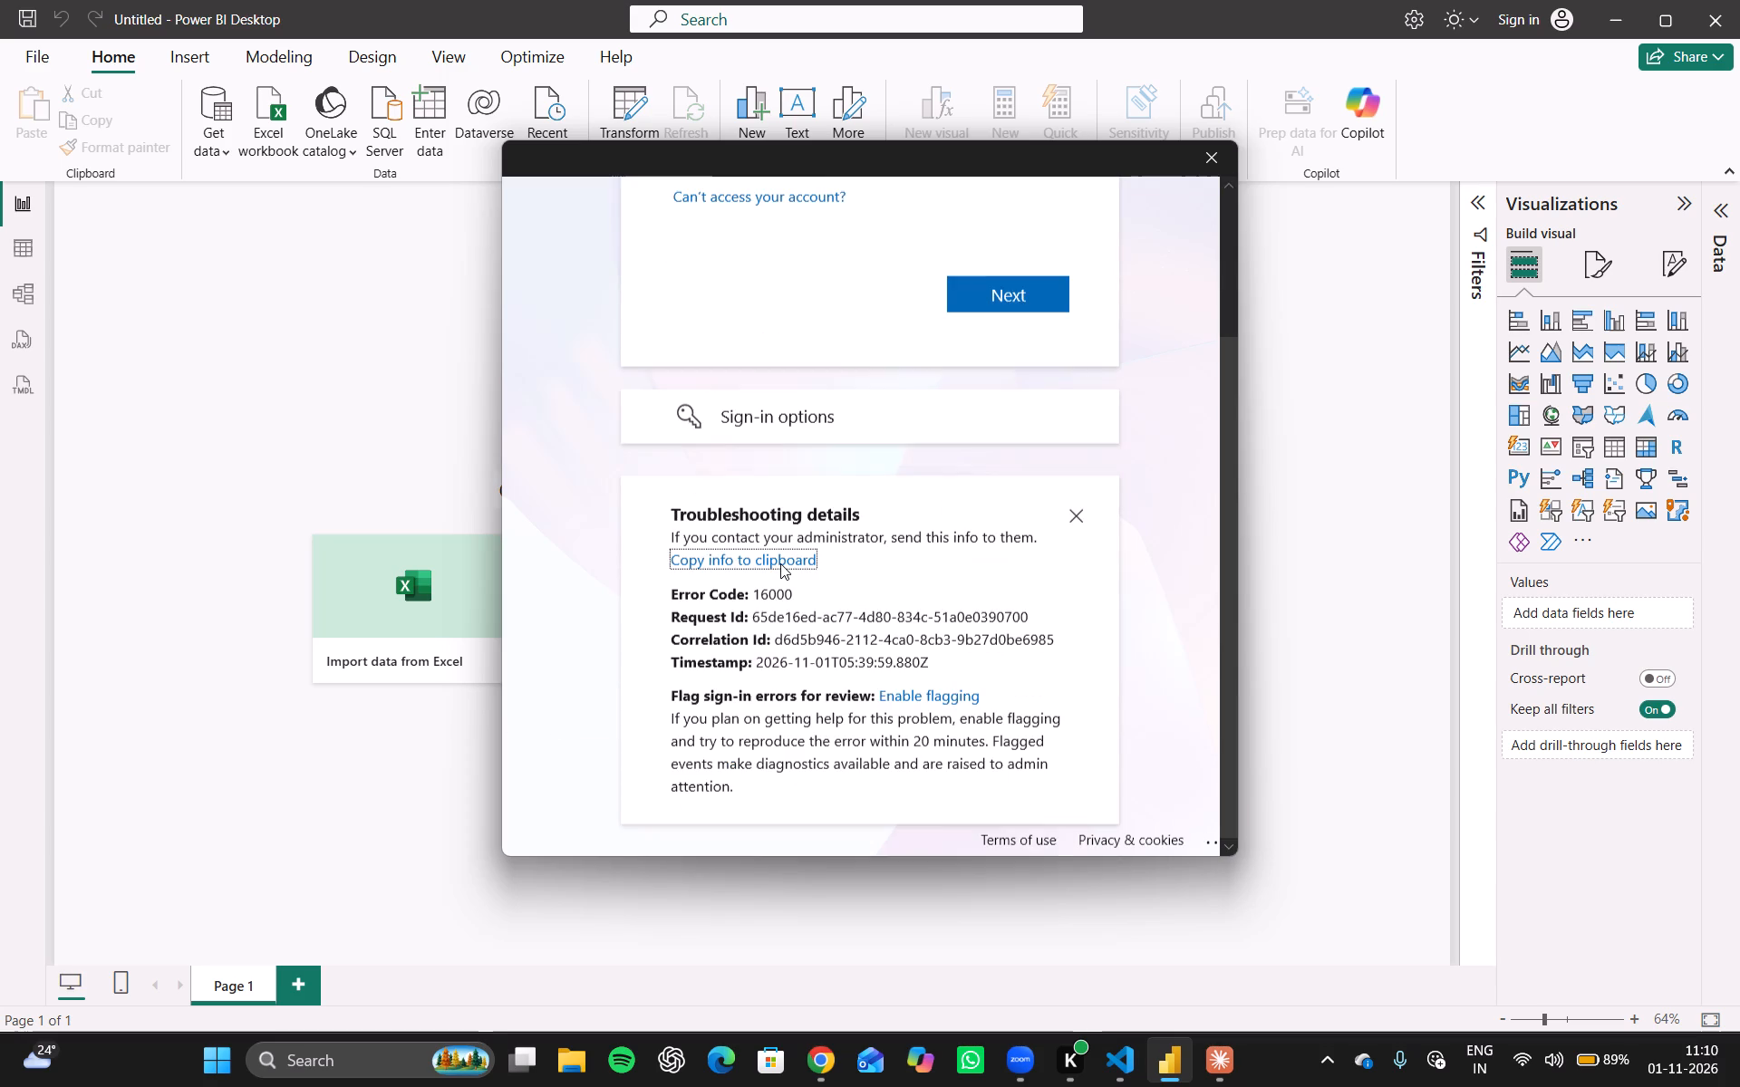
scroll(780, 563, "down", 2)
scroll(776, 596, "up", 6)
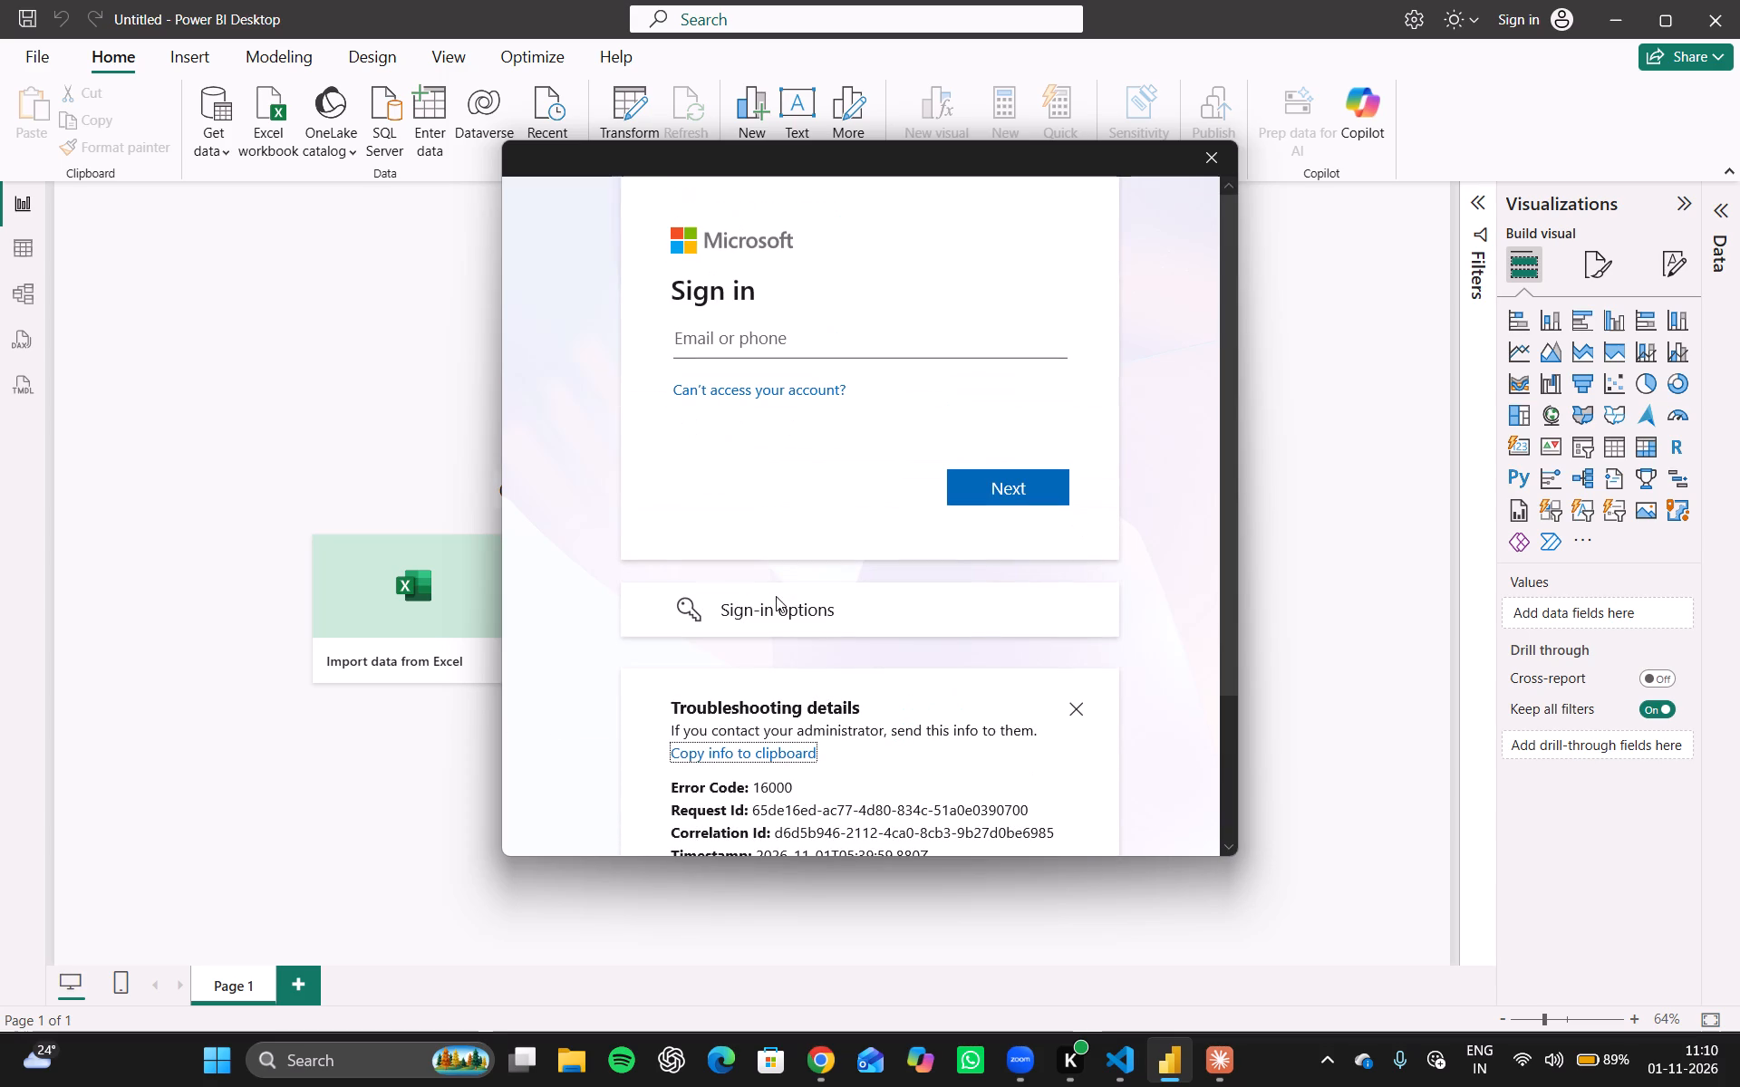
scroll(776, 596, "up", 3)
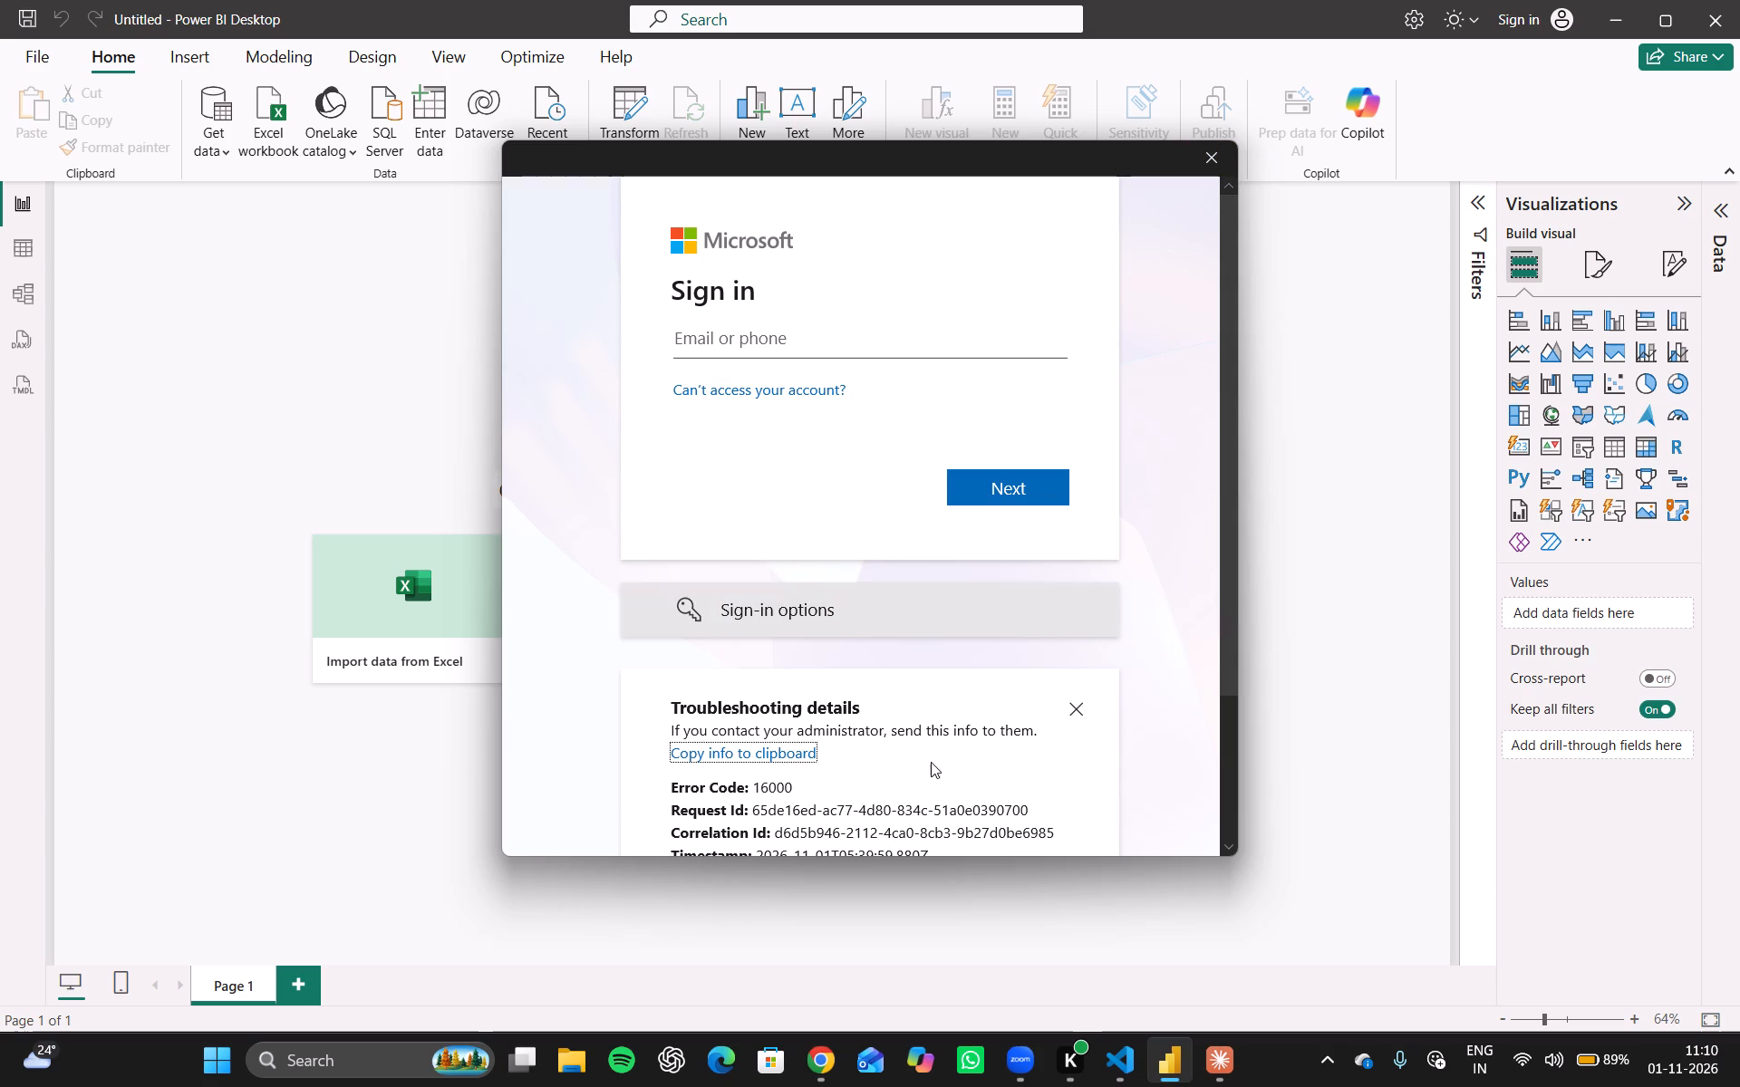
left_click_drag(1231, 204, 1215, 324)
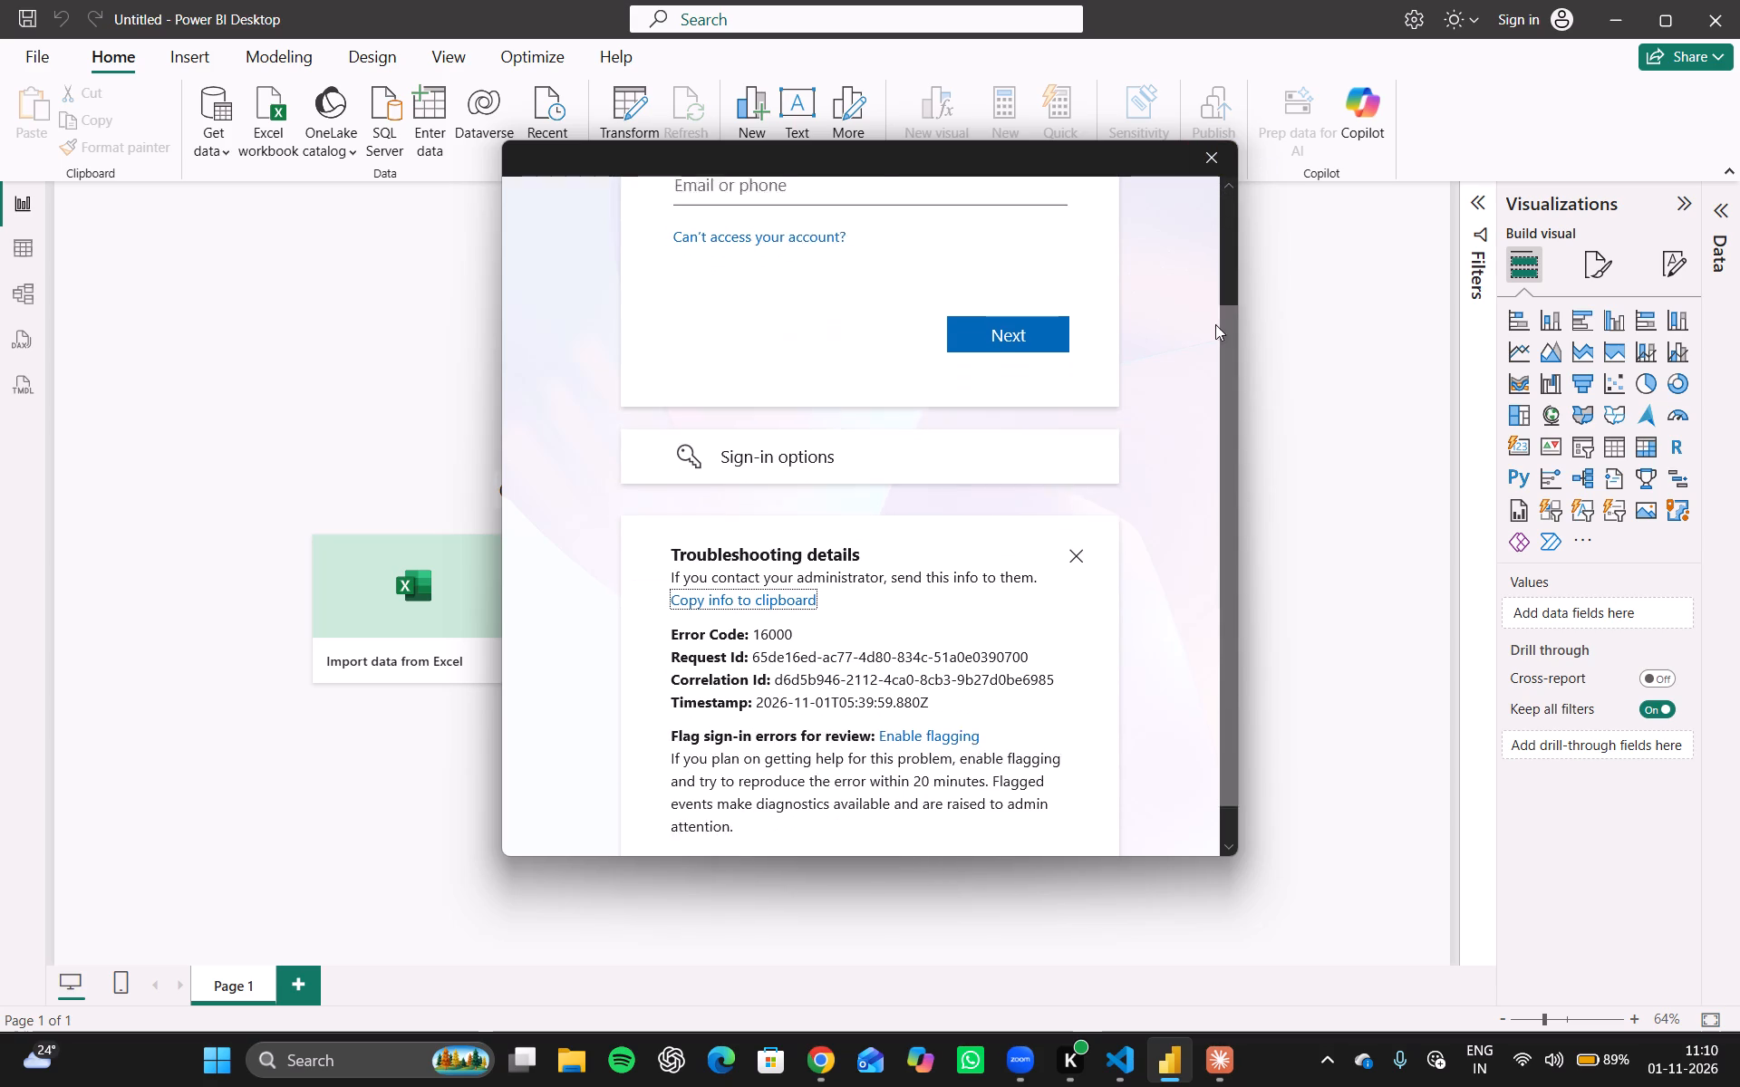
left_click_drag(1215, 324, 1165, 389)
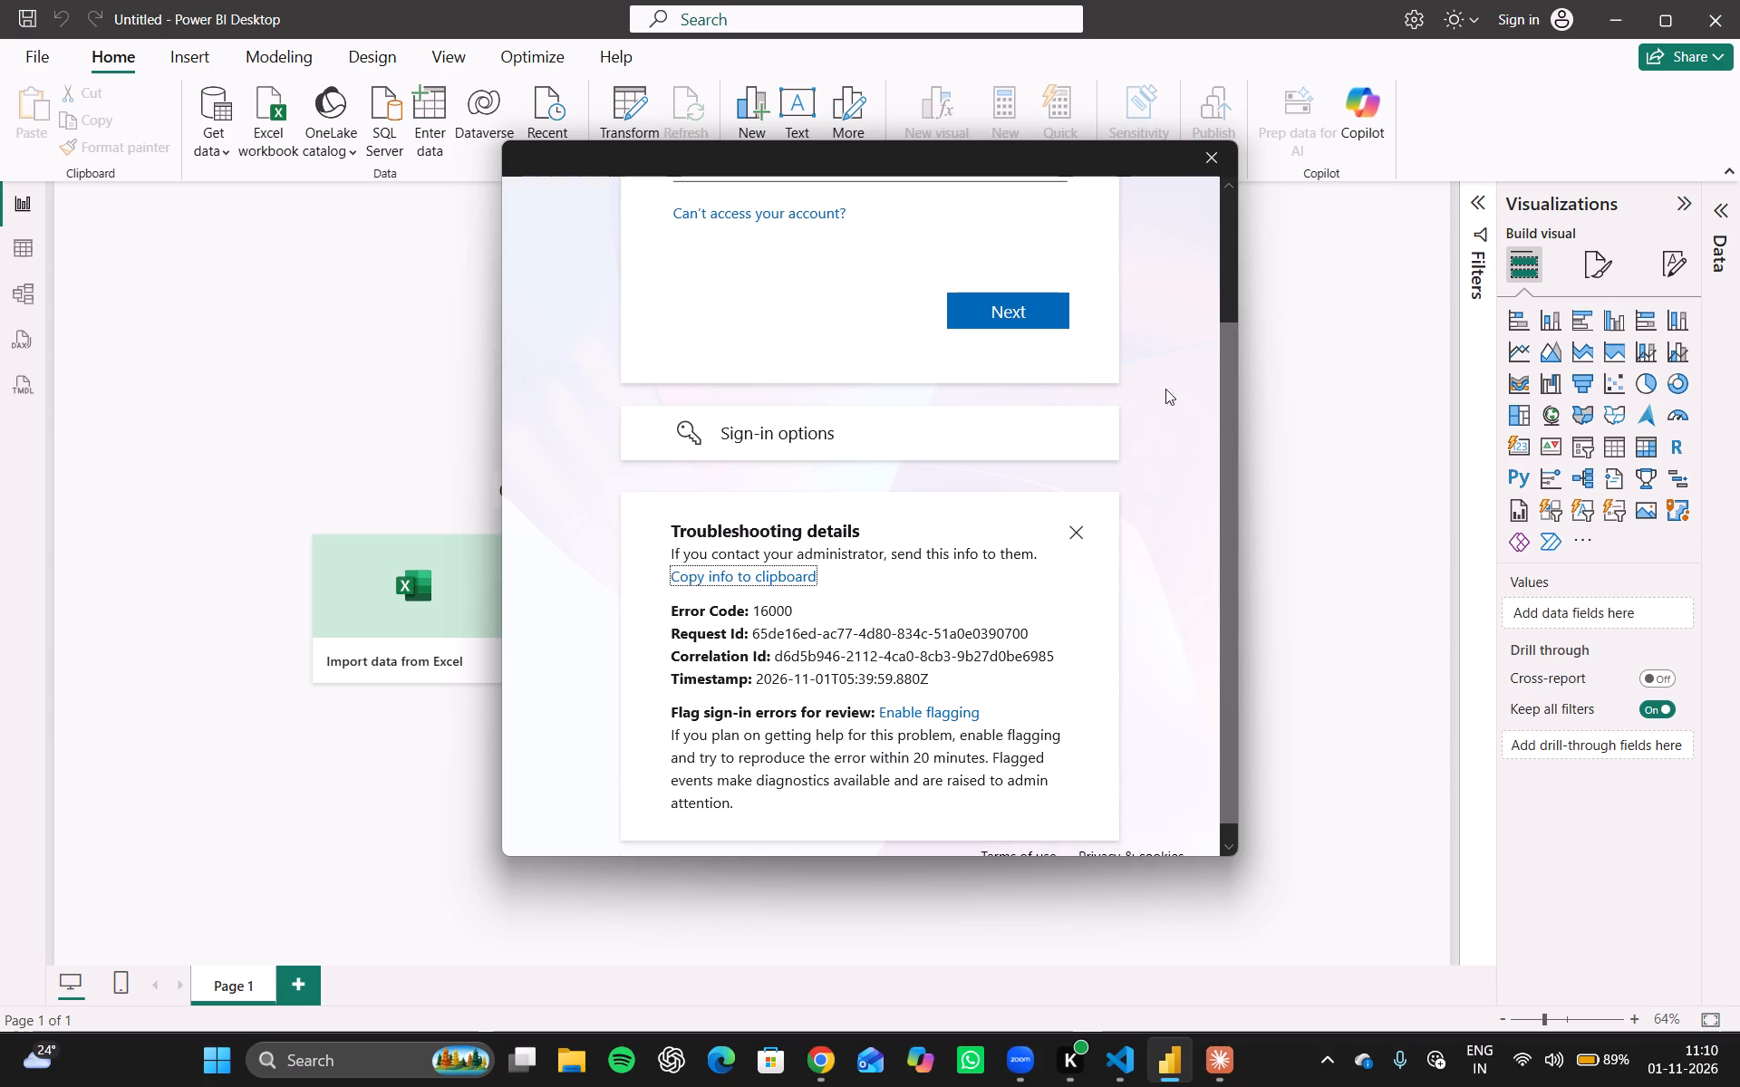
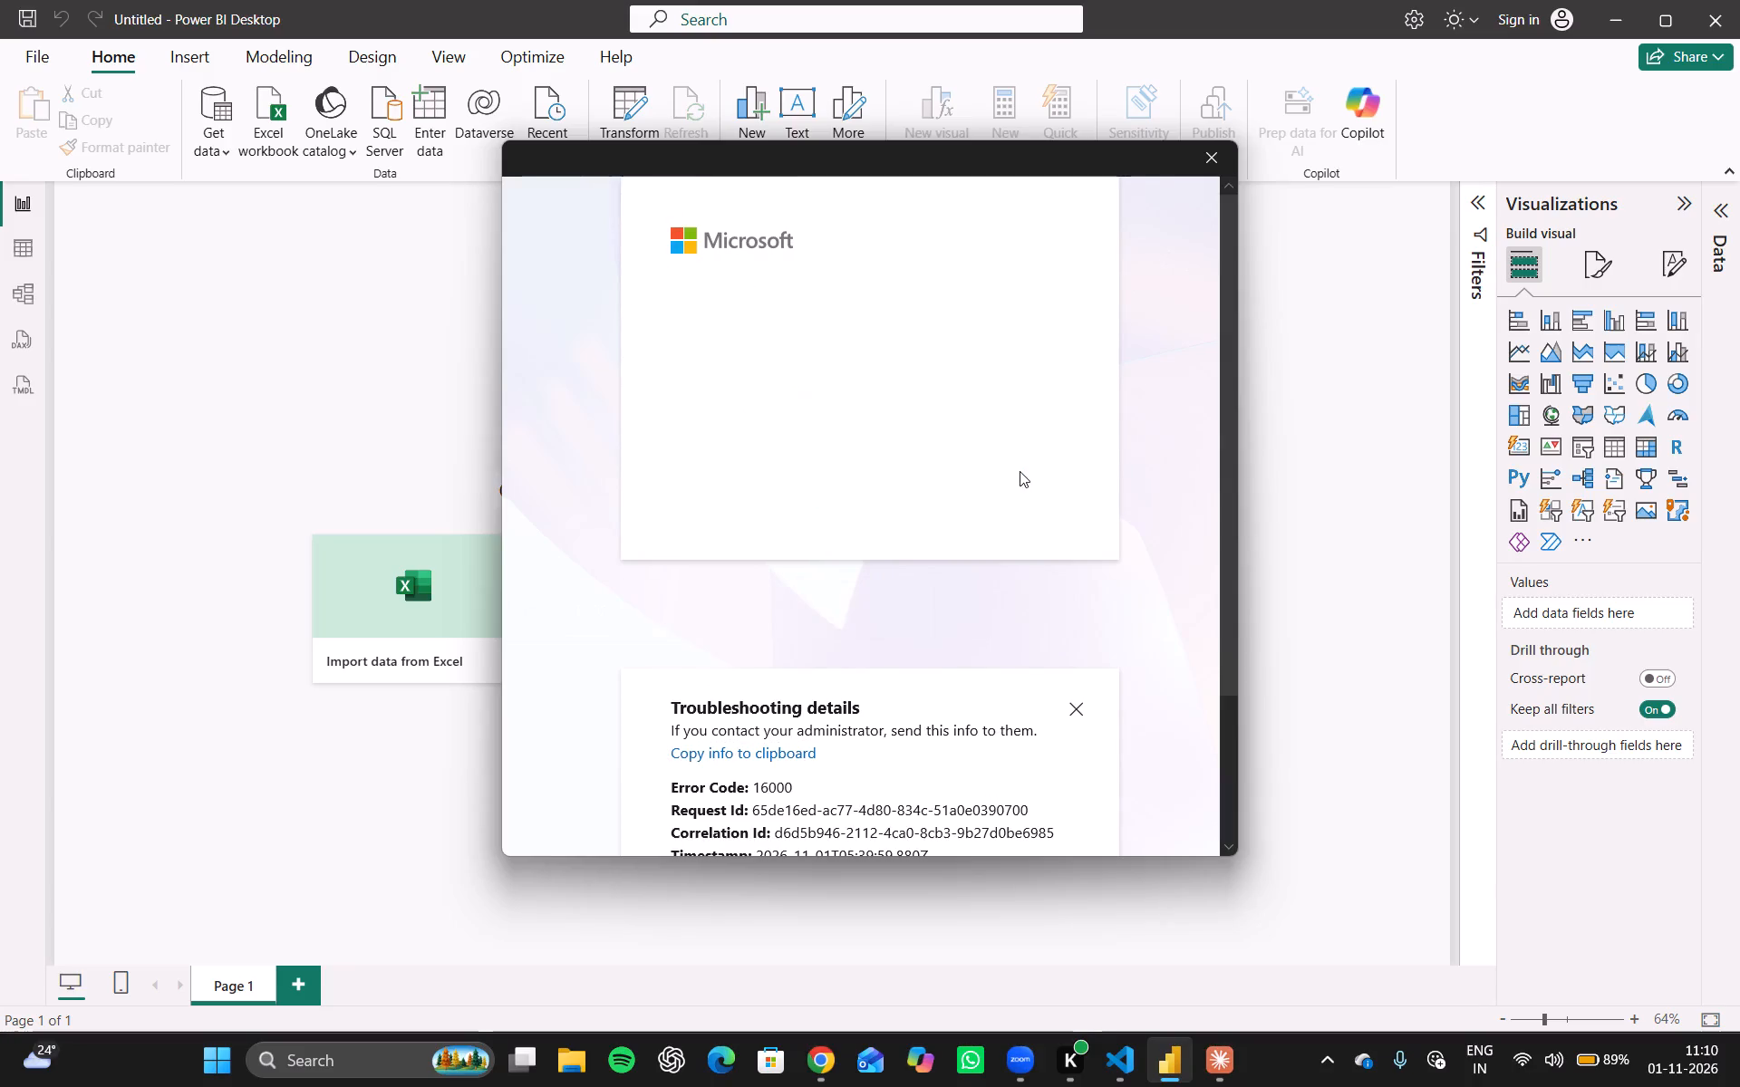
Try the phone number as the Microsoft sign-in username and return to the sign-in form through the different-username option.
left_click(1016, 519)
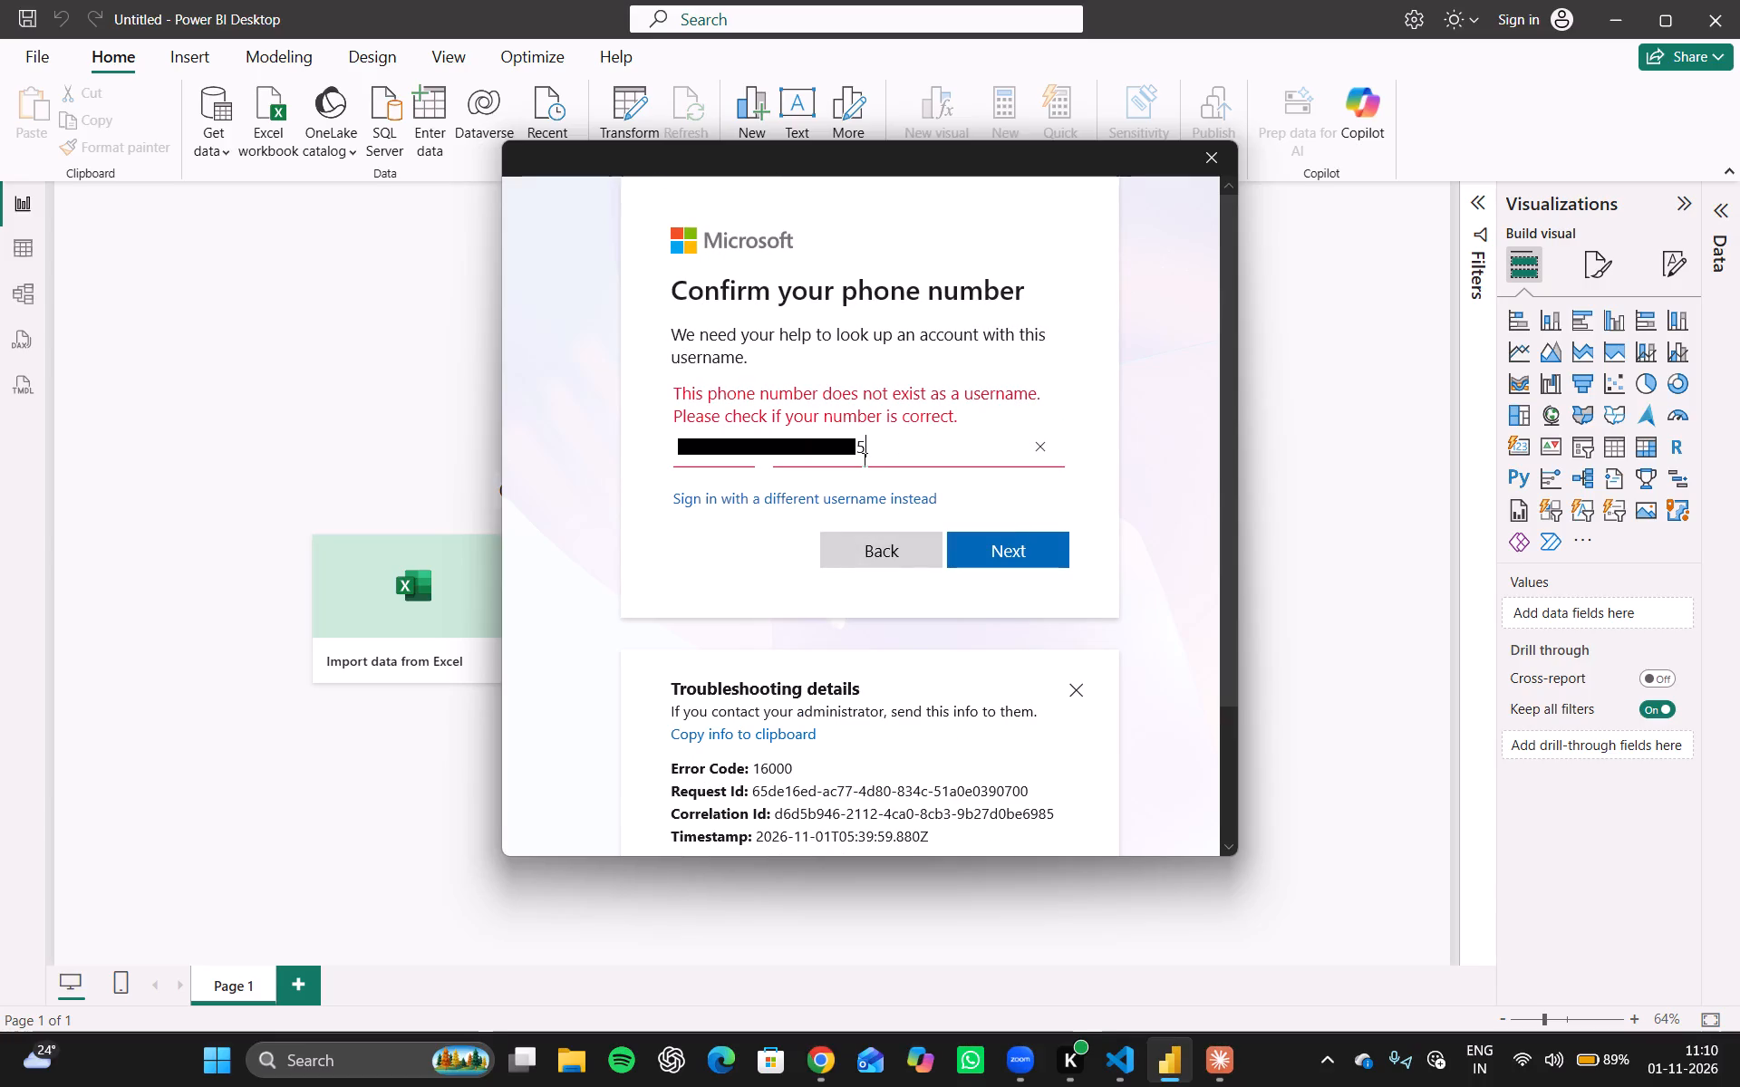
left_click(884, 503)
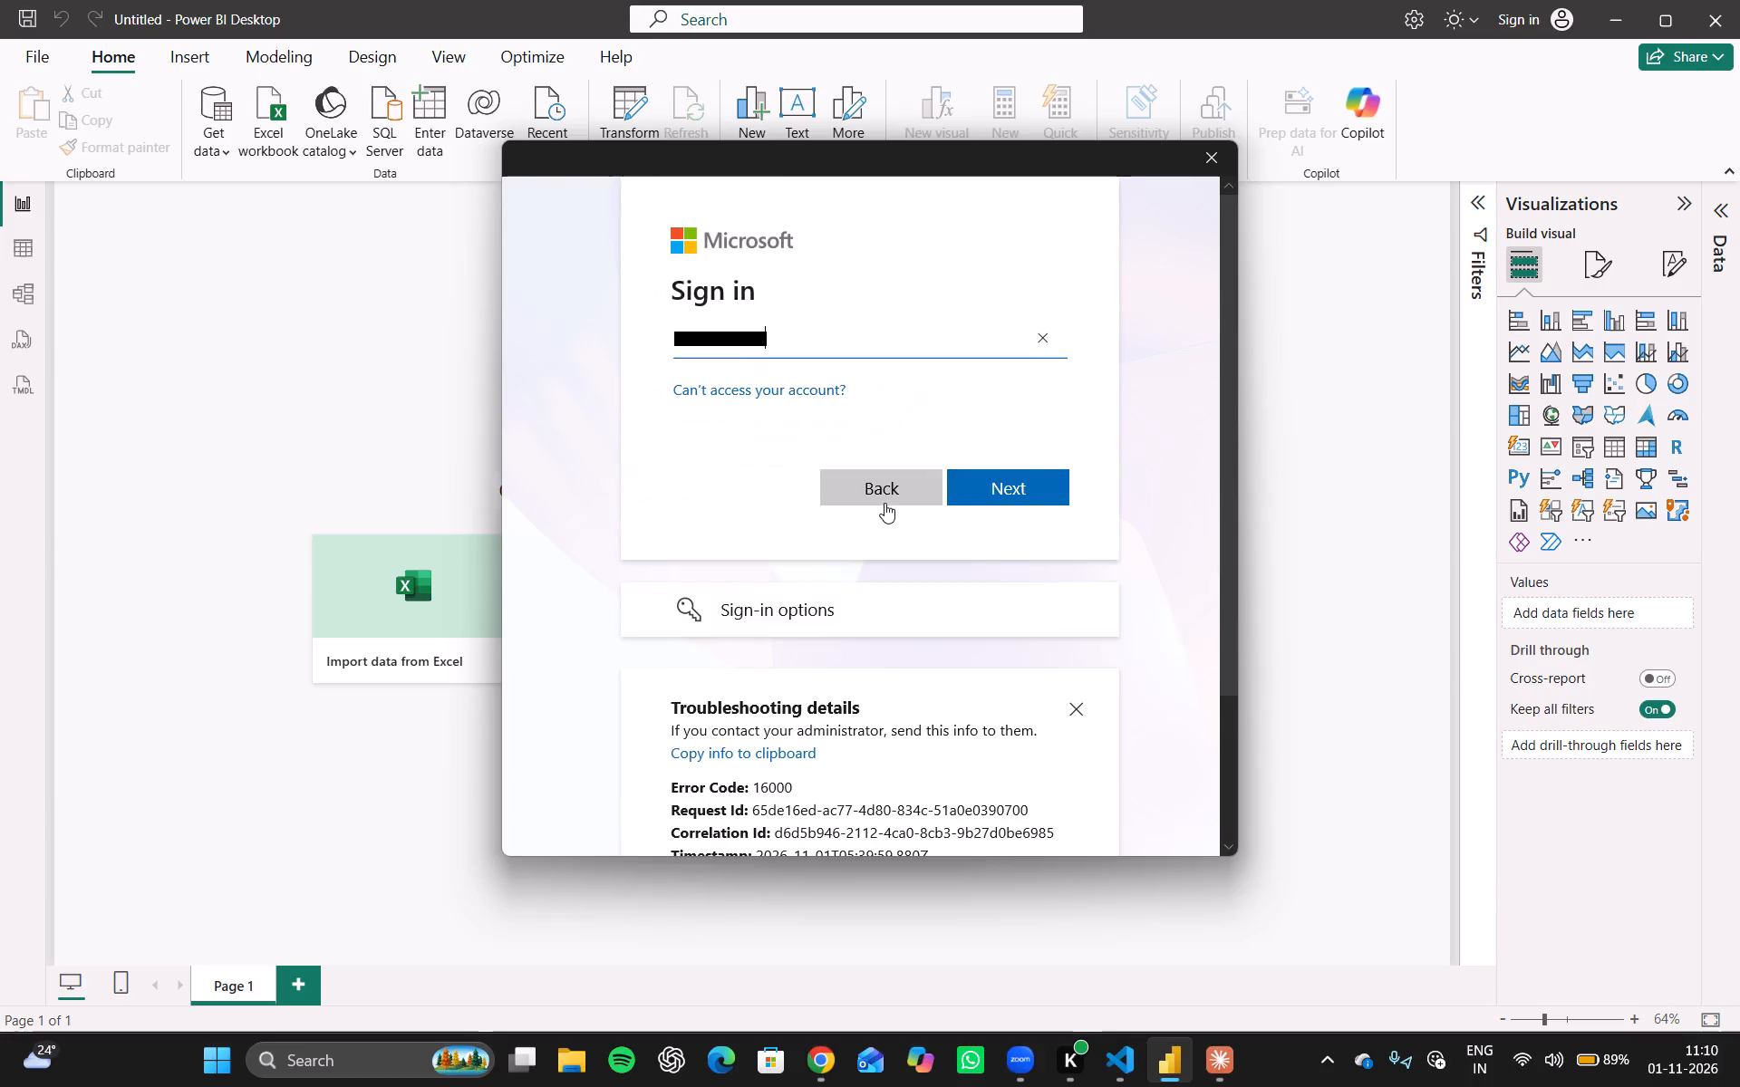
Resubmit the phone number as the username on the Microsoft sign-in form.
left_click_drag(1042, 334, 1031, 462)
left_click(1031, 503)
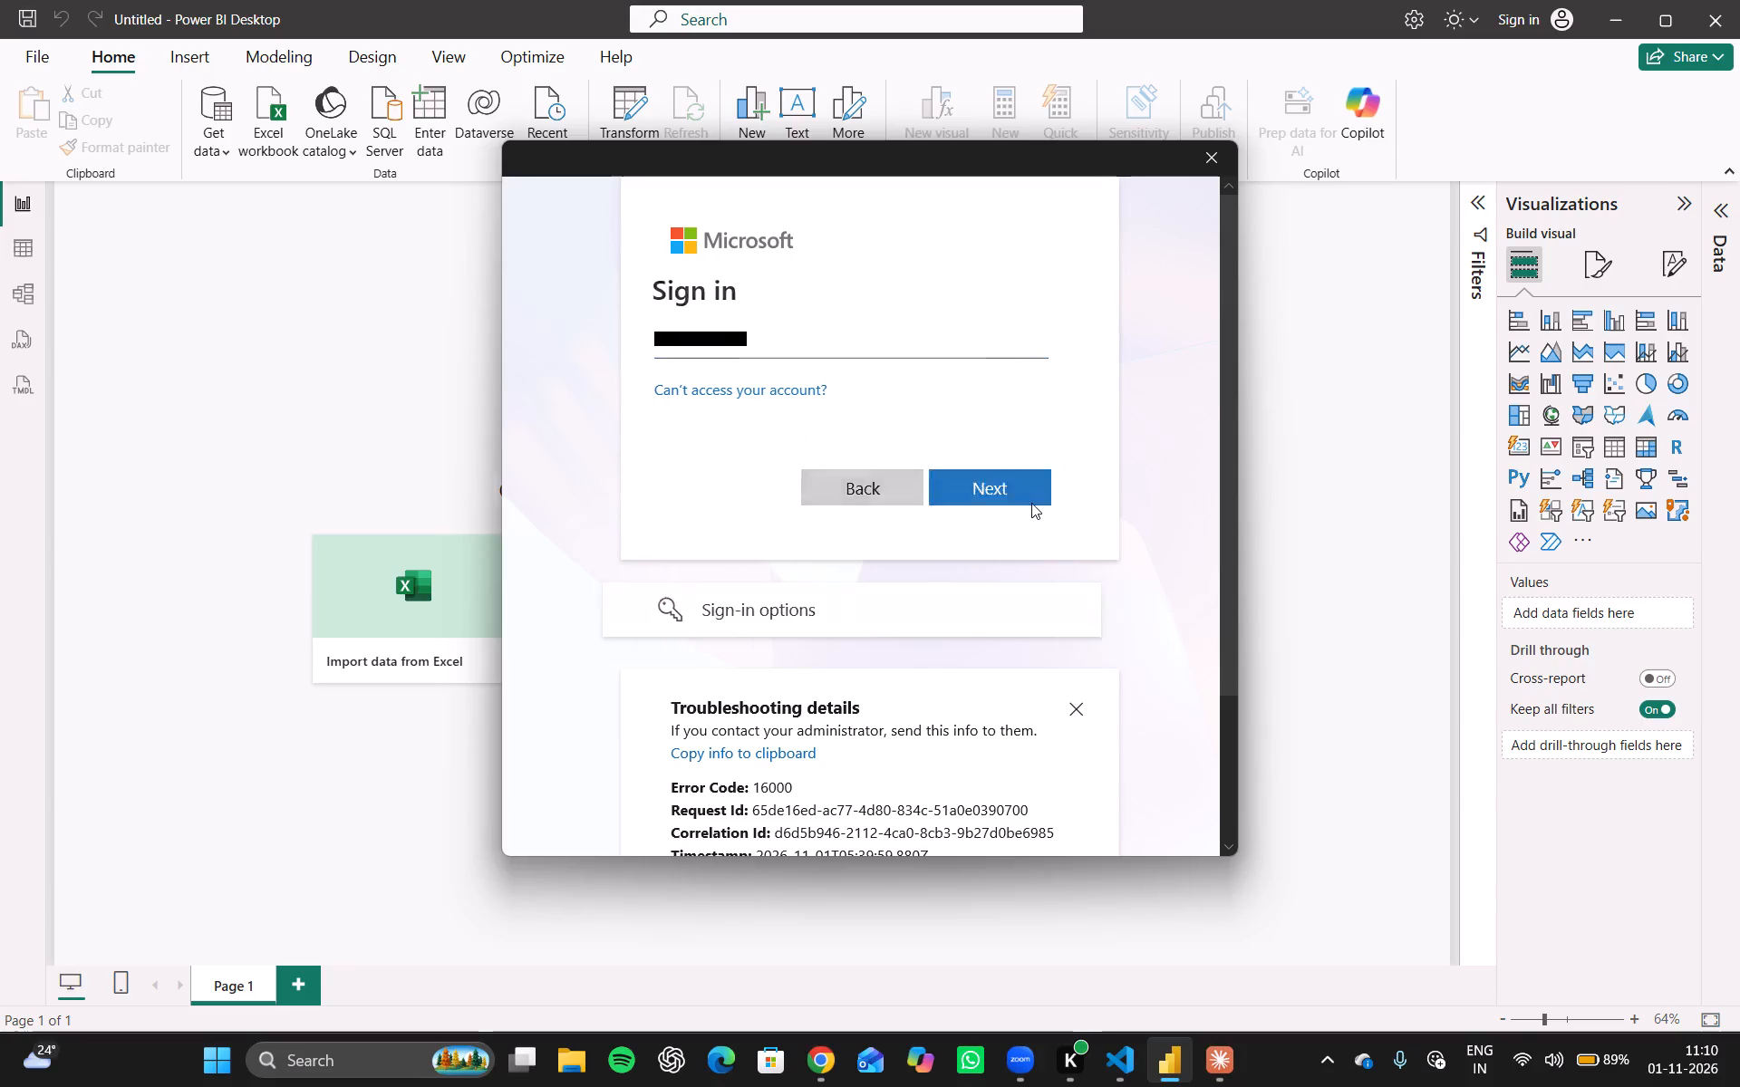
left_click(1031, 503)
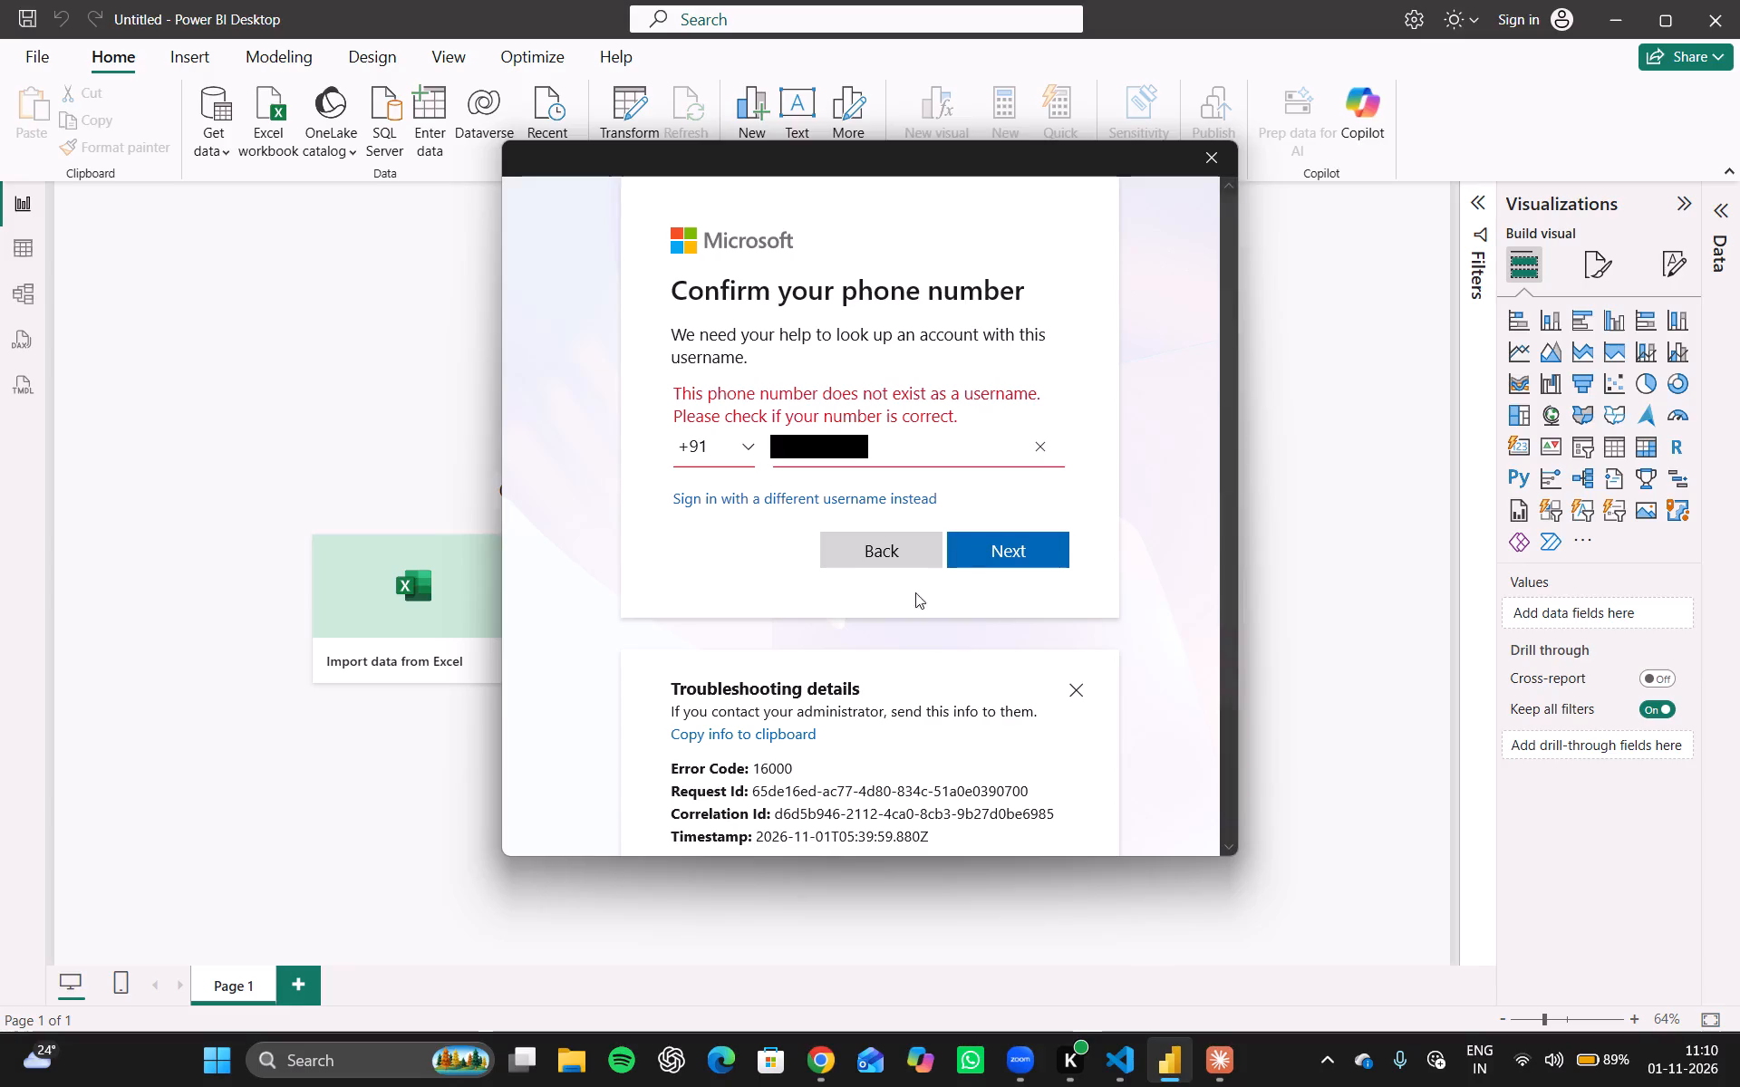
Leave the phone number confirmation and return to the Microsoft sign-in form to use a different username.
left_click(903, 495)
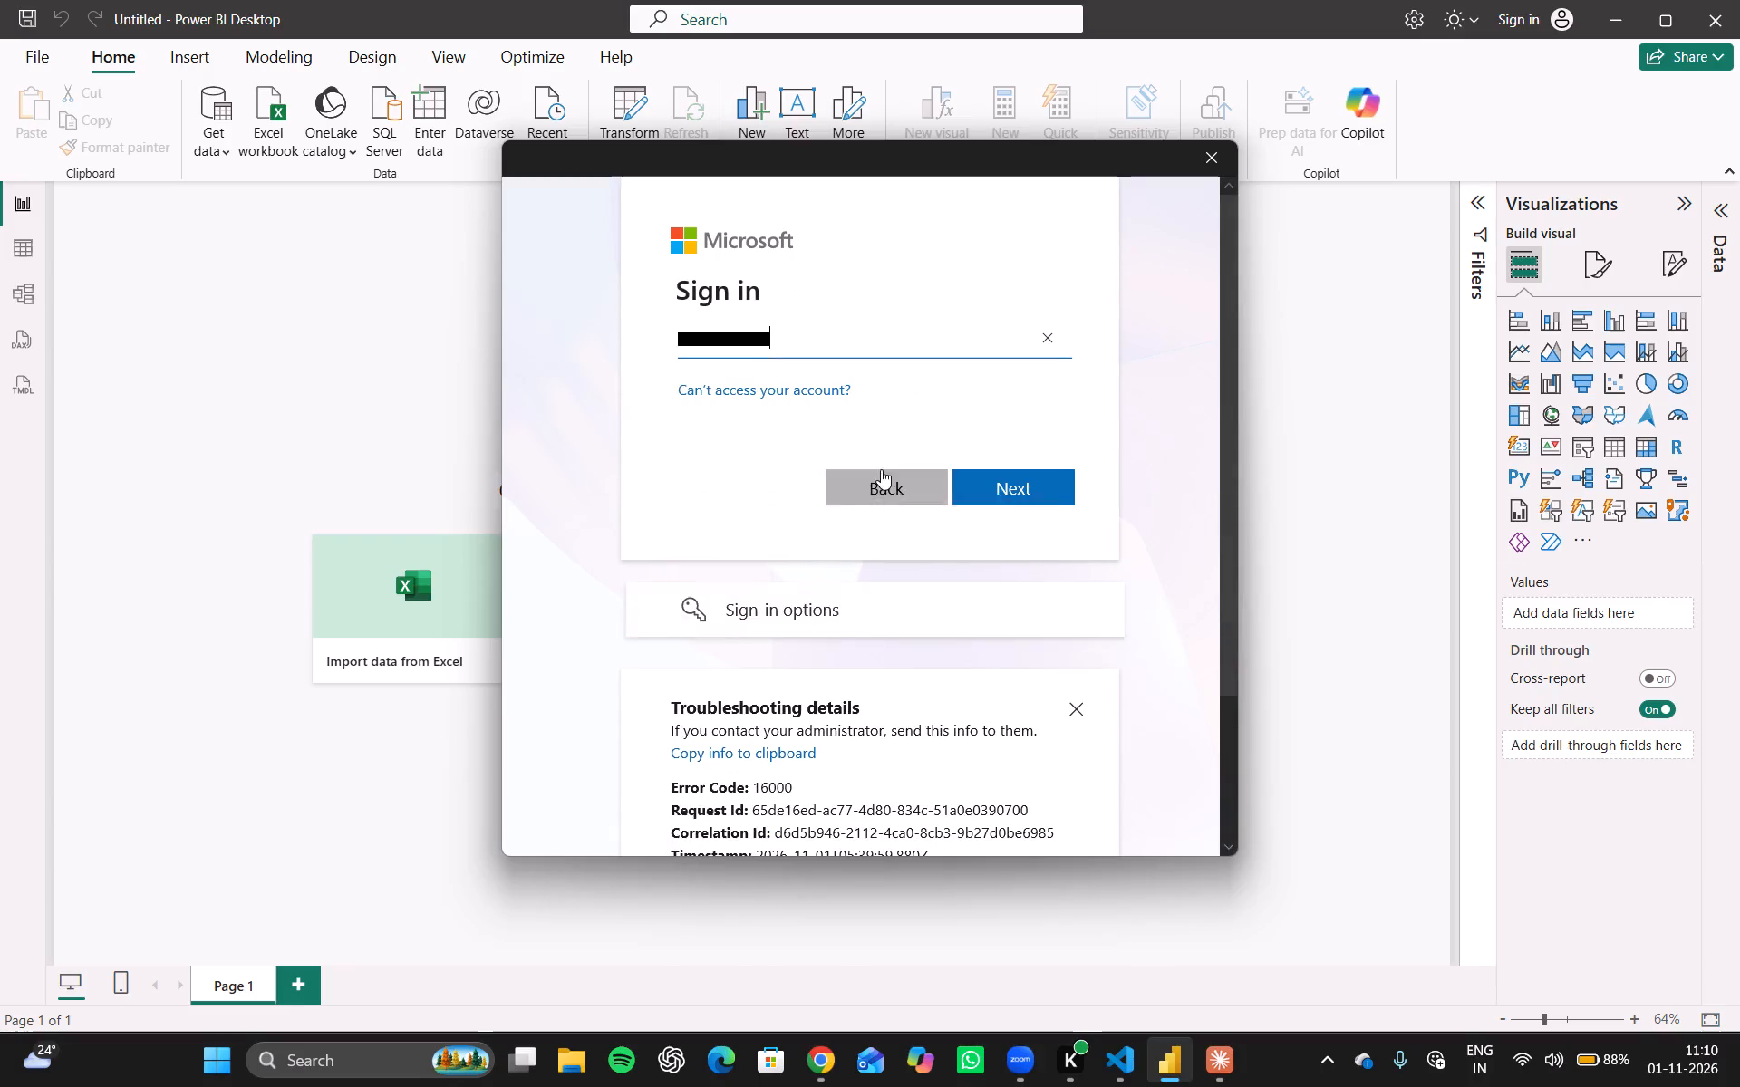
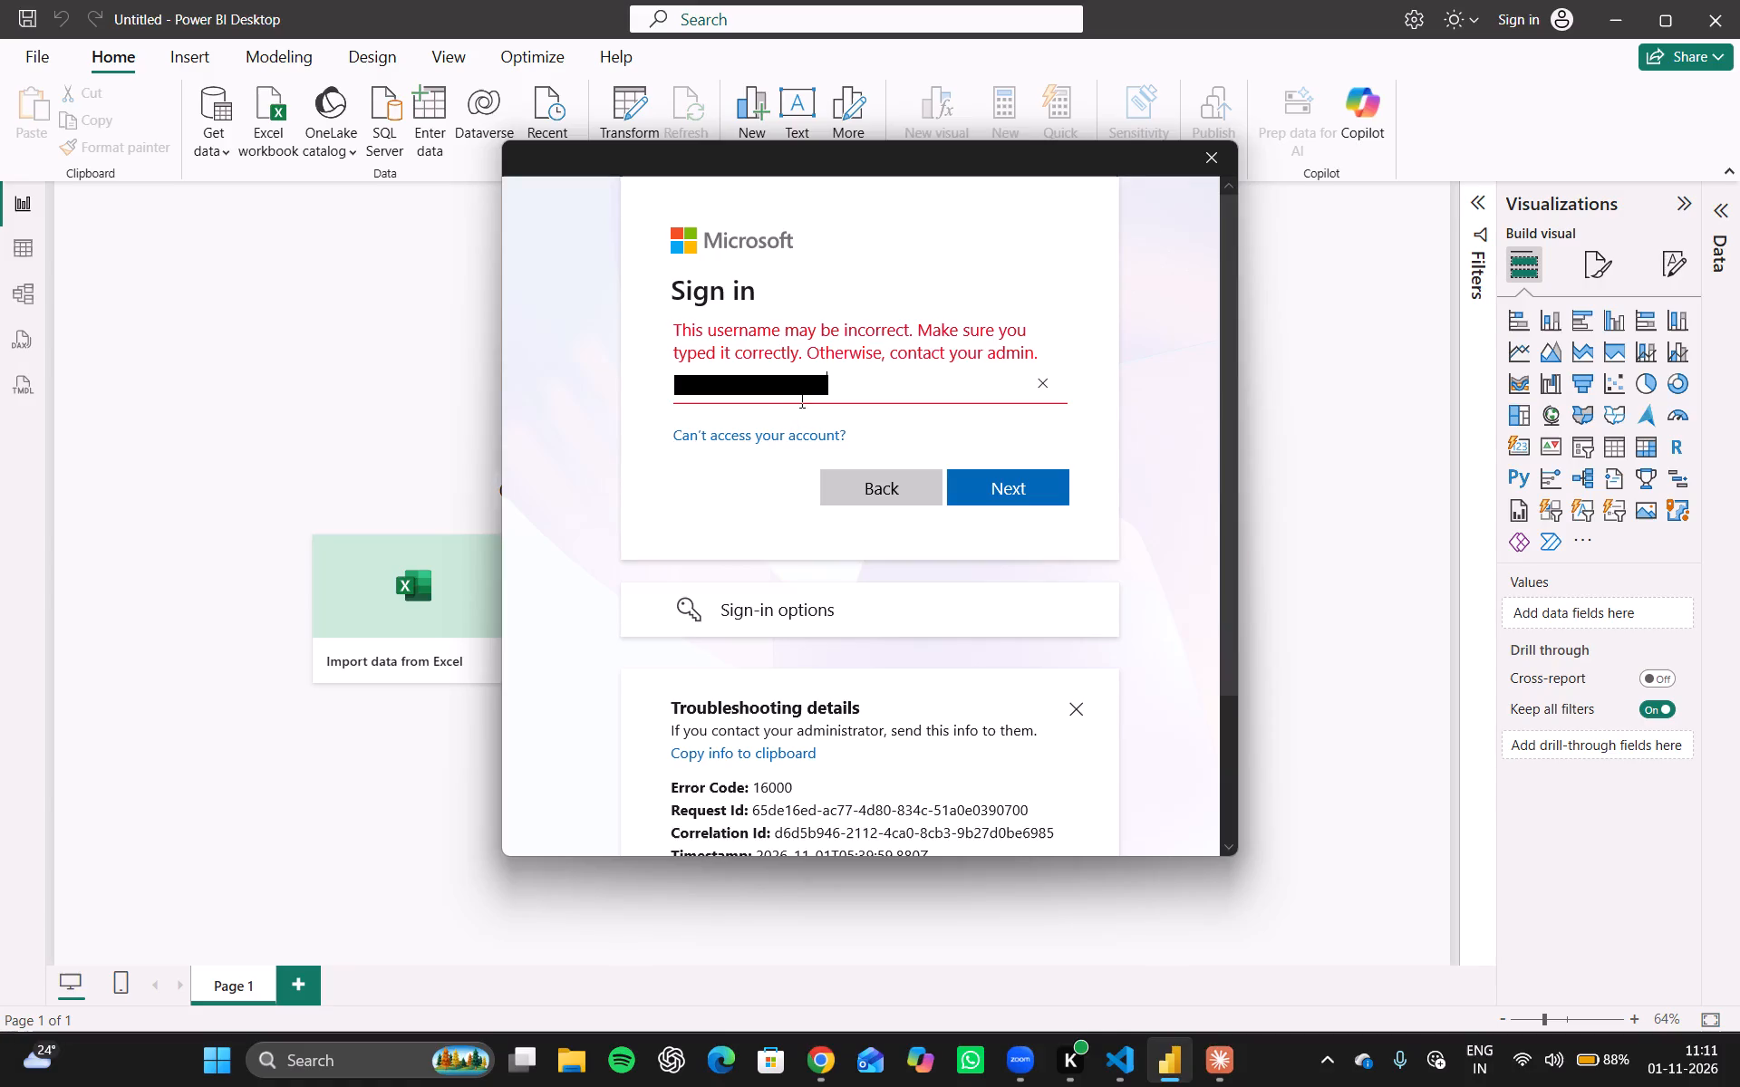
Close the Microsoft sign-in window without signing in.
left_click(1212, 161)
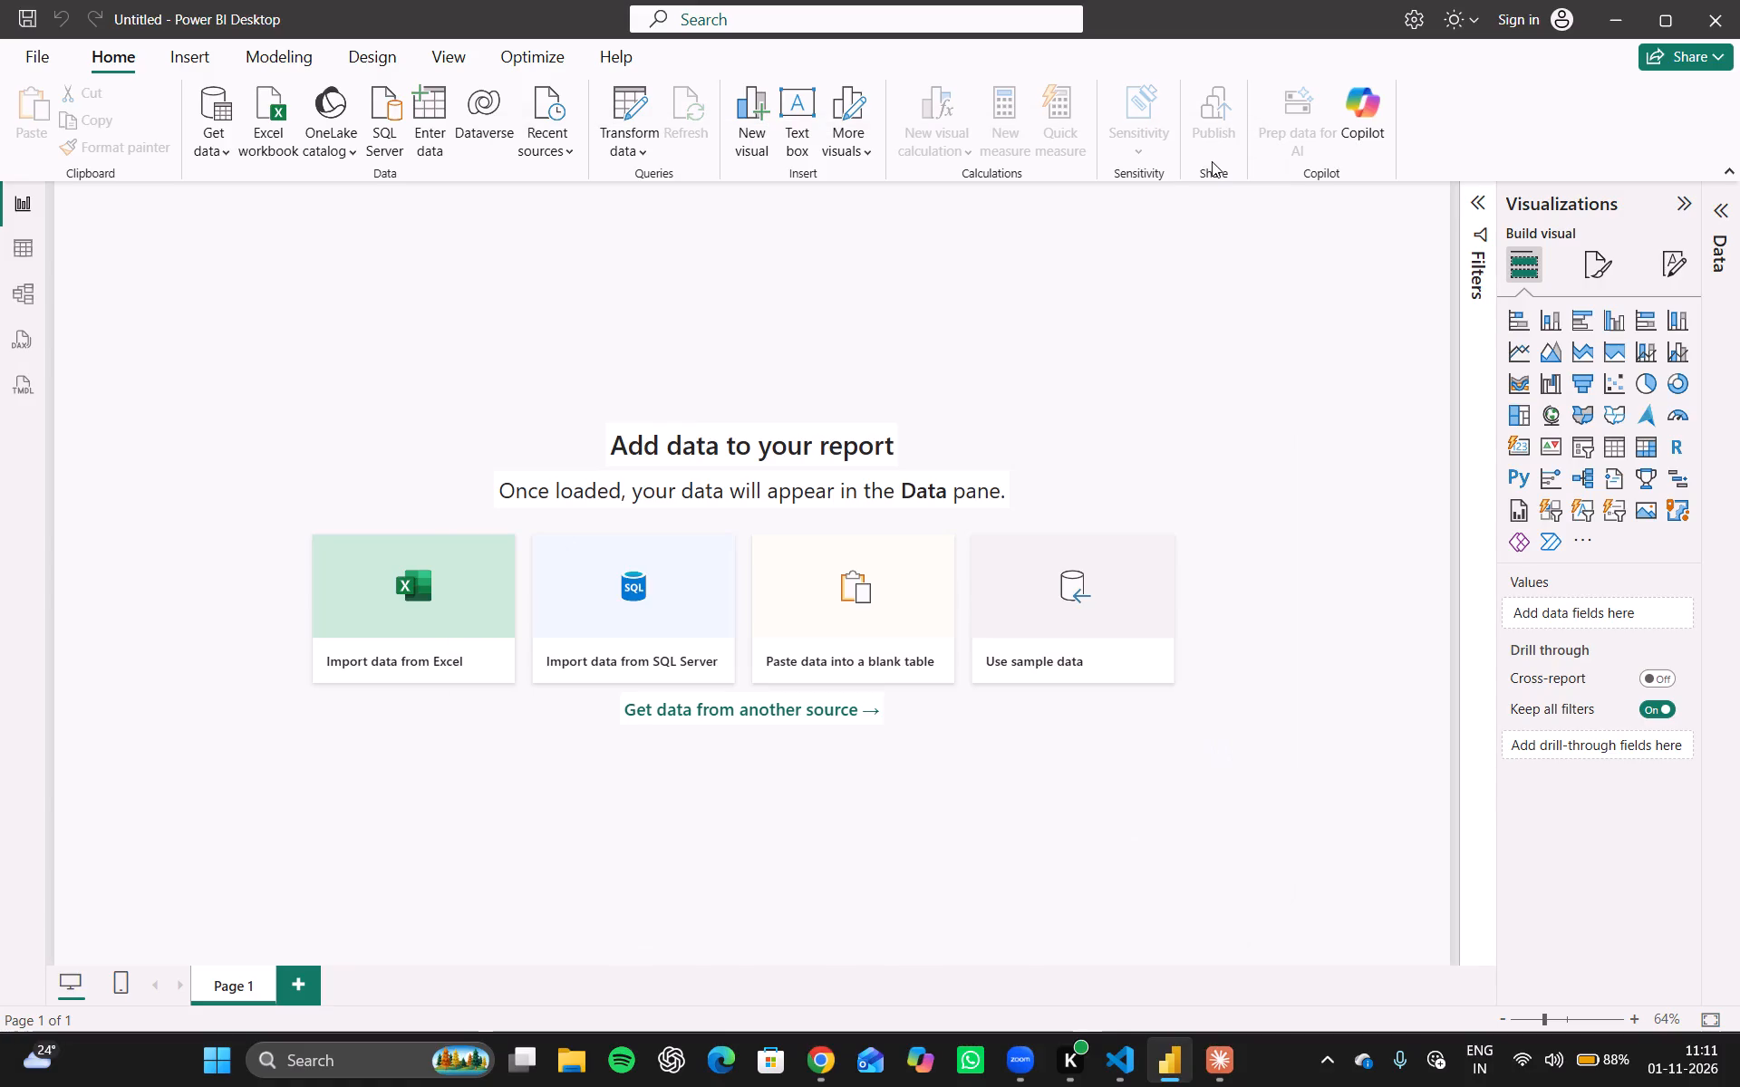
scroll(657, 873, "up", 3)
scroll(657, 873, "down", 3)
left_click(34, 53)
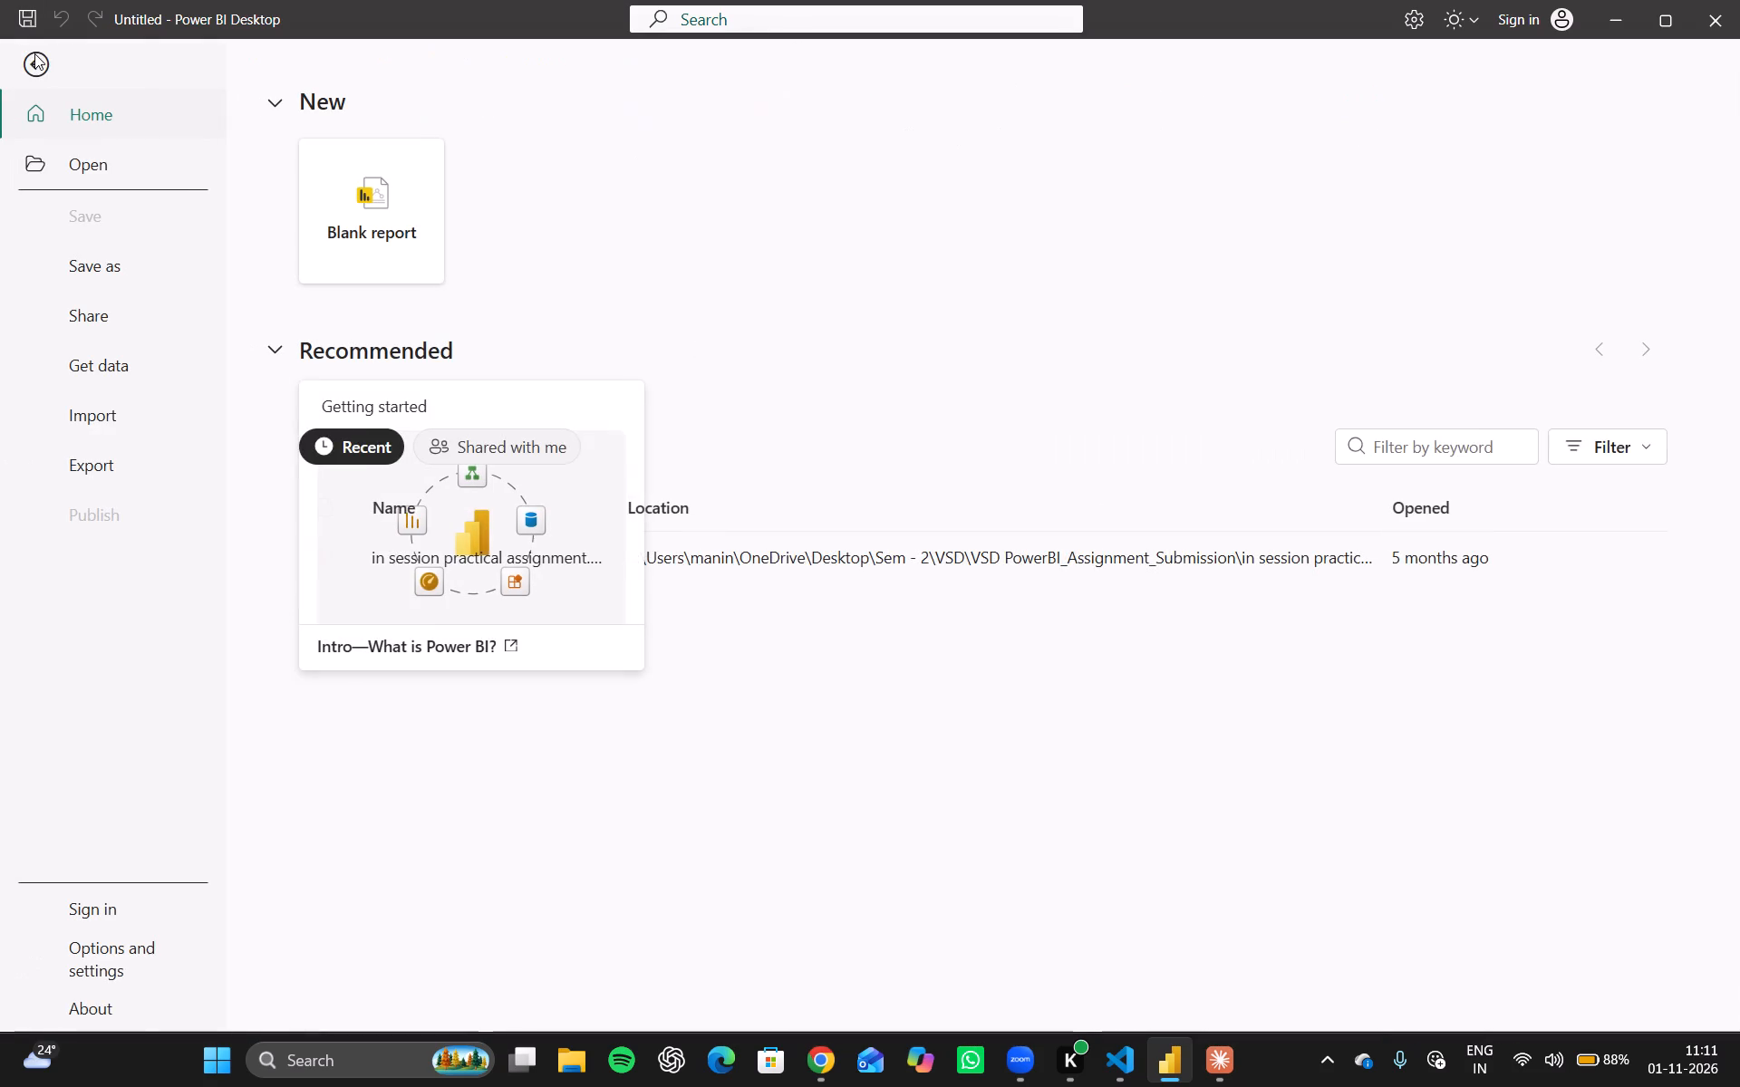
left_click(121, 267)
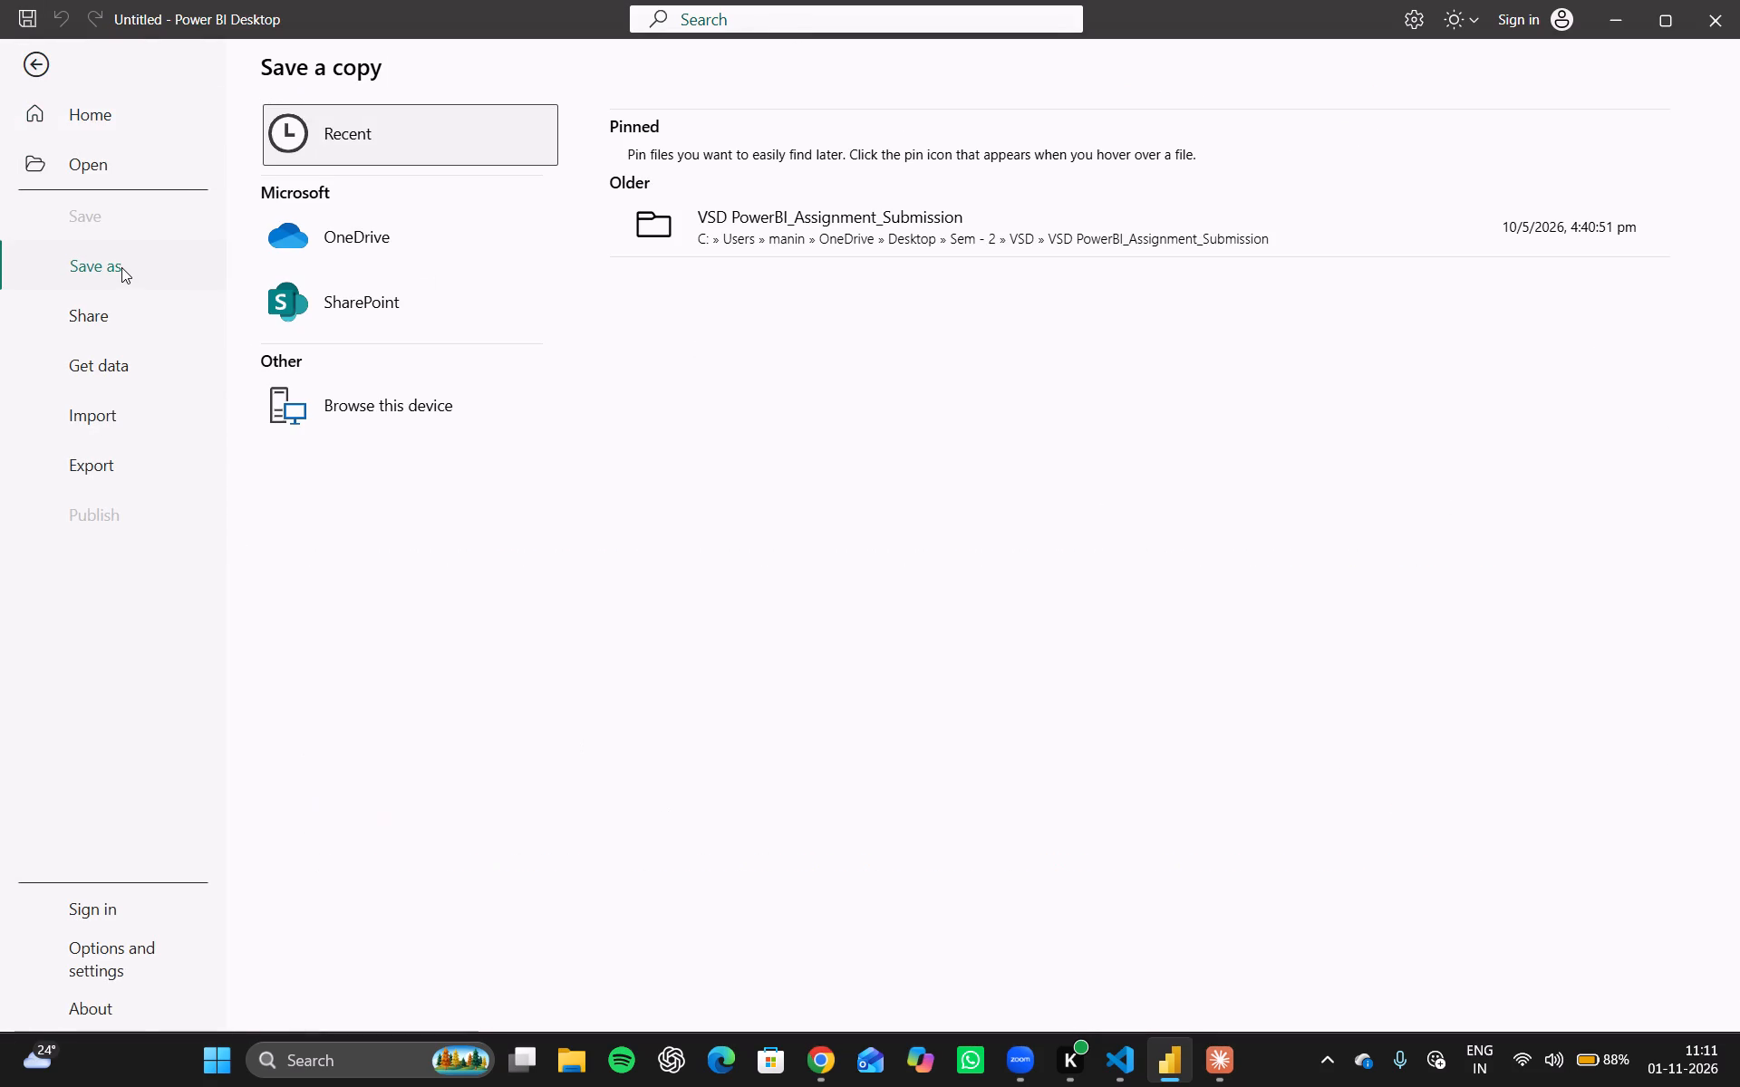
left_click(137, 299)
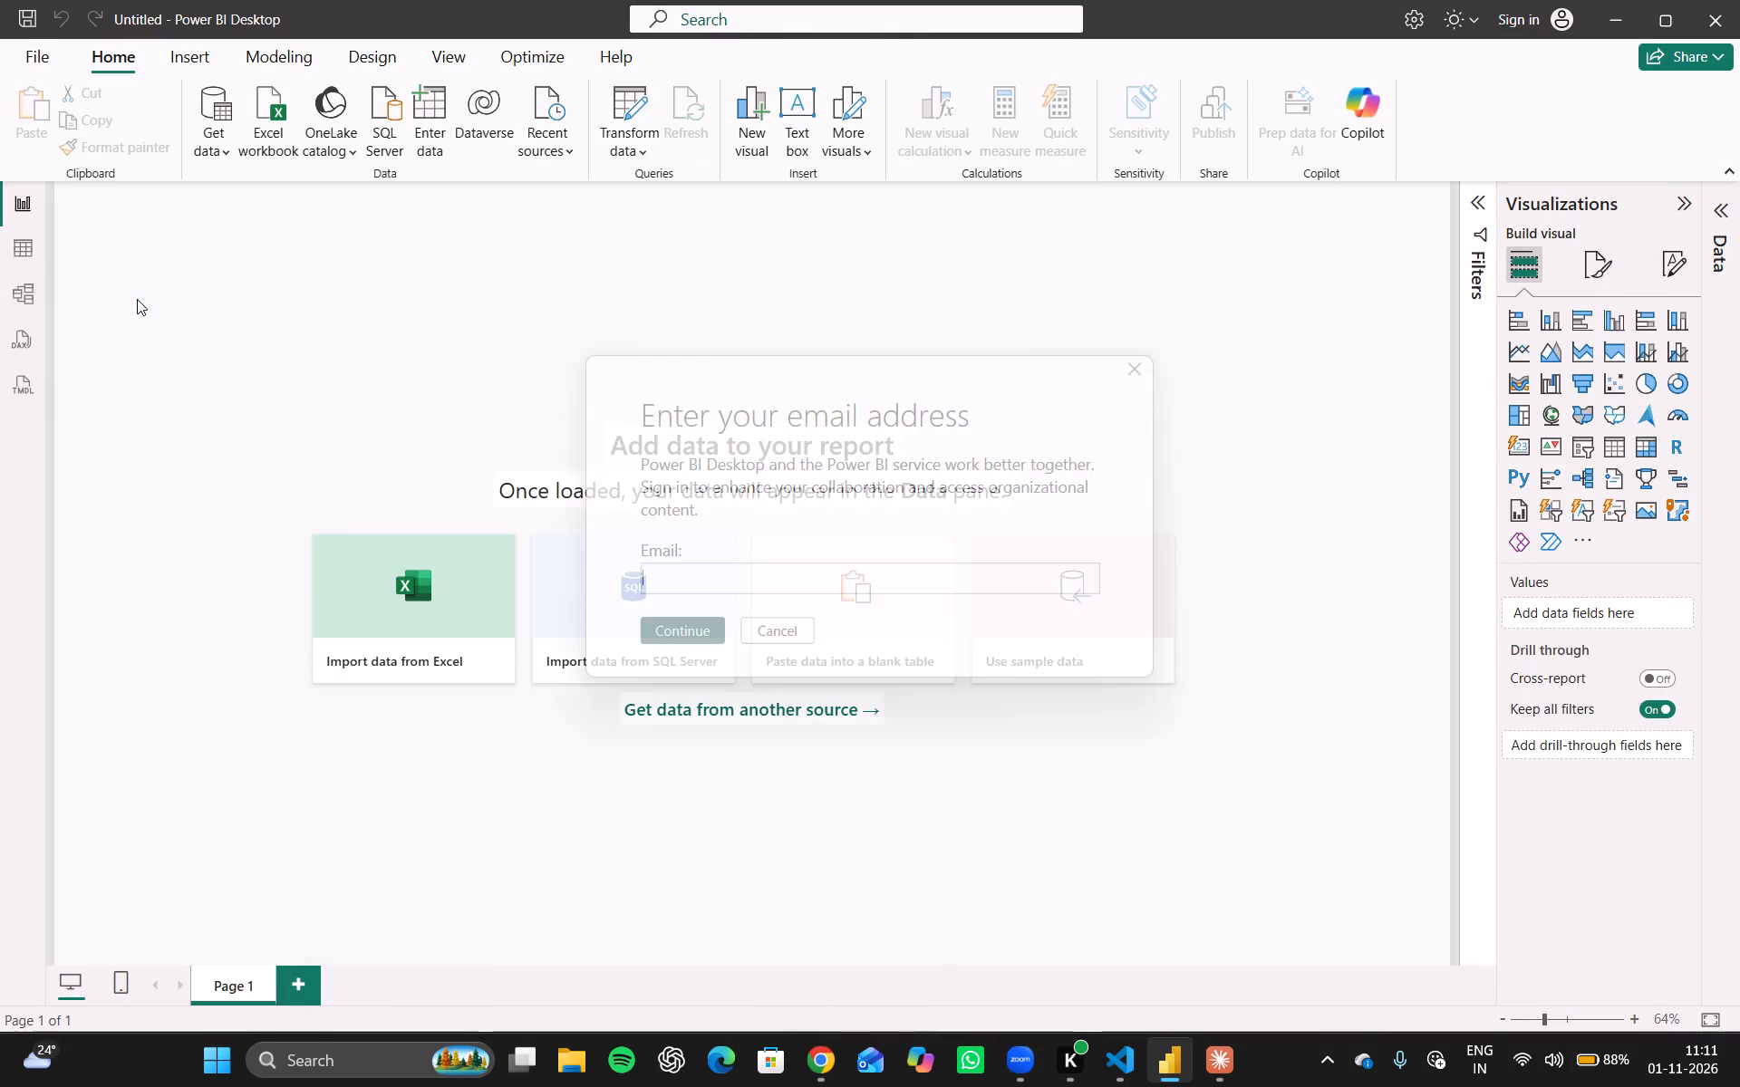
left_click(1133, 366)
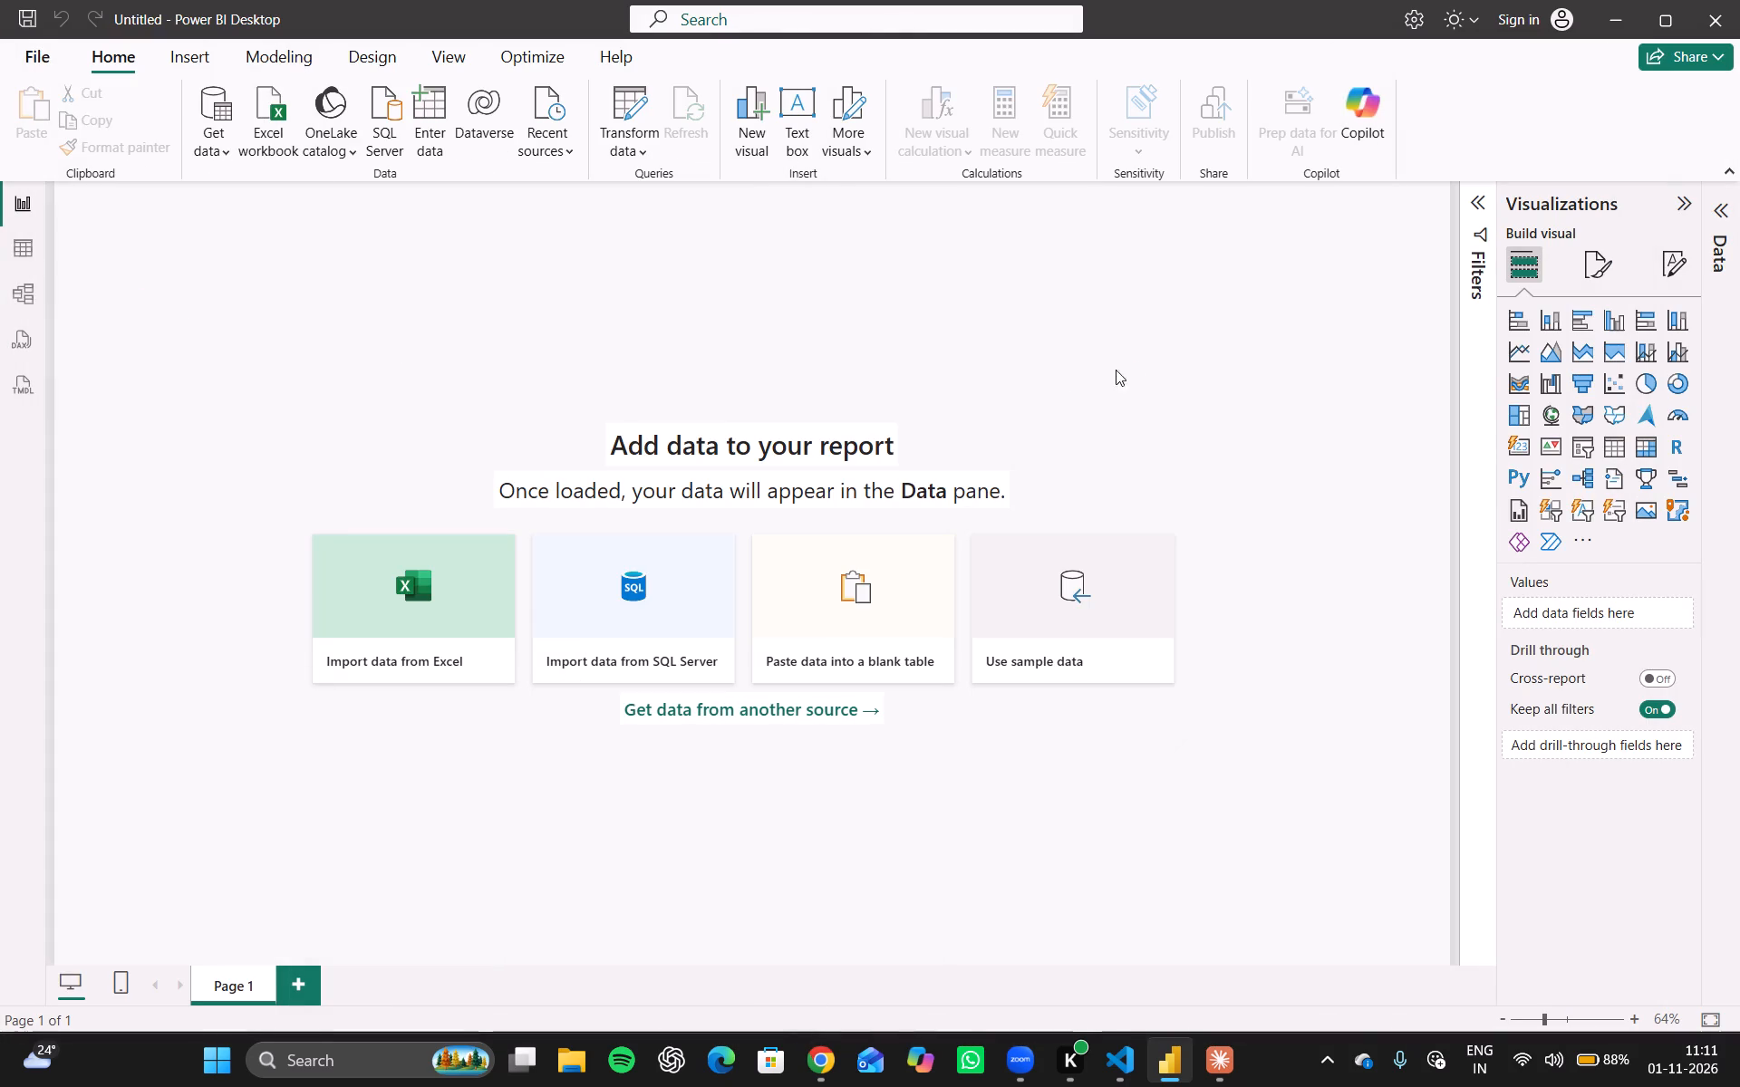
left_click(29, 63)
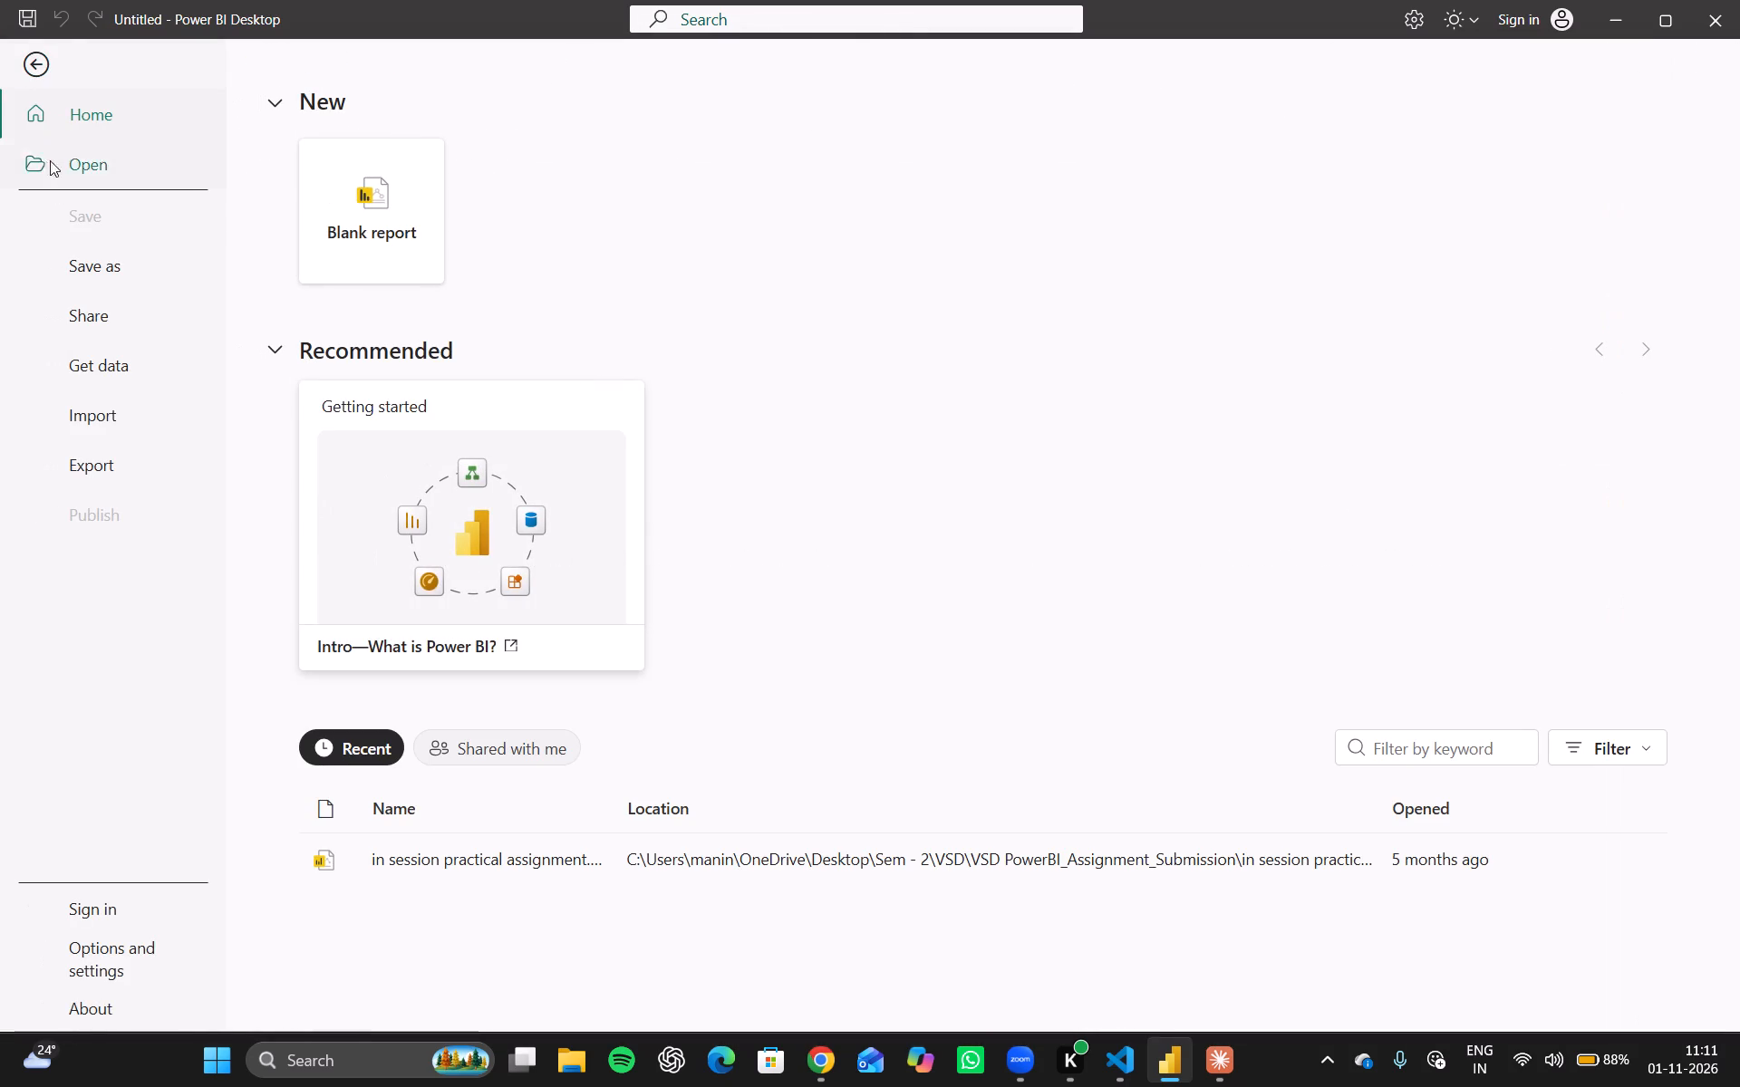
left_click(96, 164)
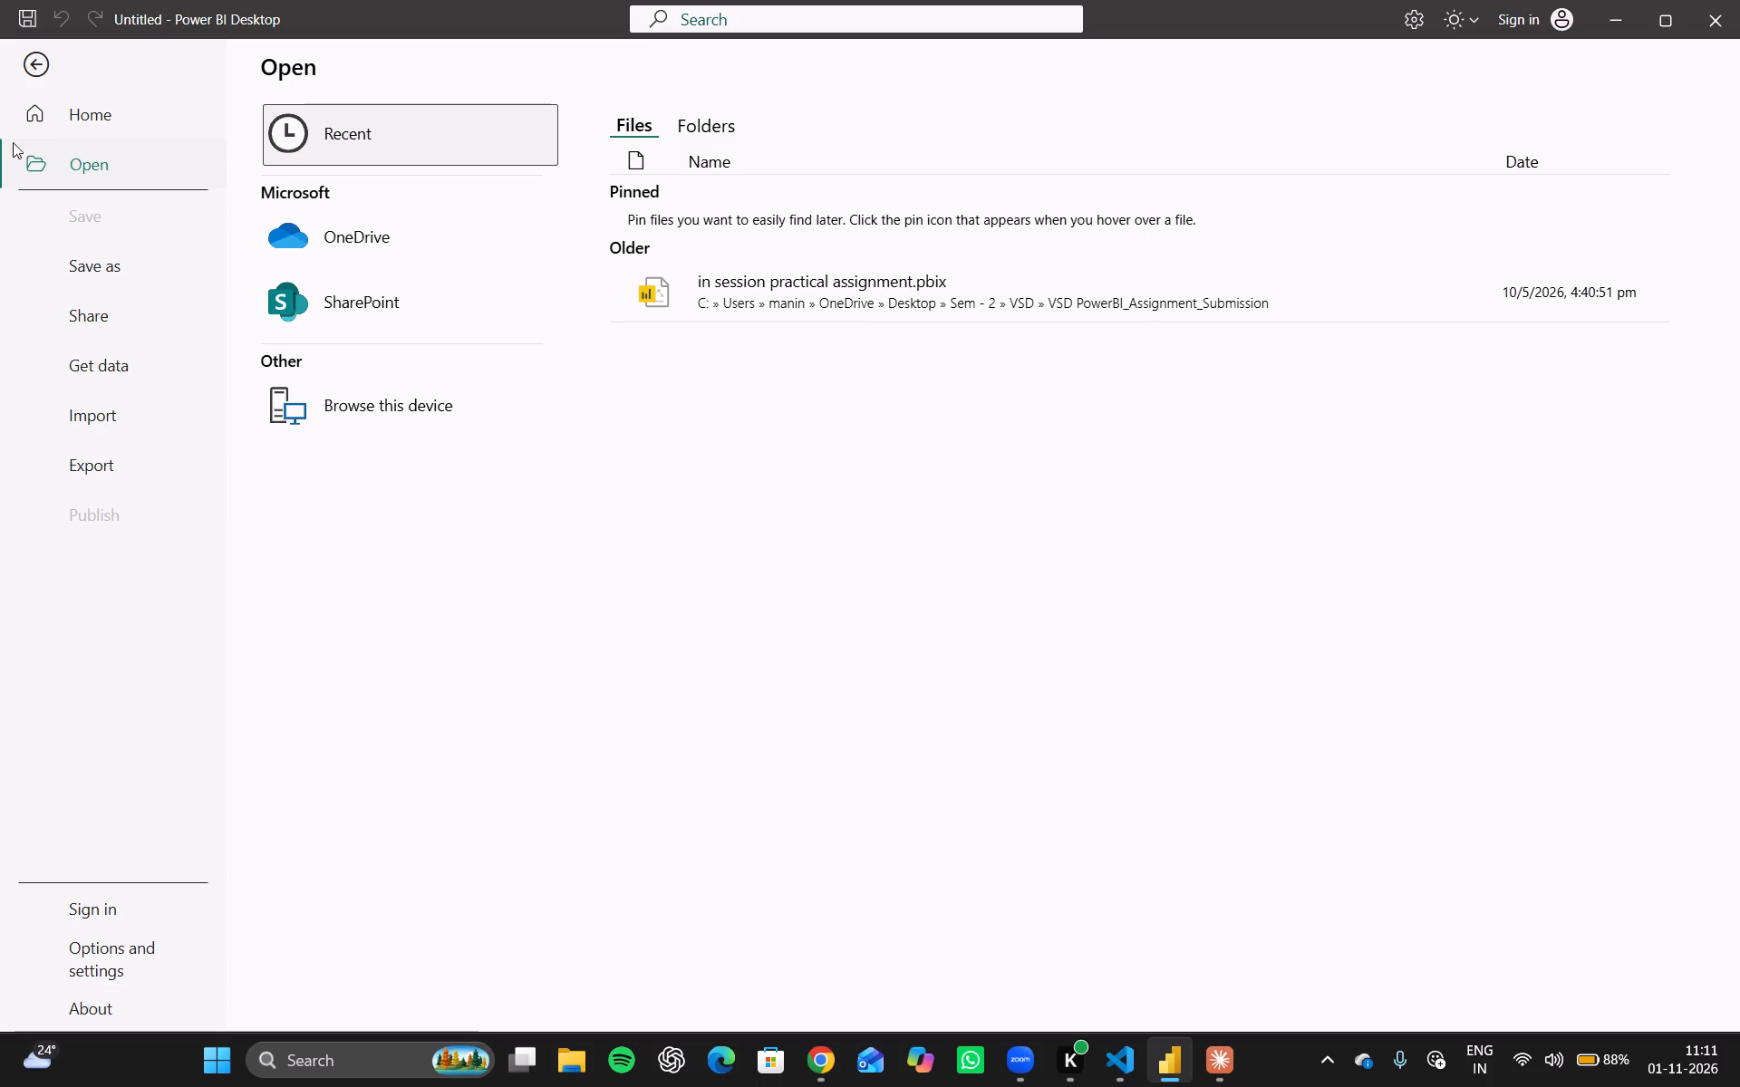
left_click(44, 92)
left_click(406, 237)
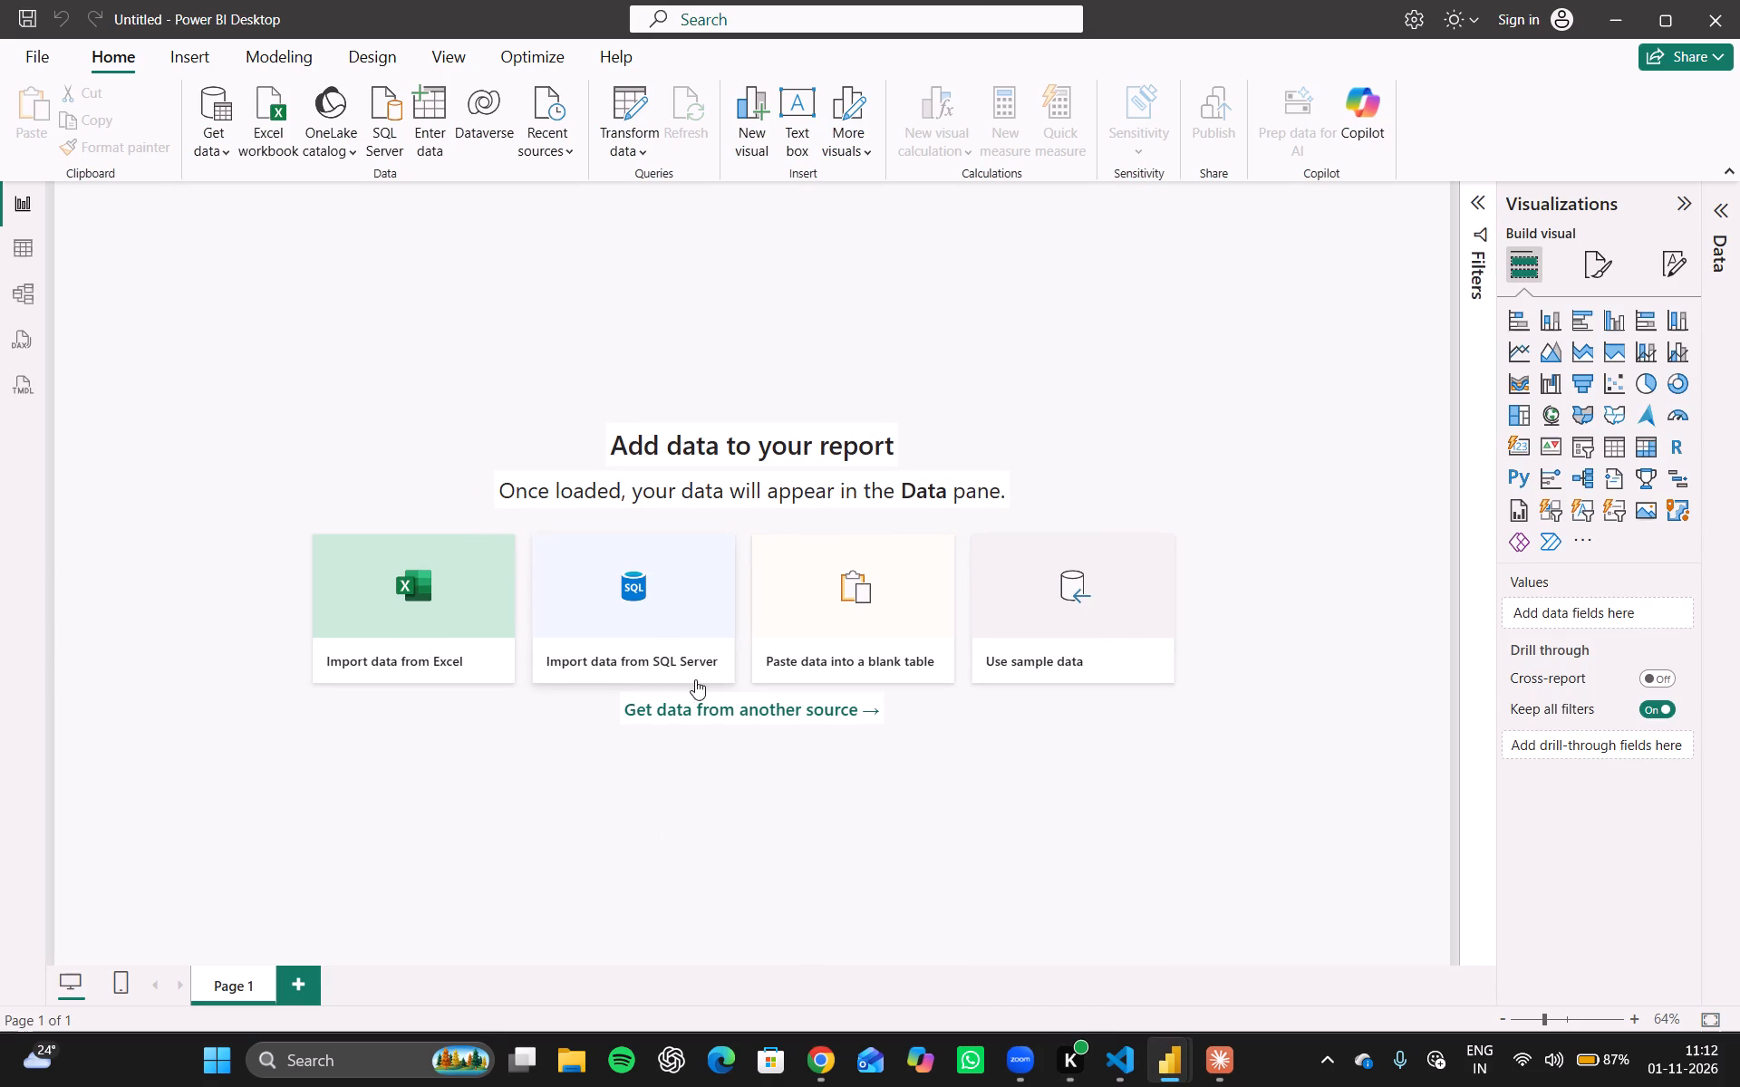
Get data from another source, dismiss the email sign-in prompt, and open the recent listings_clean.csv file for preview.
left_click(818, 717)
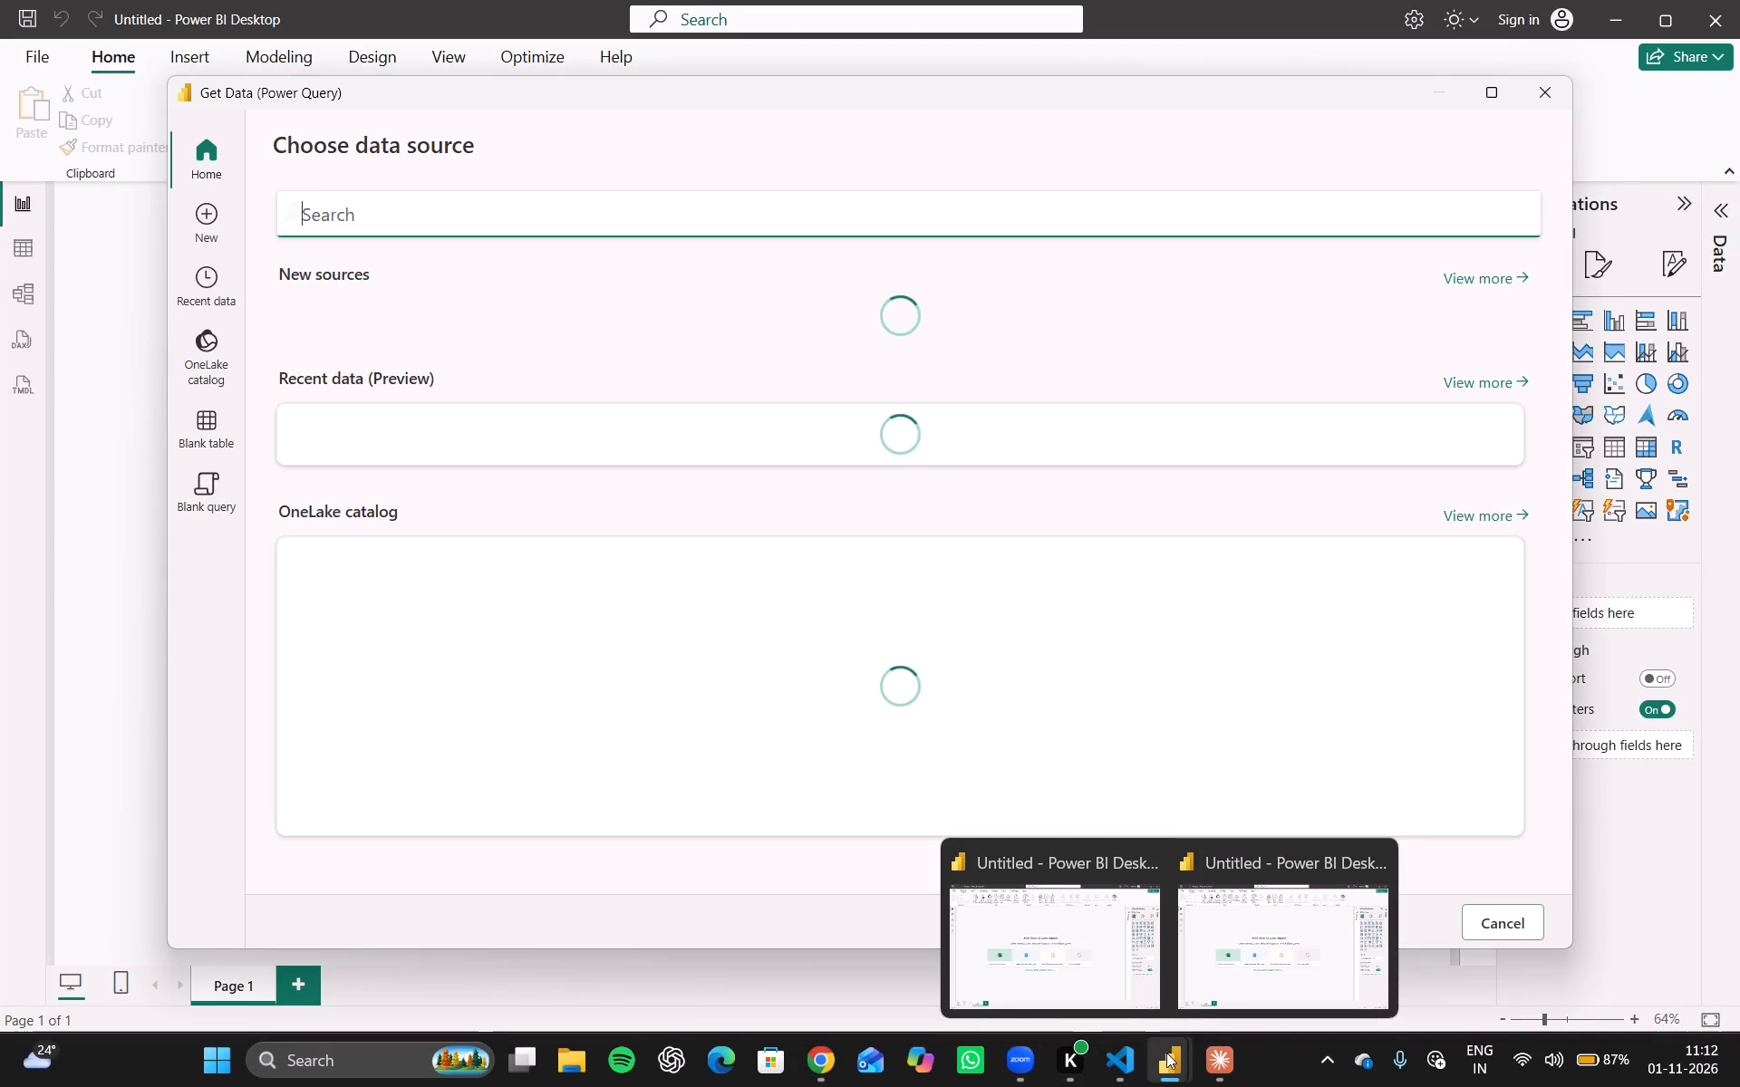
left_click(1145, 877)
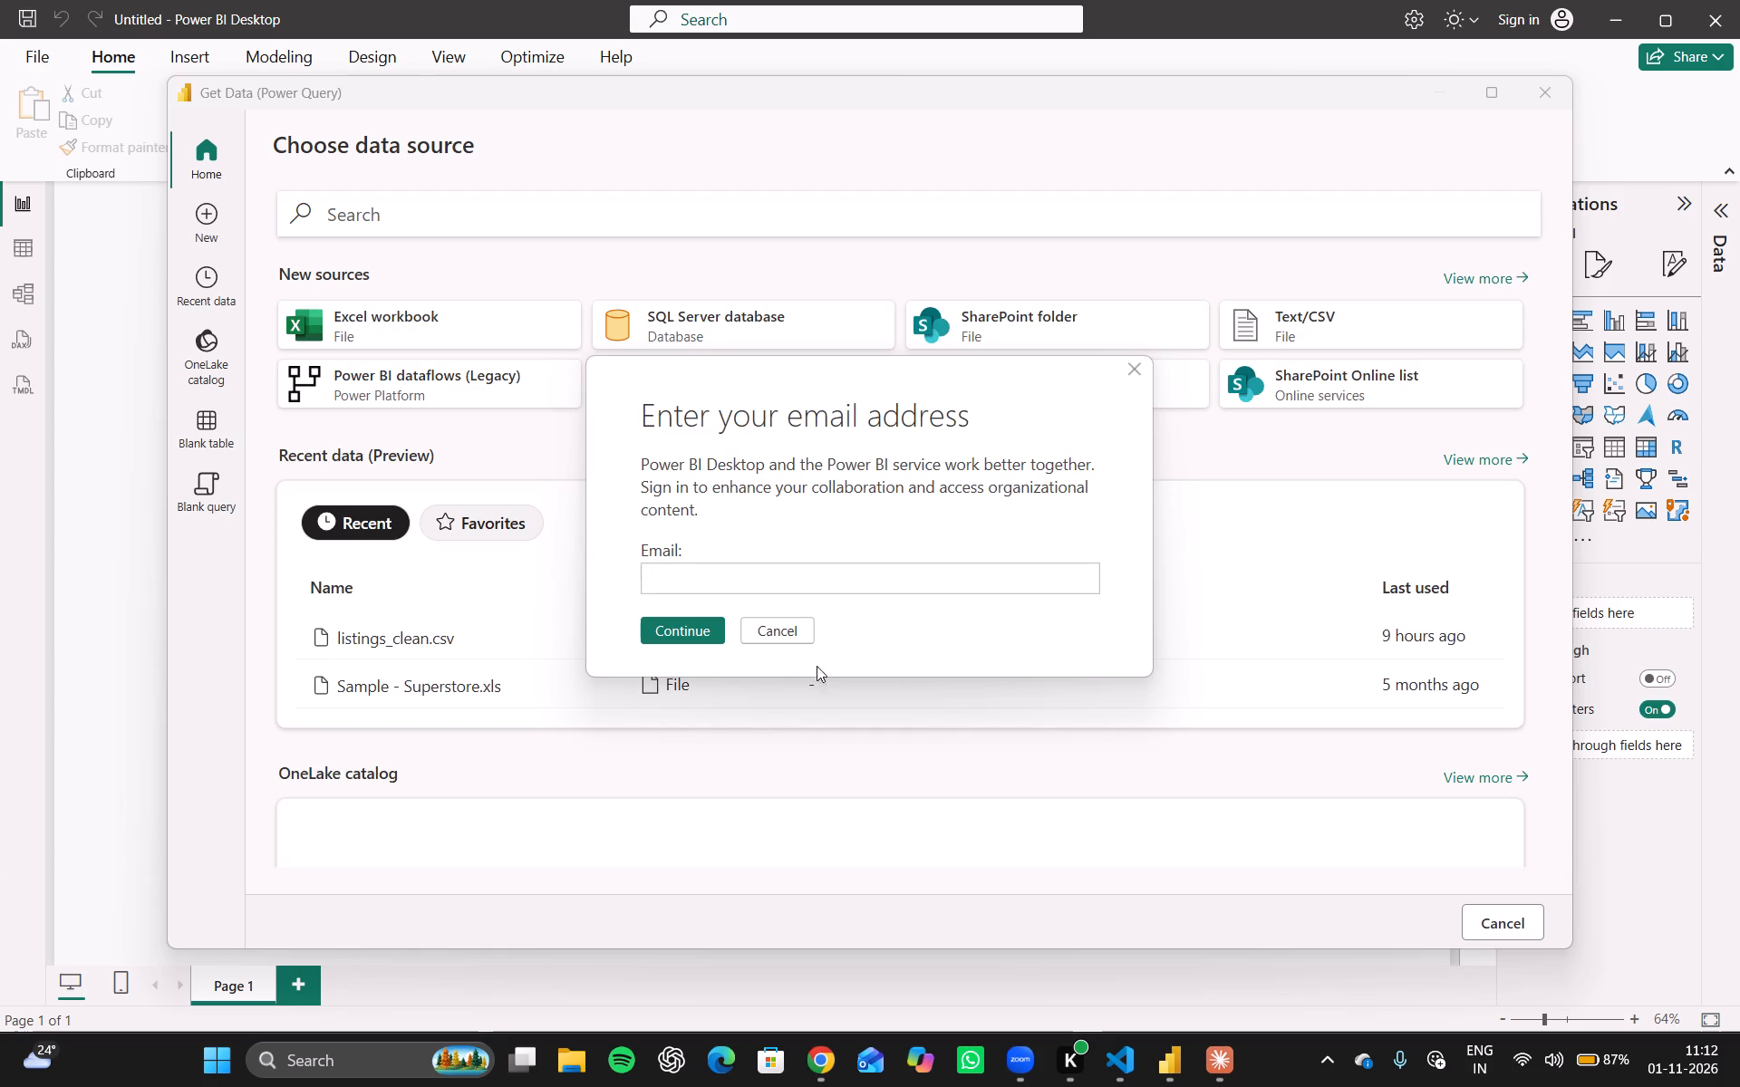
left_click(803, 626)
left_click(803, 626)
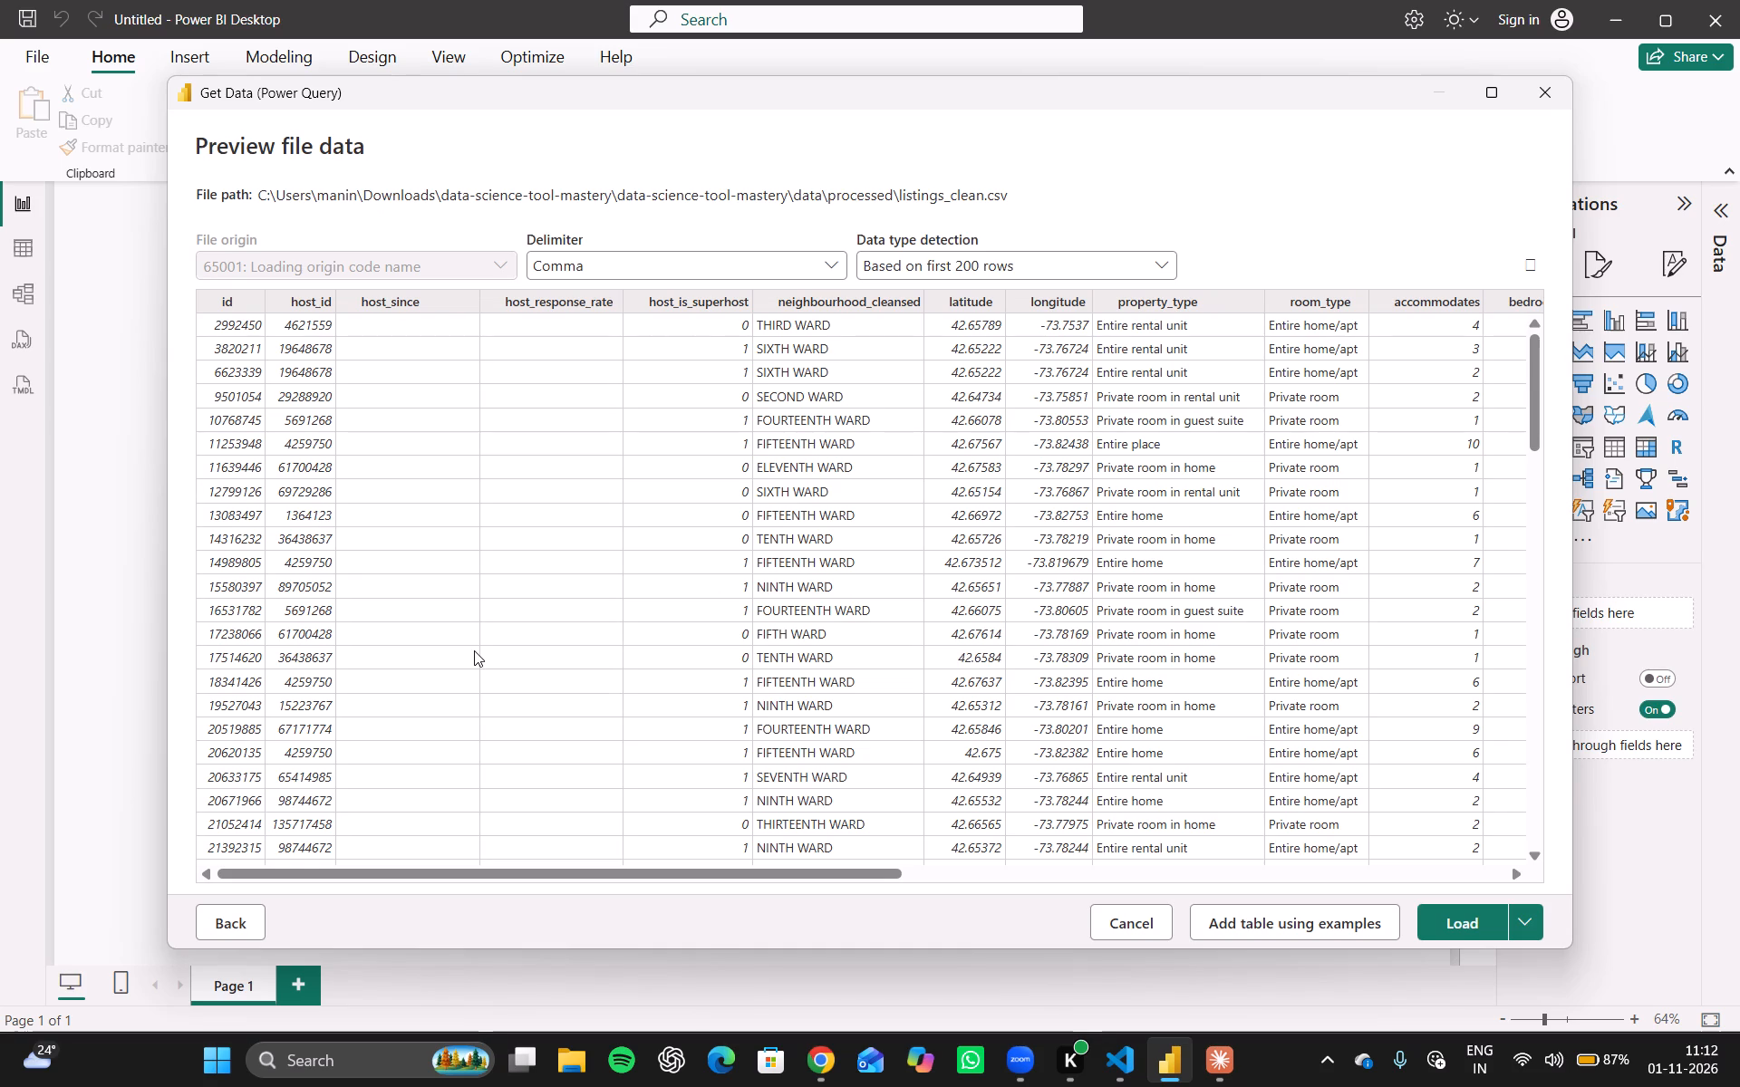
key("Print")
left_click(711, 579)
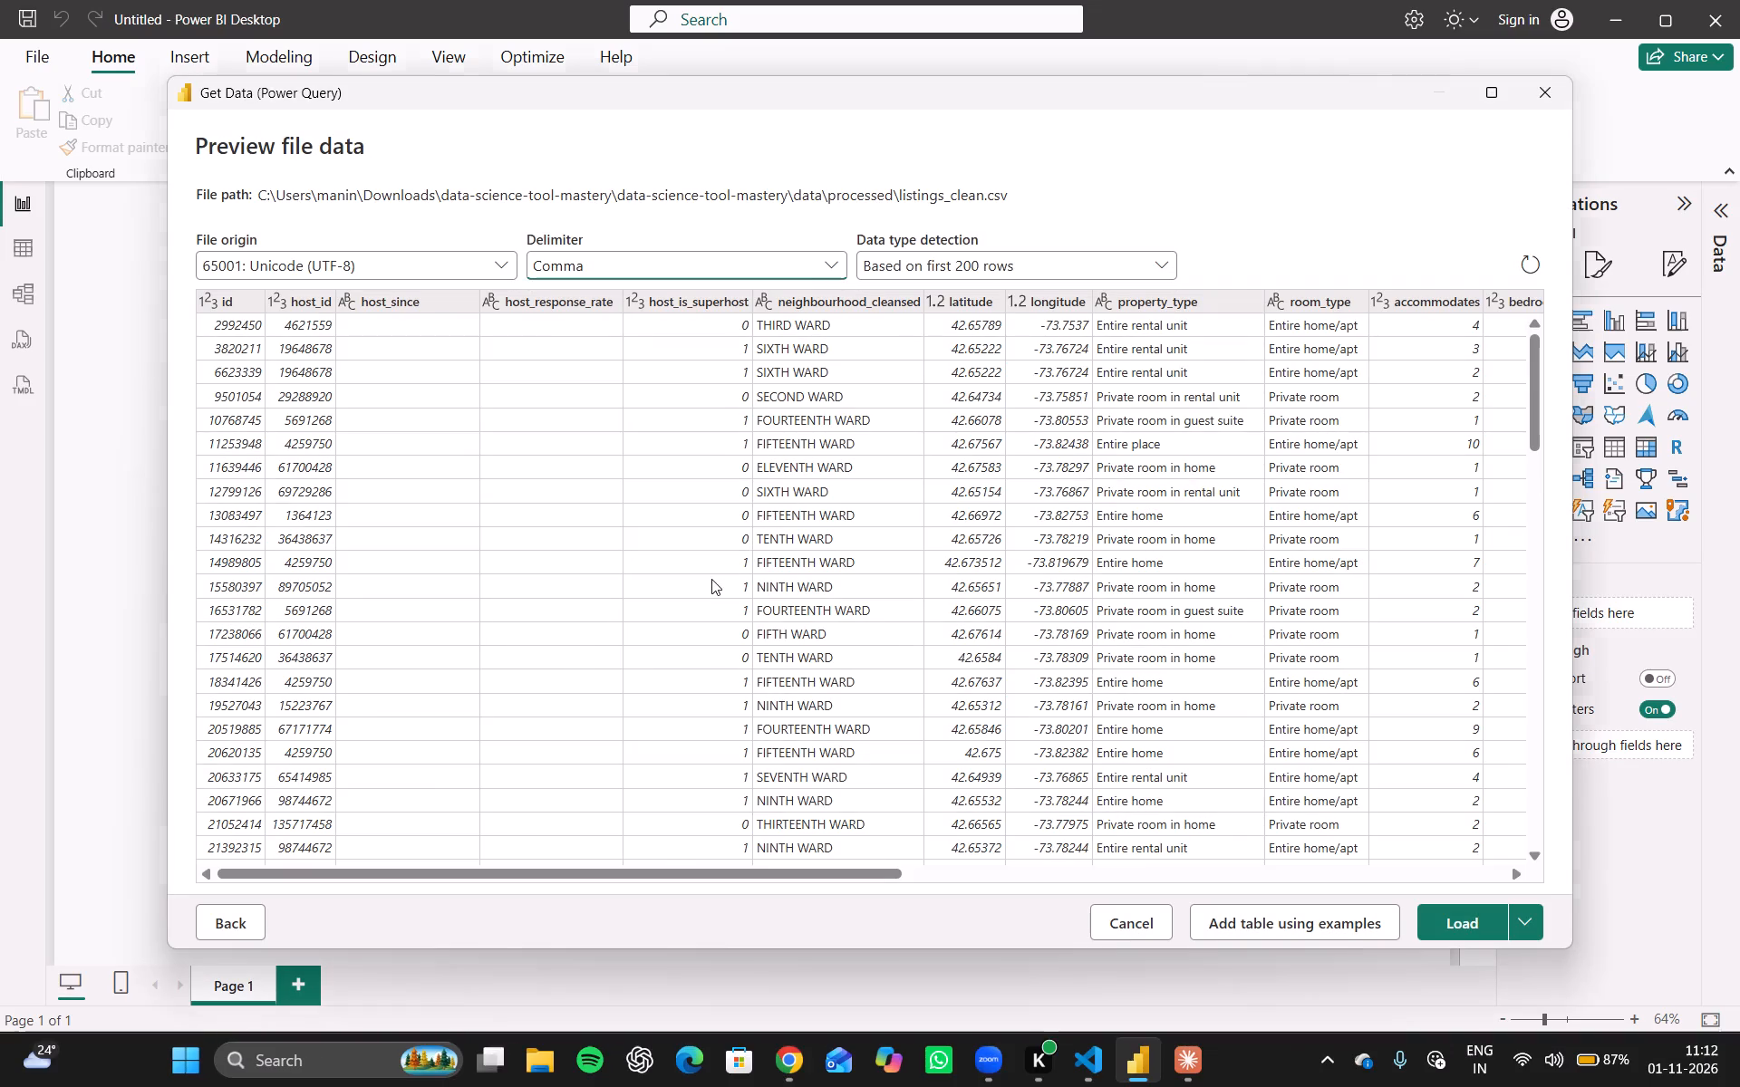
left_click(1511, 712)
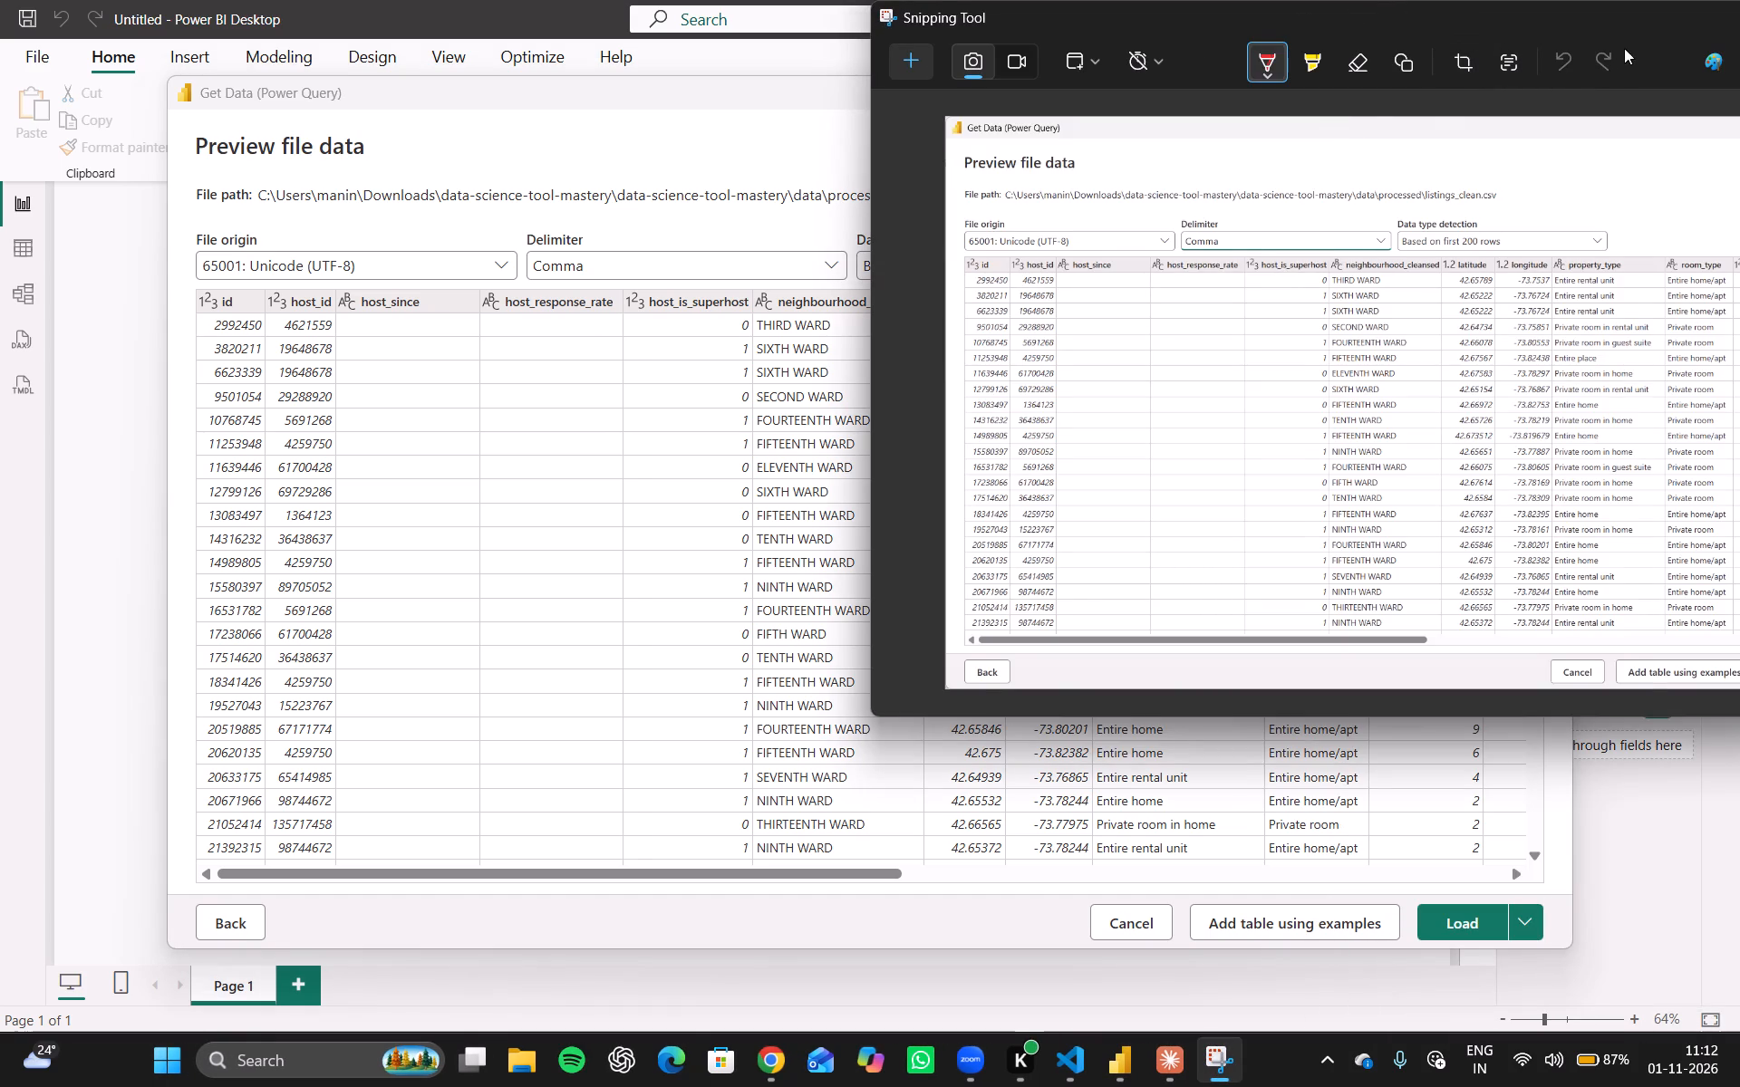
left_click_drag(1625, 24, 1196, 101)
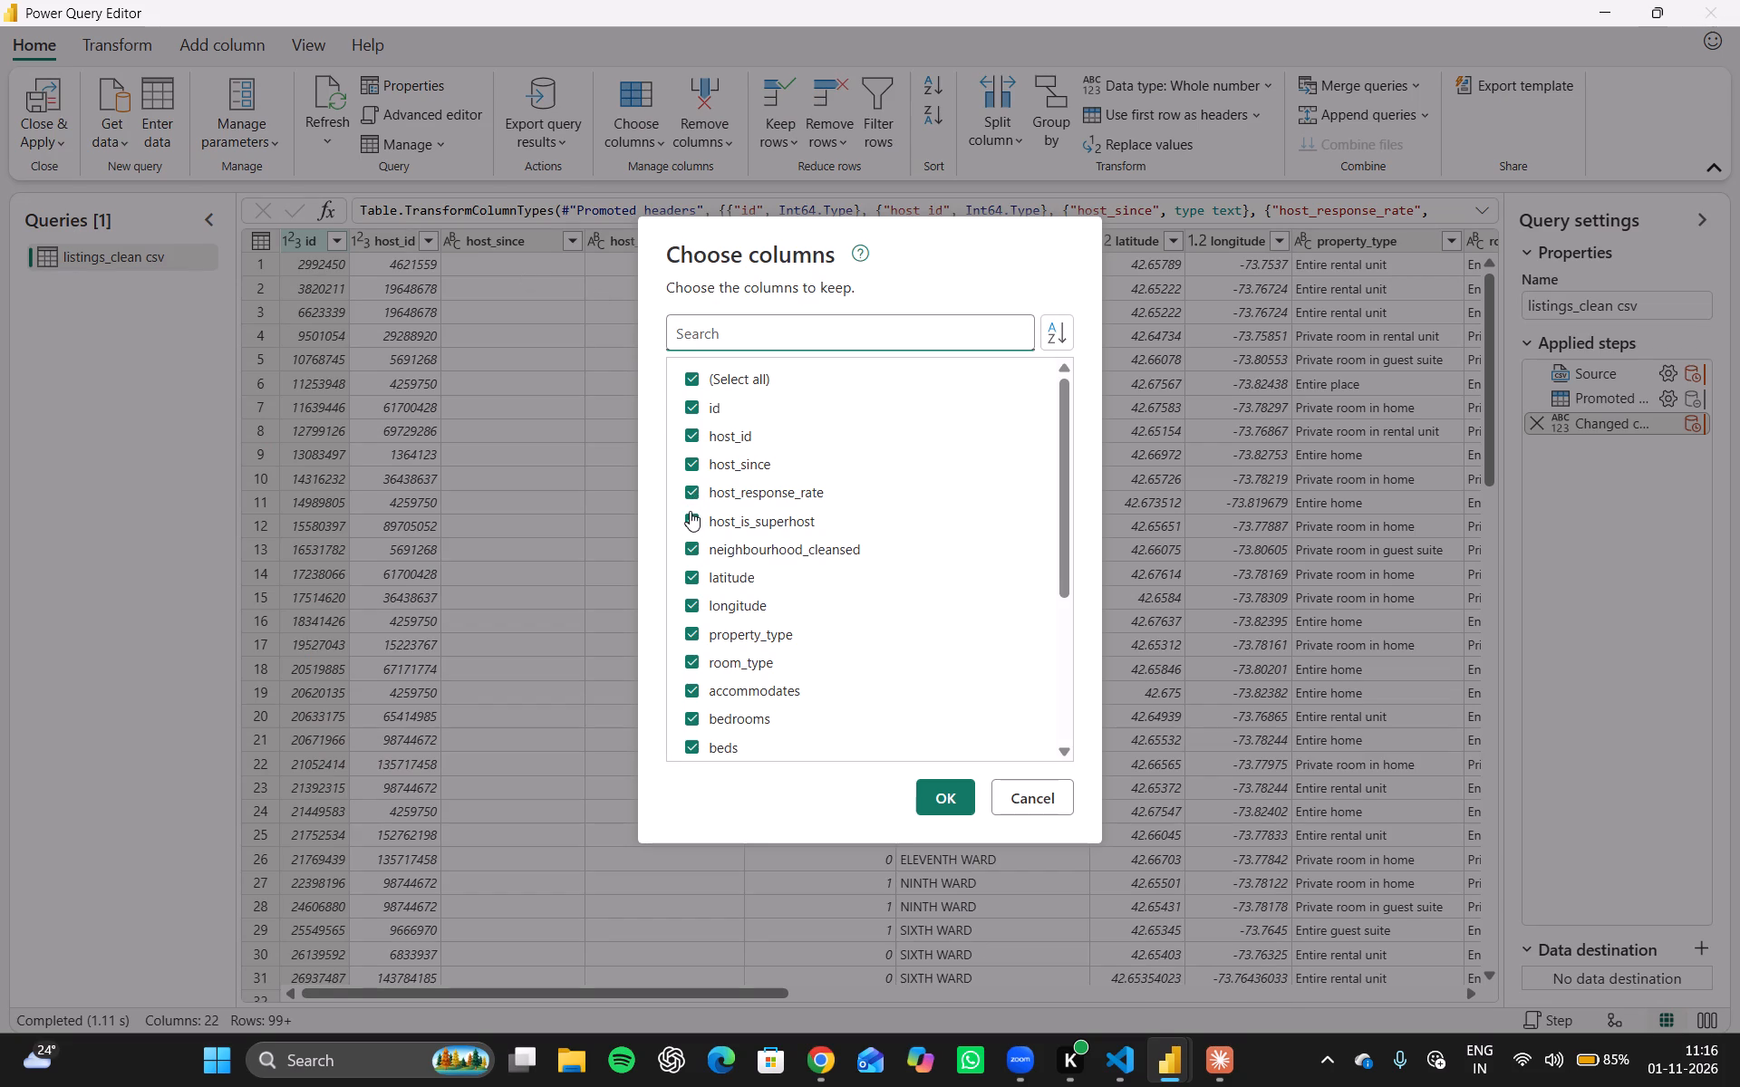
left_click(687, 495)
left_click(688, 465)
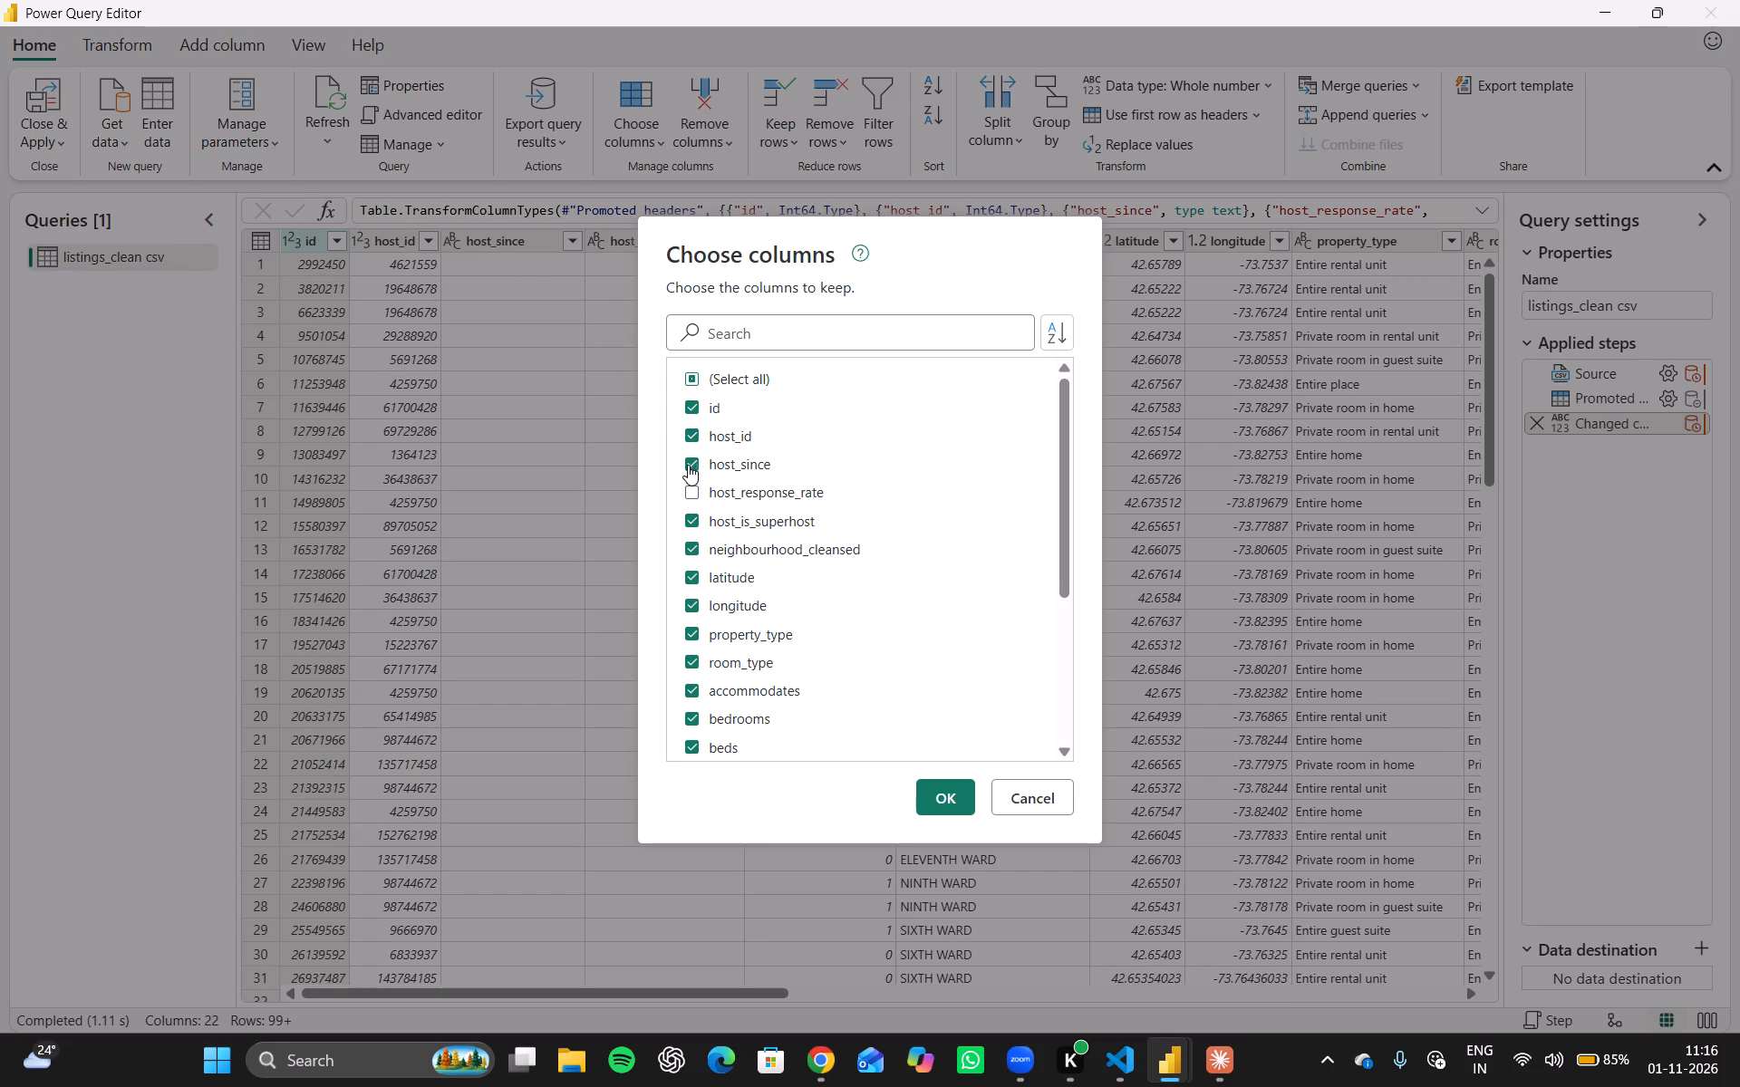
scroll(703, 533, "down", 3)
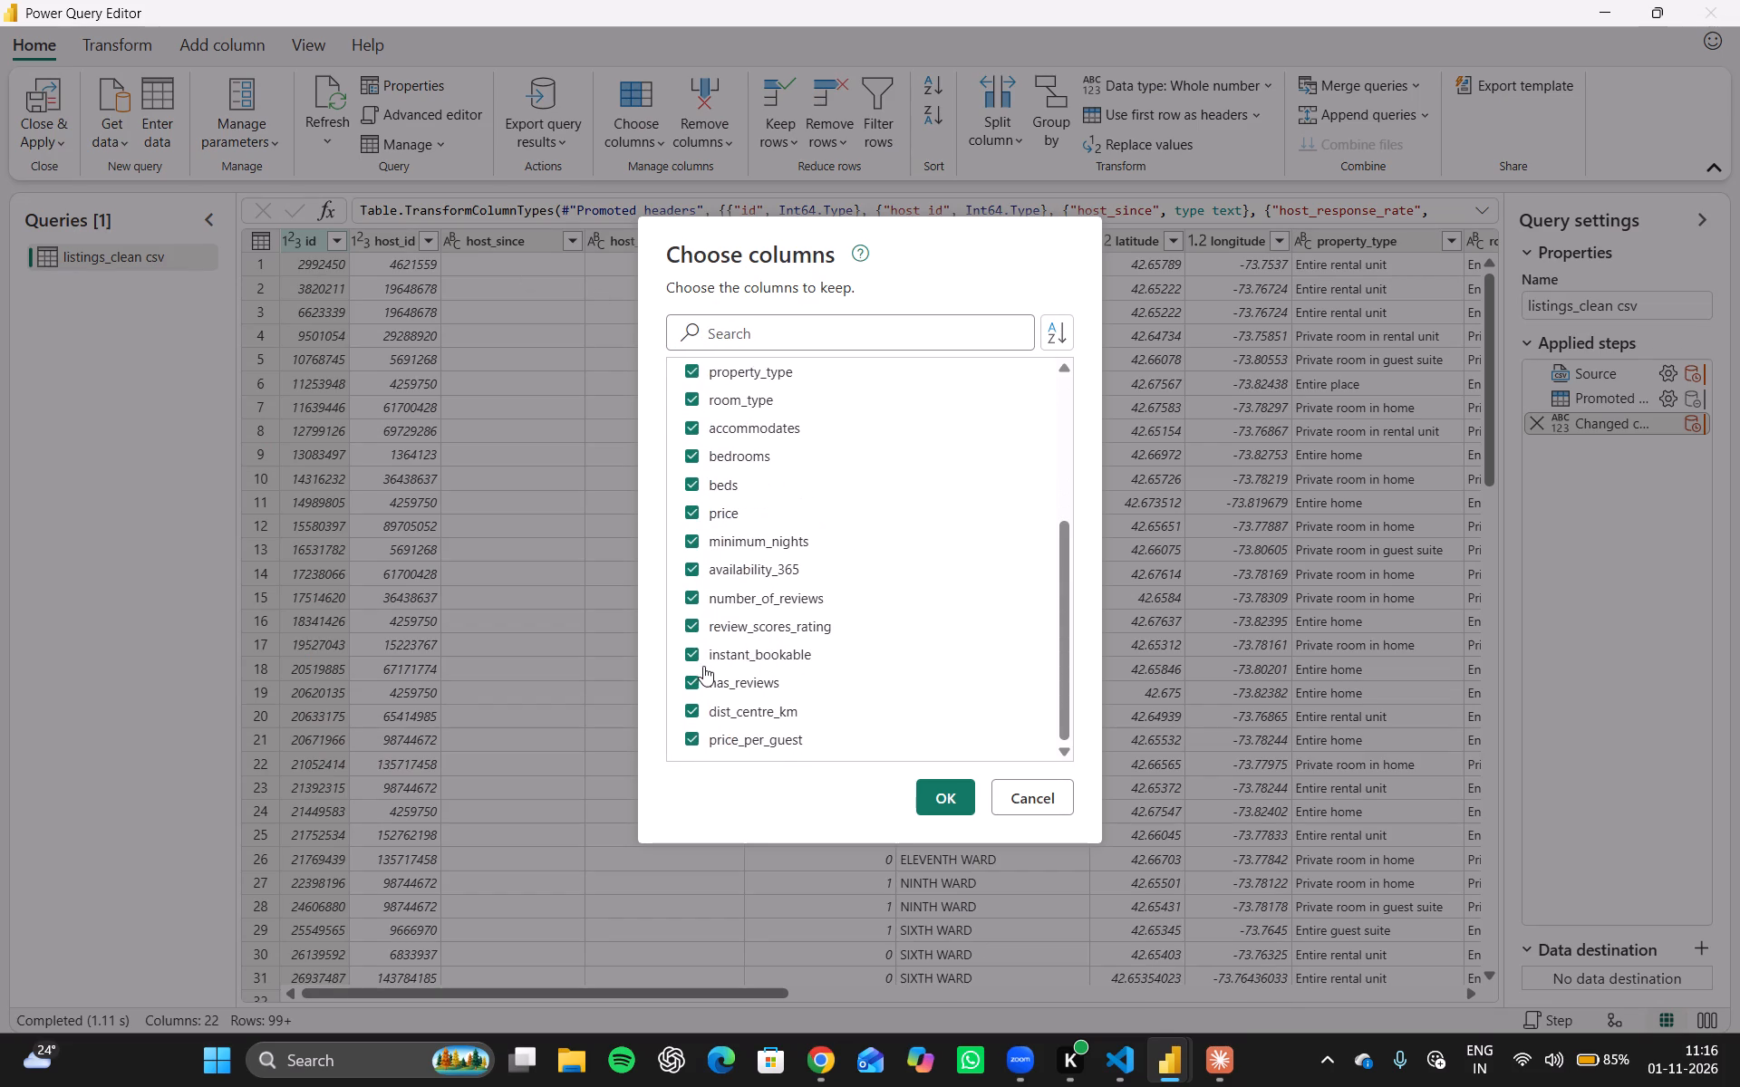
left_click(691, 655)
left_click(930, 786)
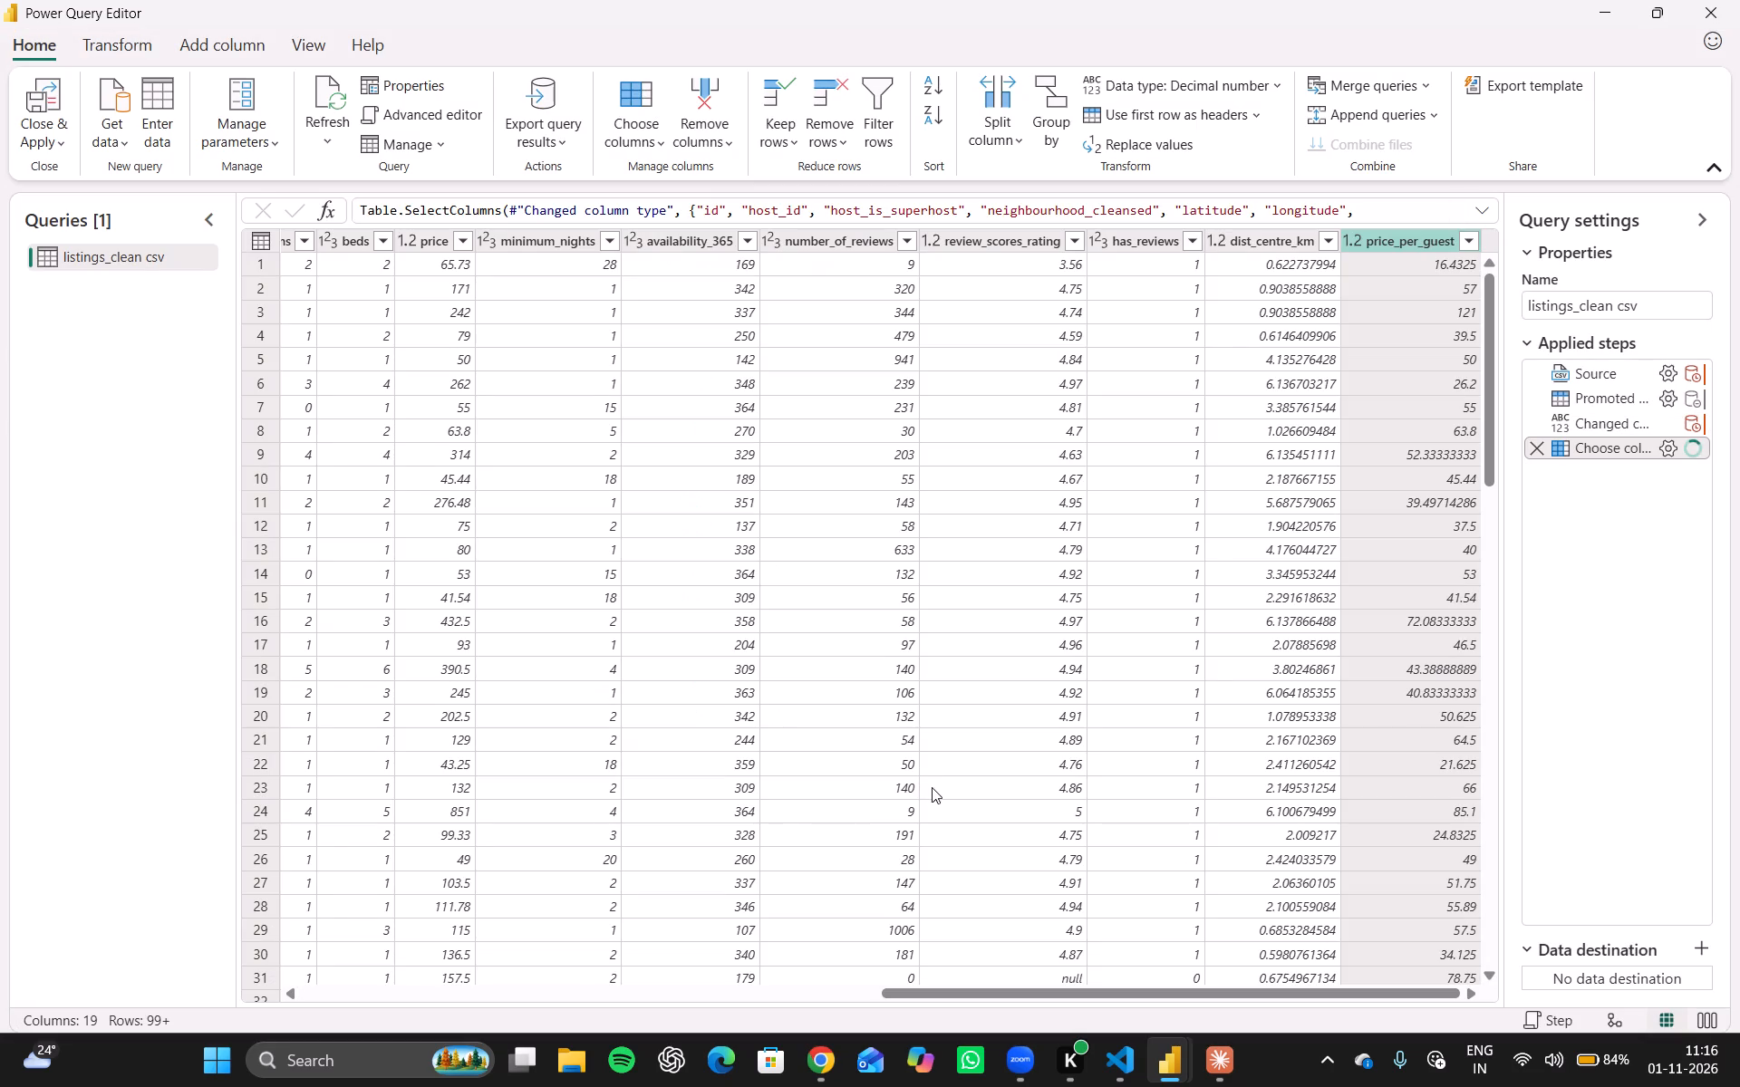
Look through the rows and remaining columns of the listings_clean csv query.
scroll(773, 809, "down", 13)
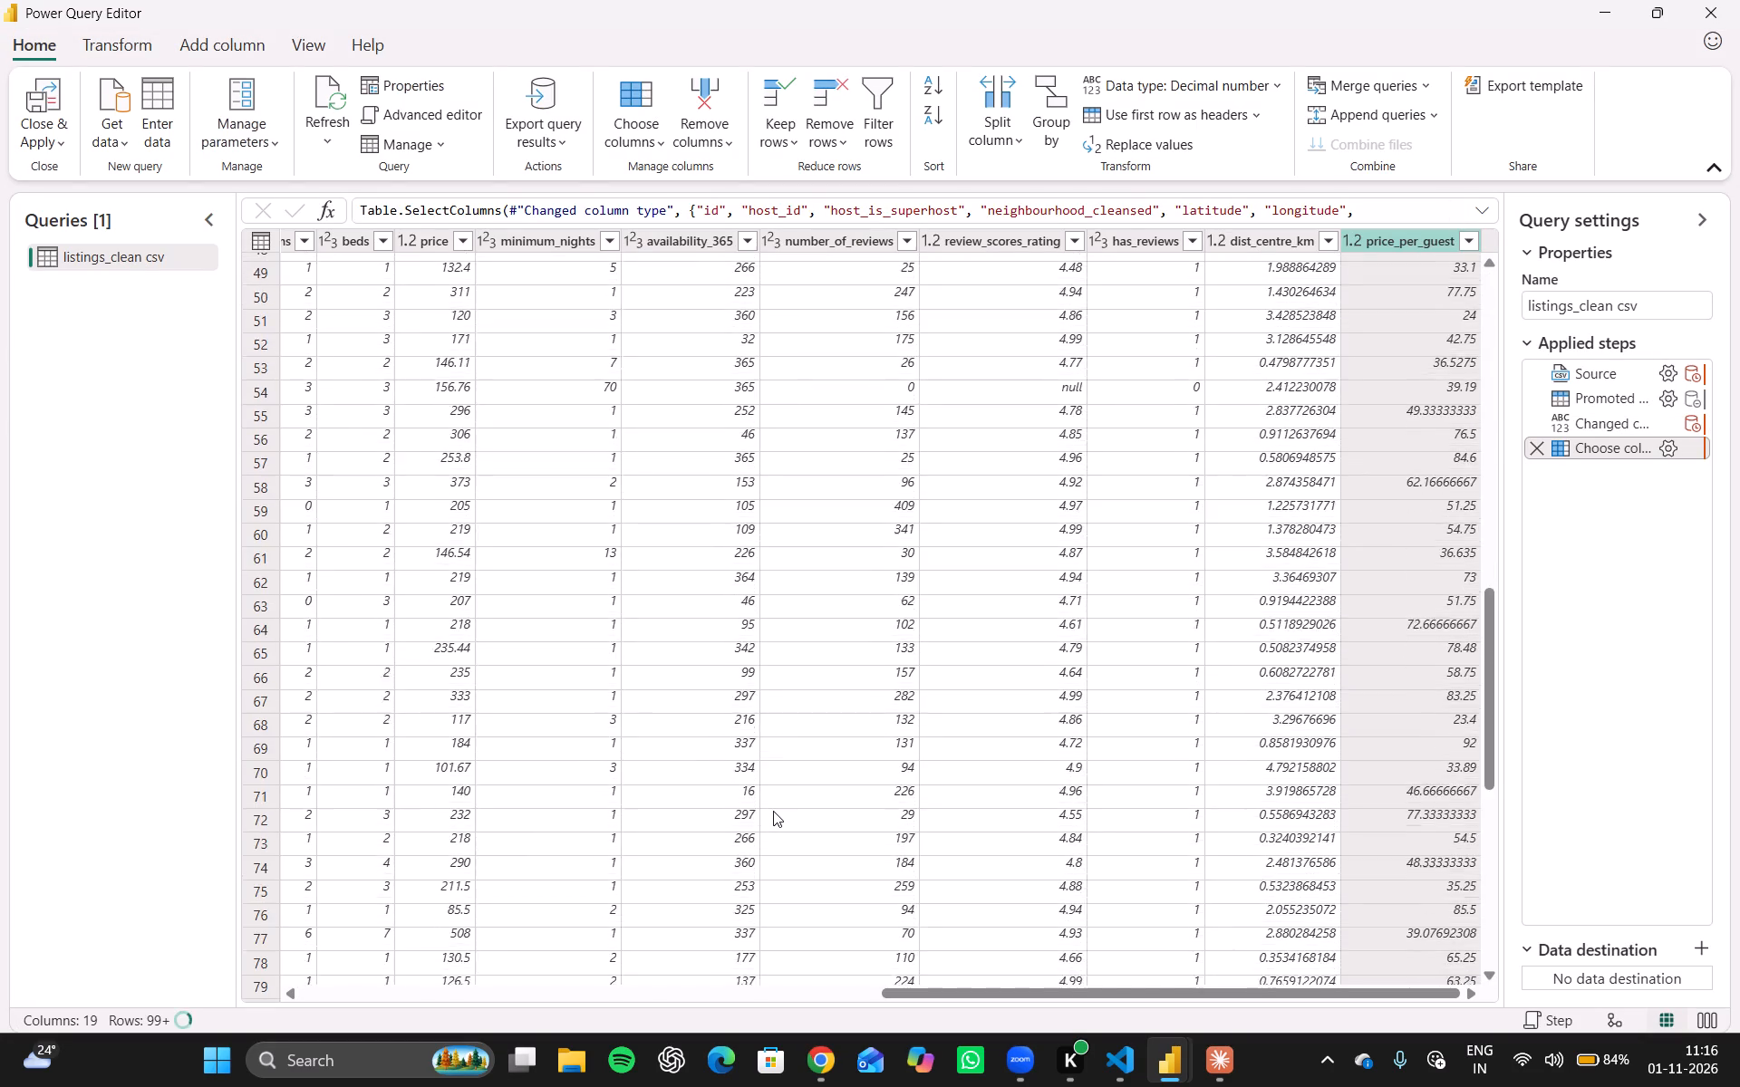
scroll(773, 811, "down", 7)
left_click(1010, 1007)
left_click_drag(1010, 1007, 978, 1007)
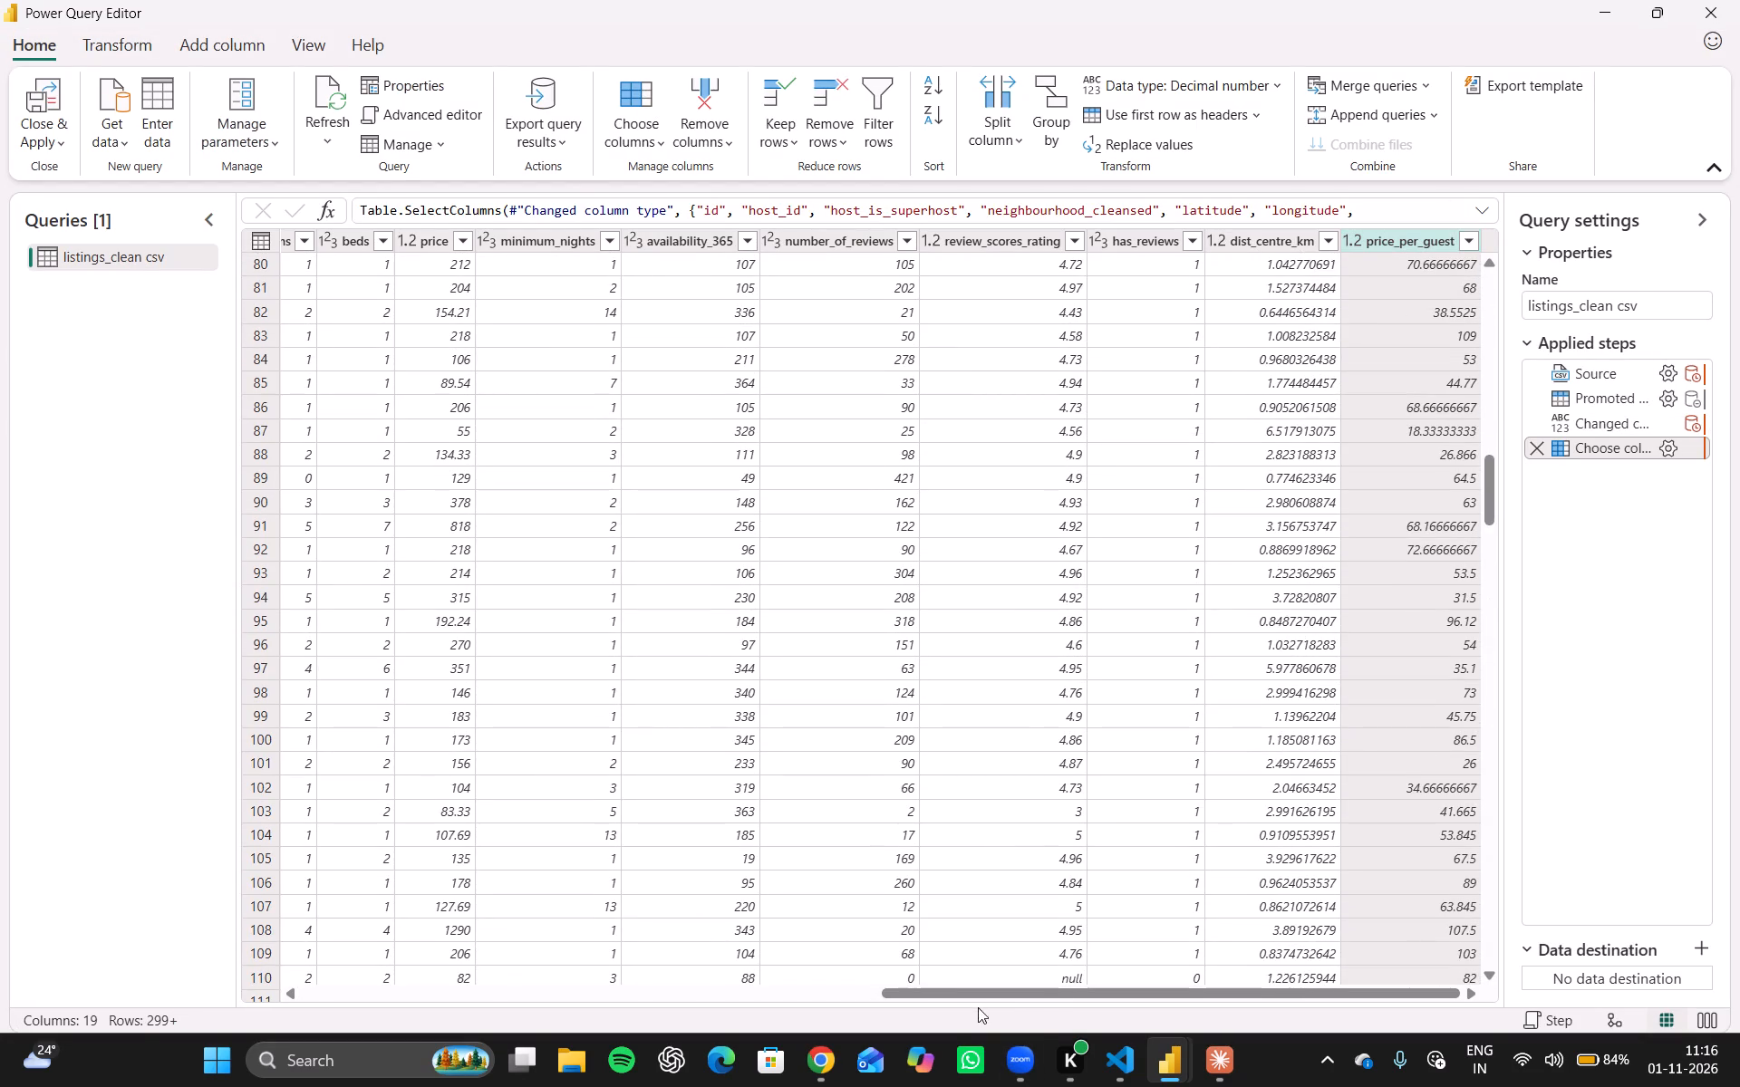
left_click_drag(978, 1007, 951, 1015)
left_click_drag(947, 990, 479, 1007)
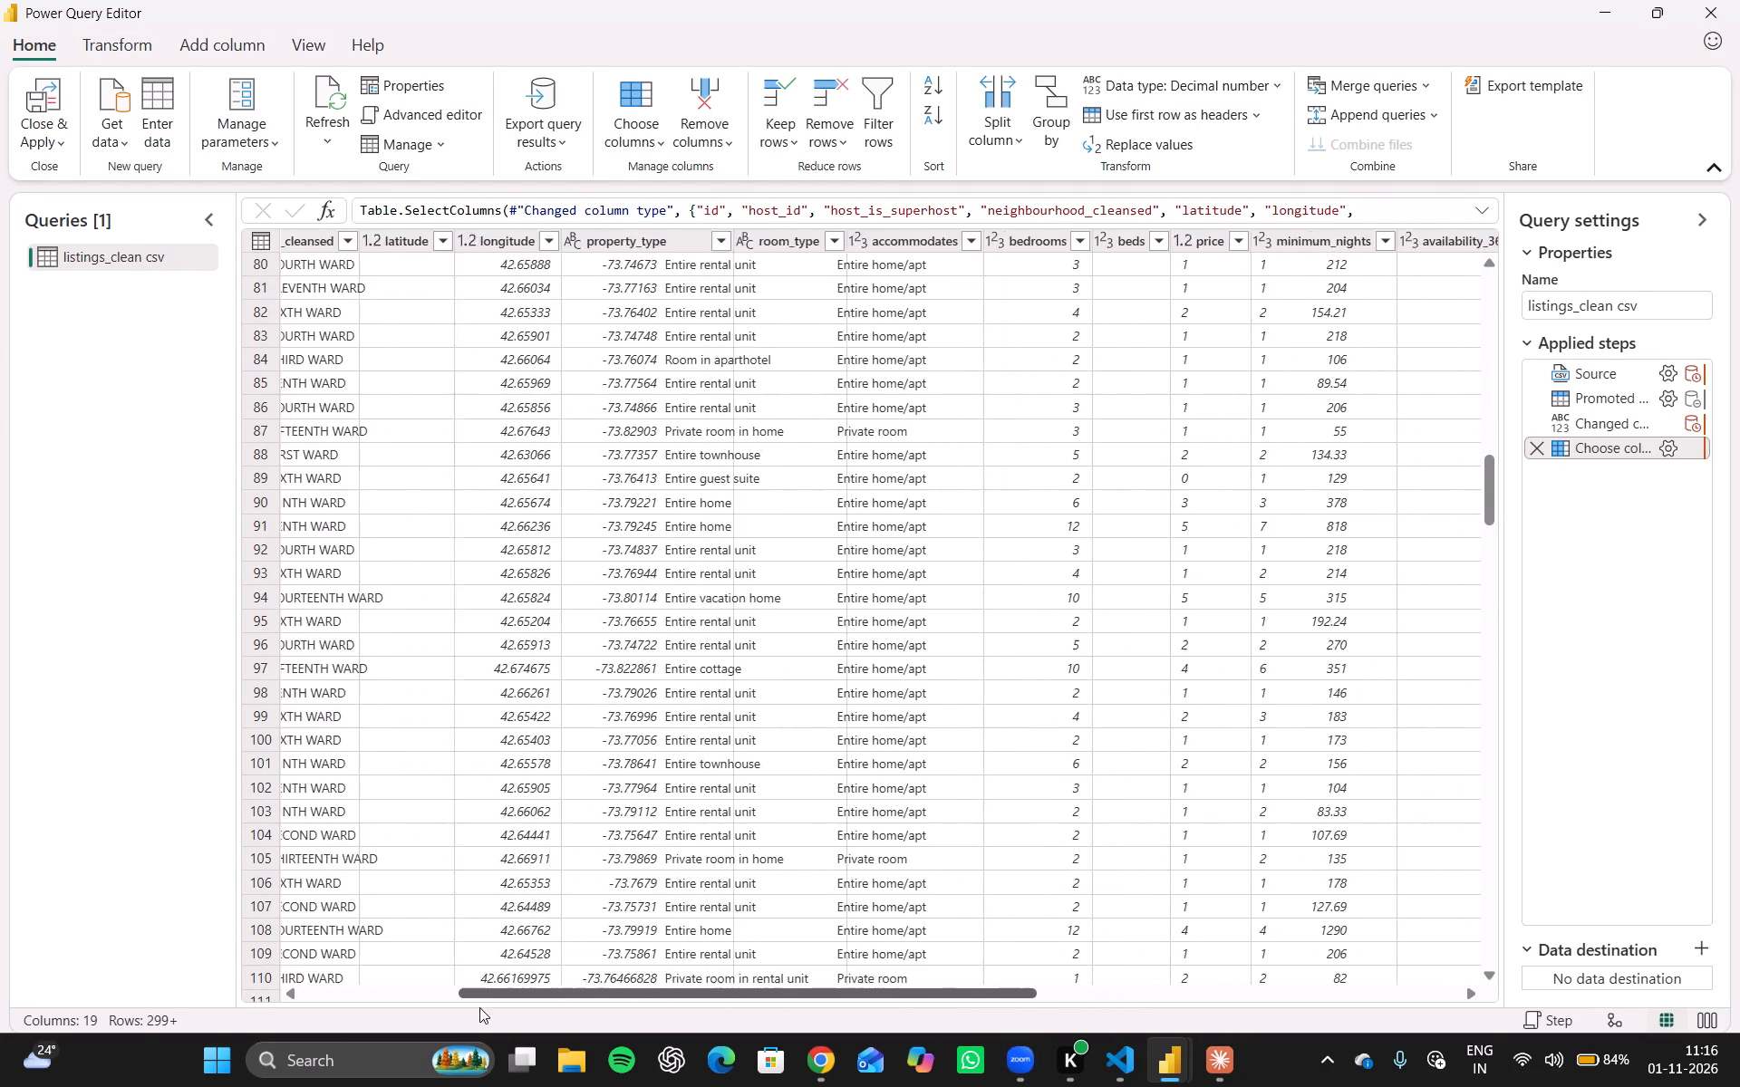
left_click_drag(479, 1007, 1390, 868)
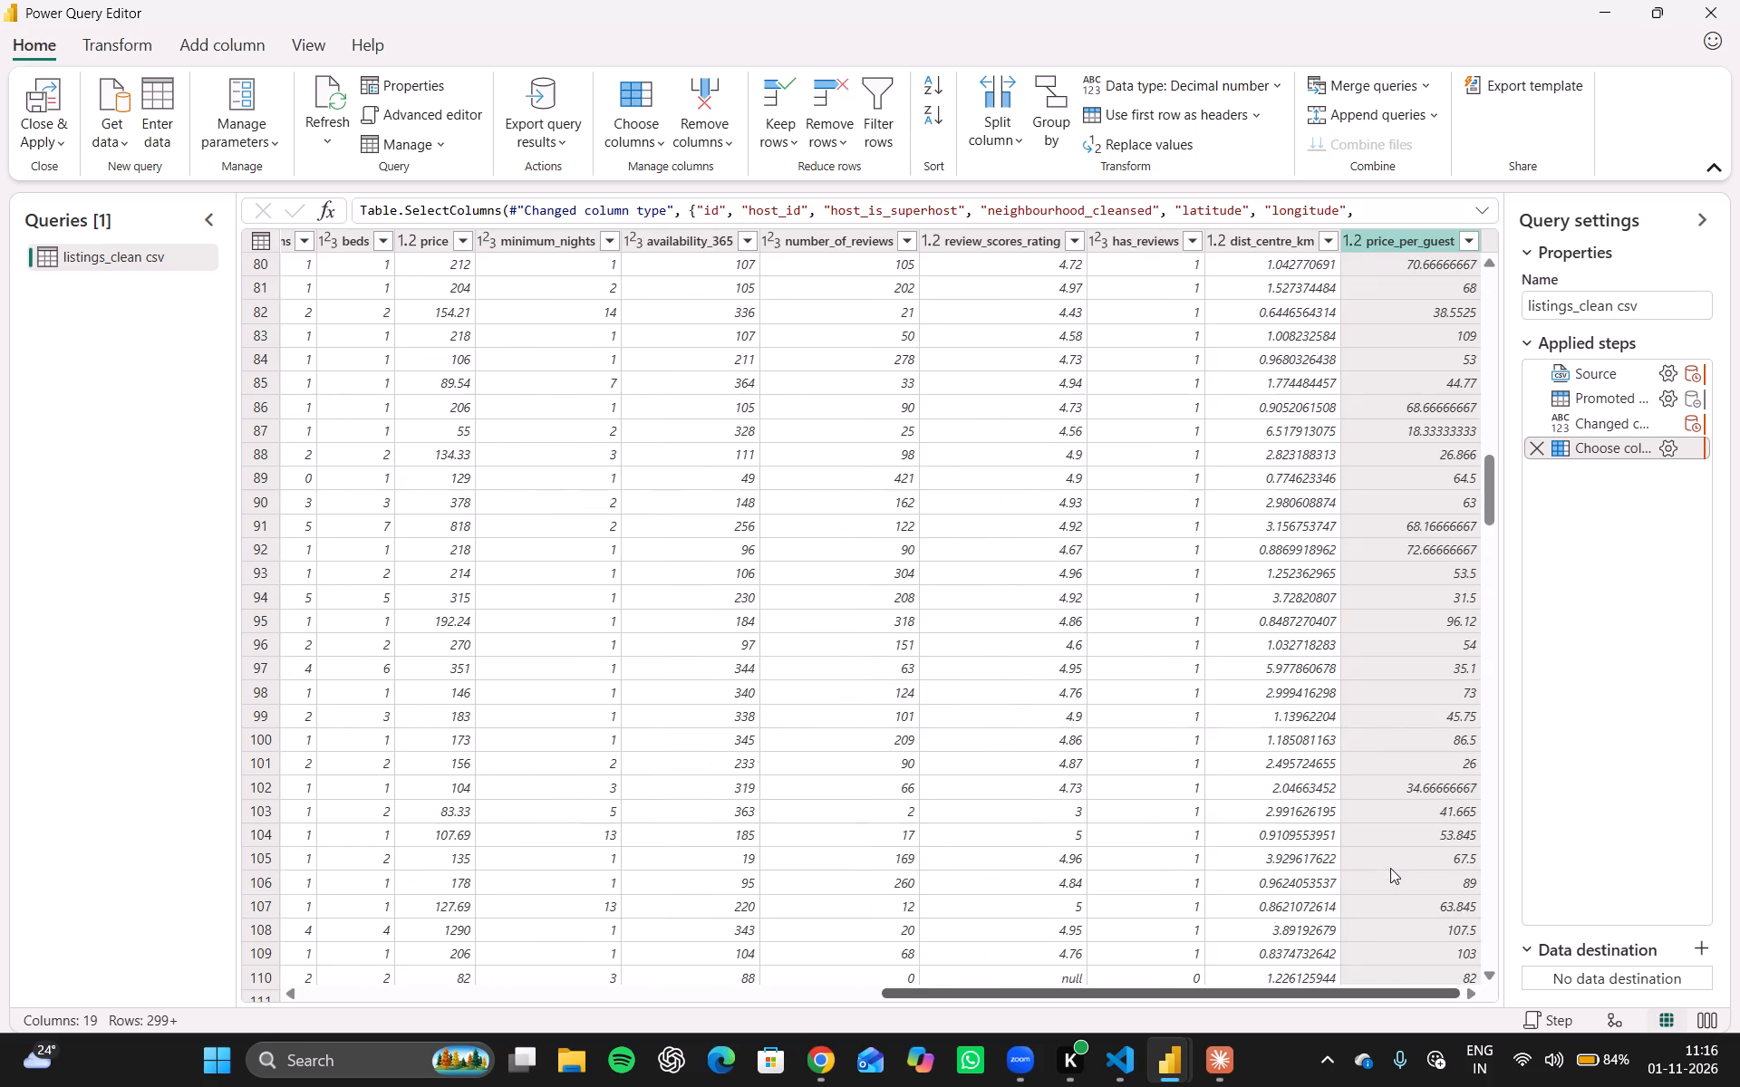
left_click_drag(1390, 868, 0, 943)
Change the data type of the id and host_id columns to Text.
scroll(378, 403, "up", 1)
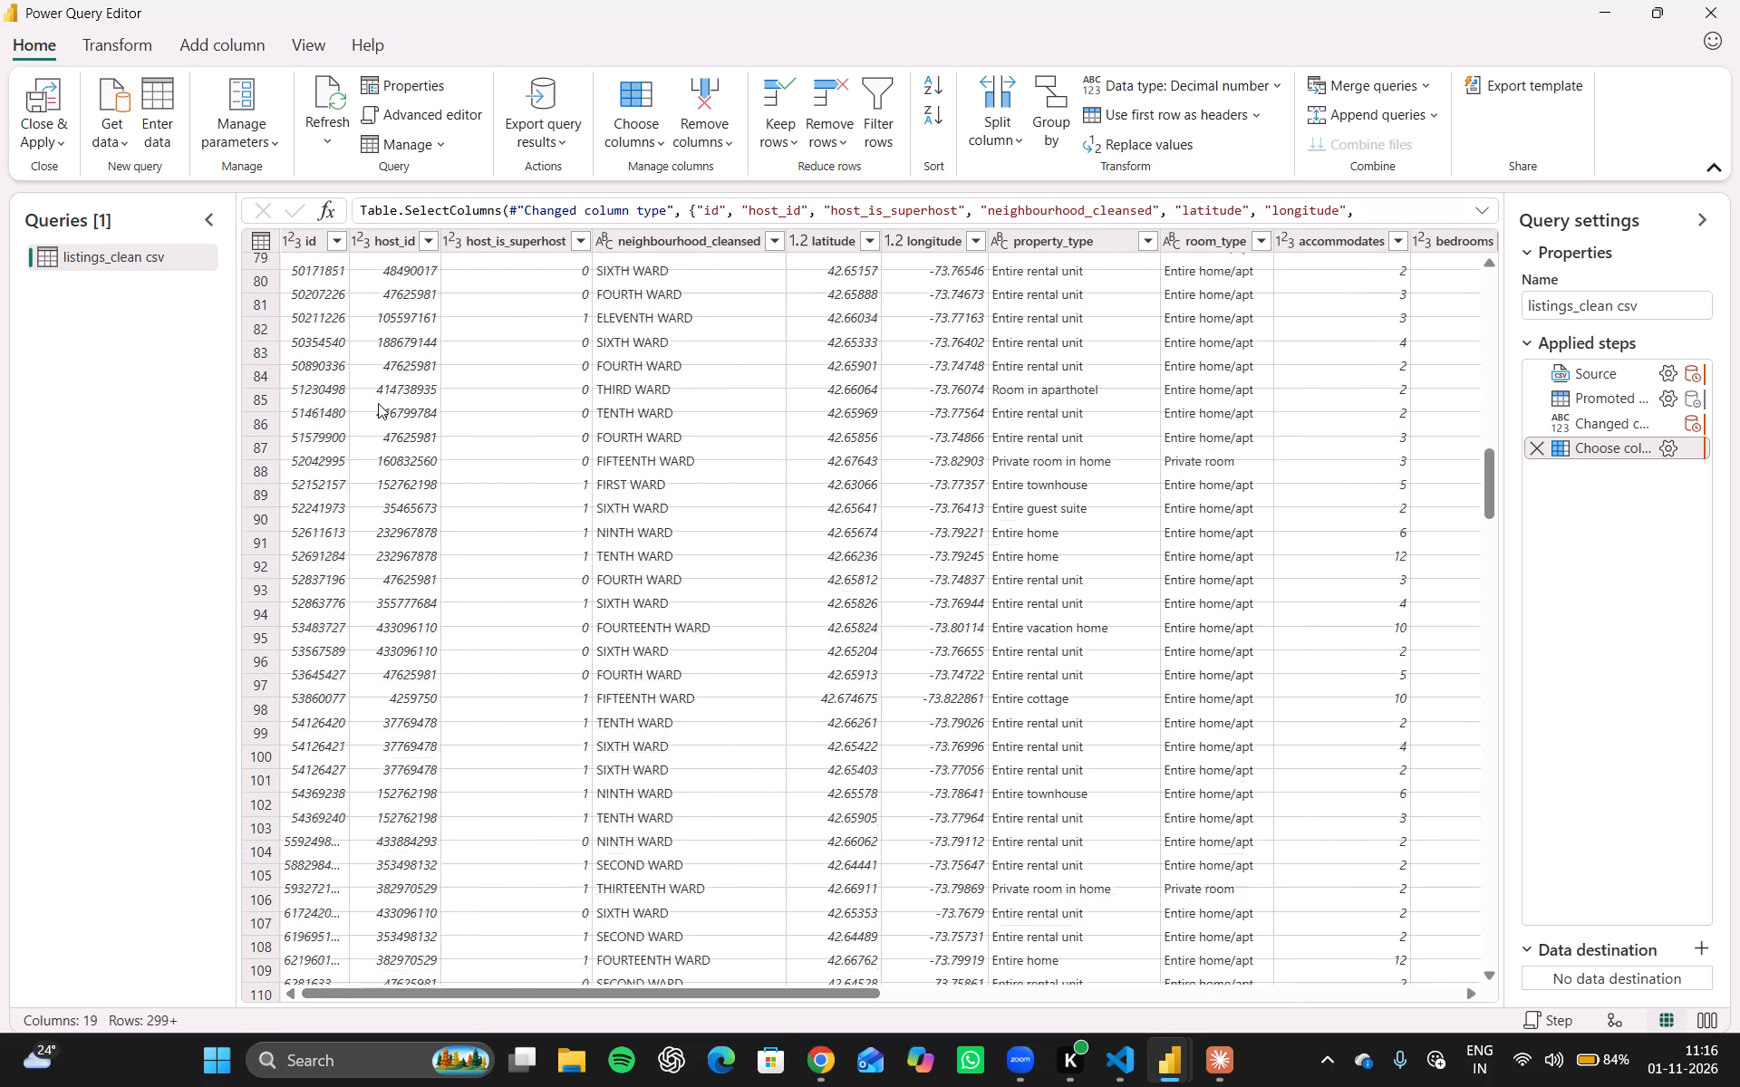
scroll(371, 367, "up", 2)
left_click(297, 243)
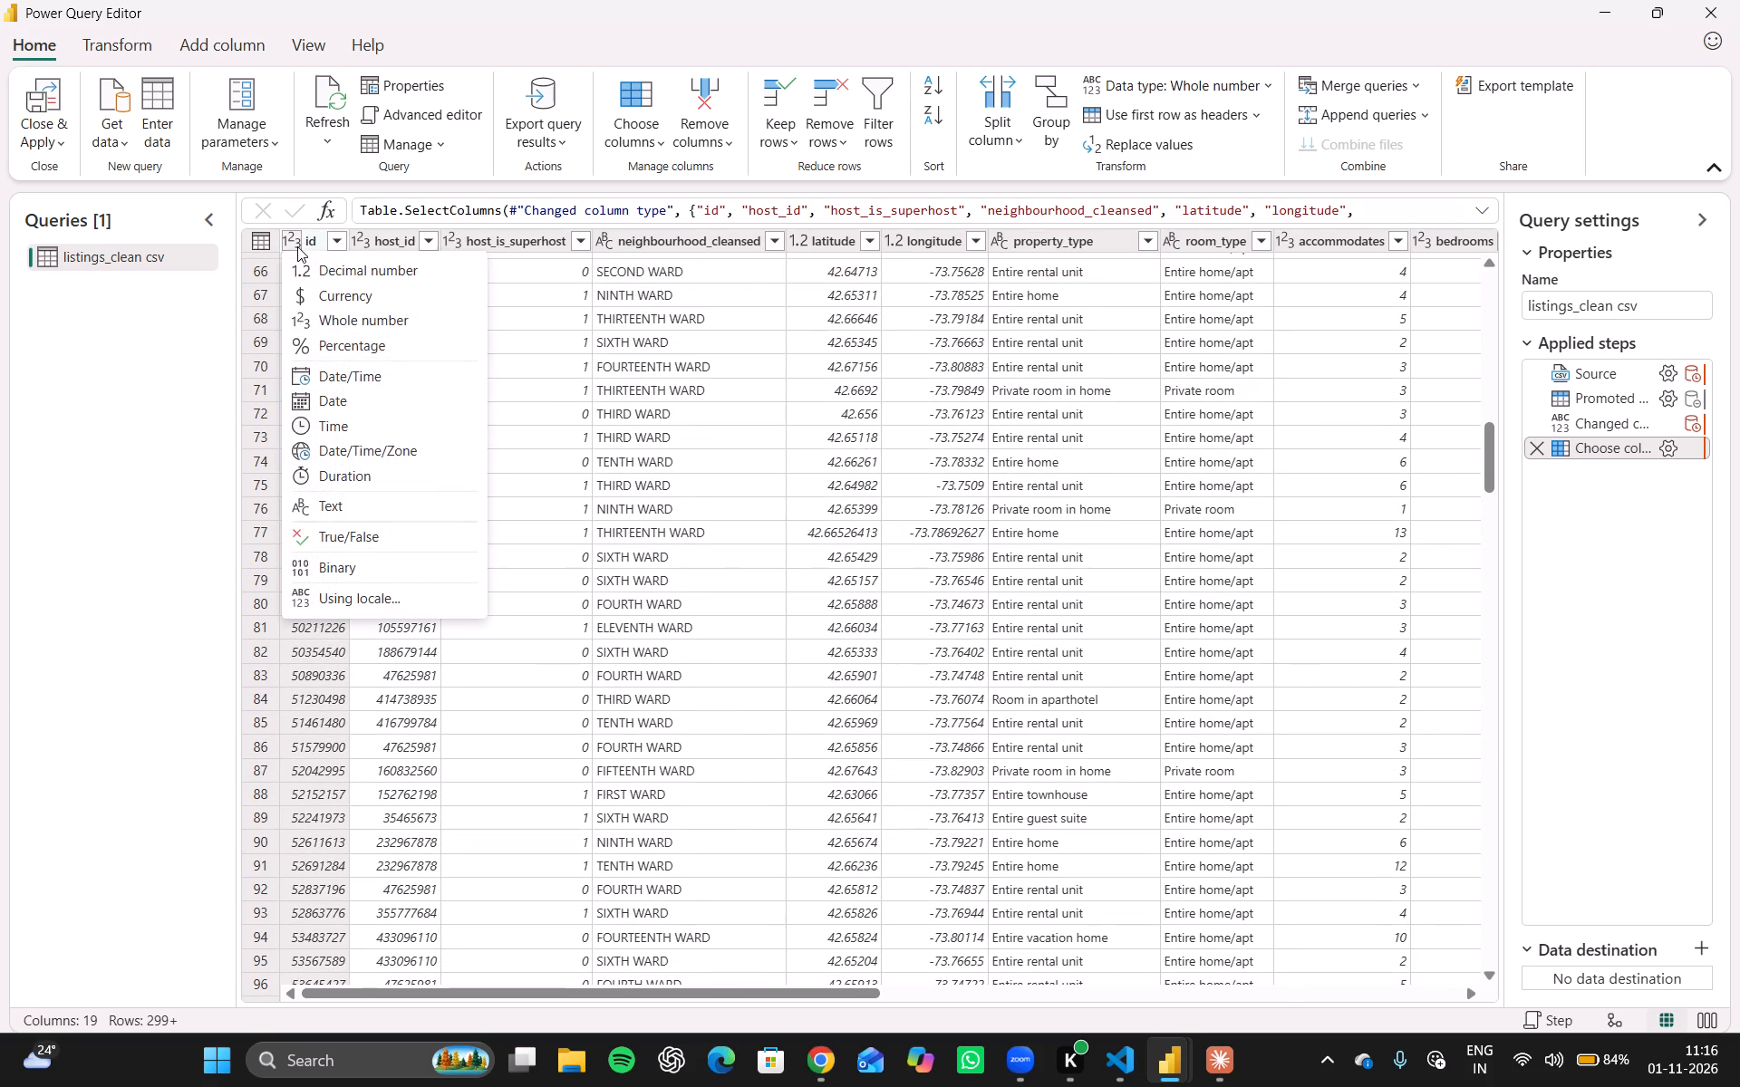
left_click(342, 518)
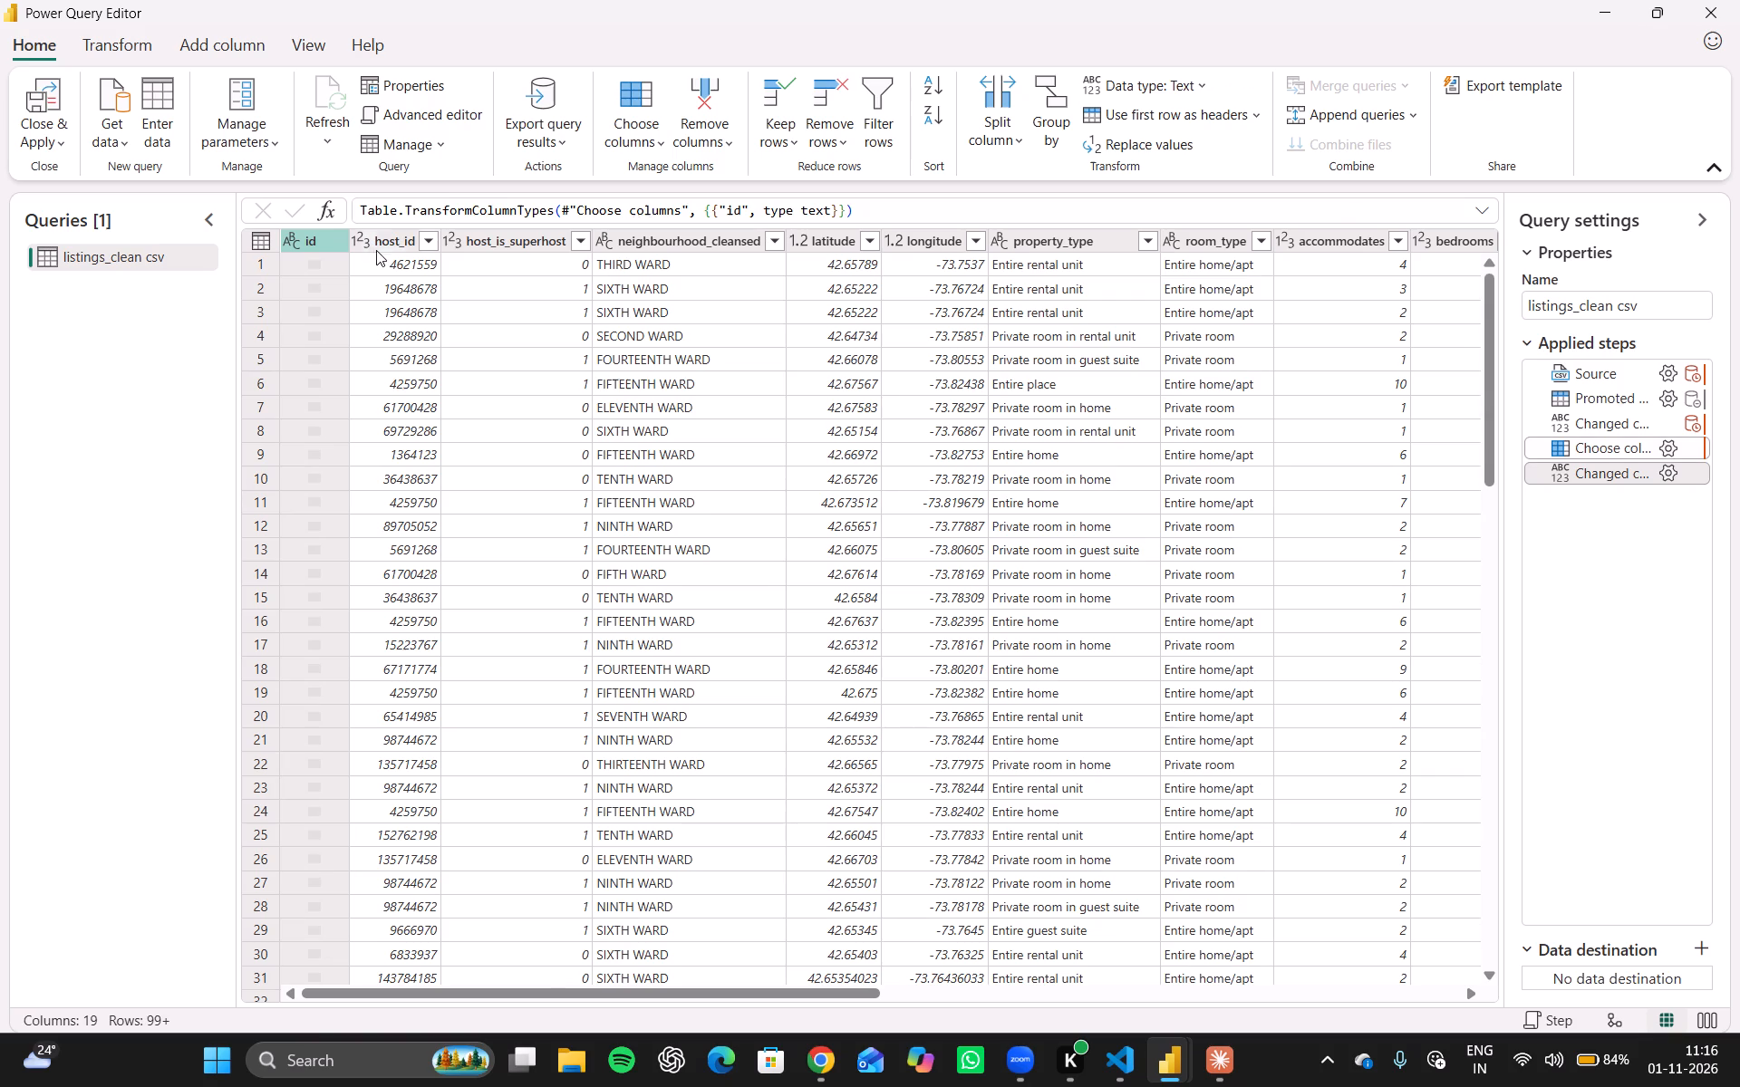
left_click(366, 238)
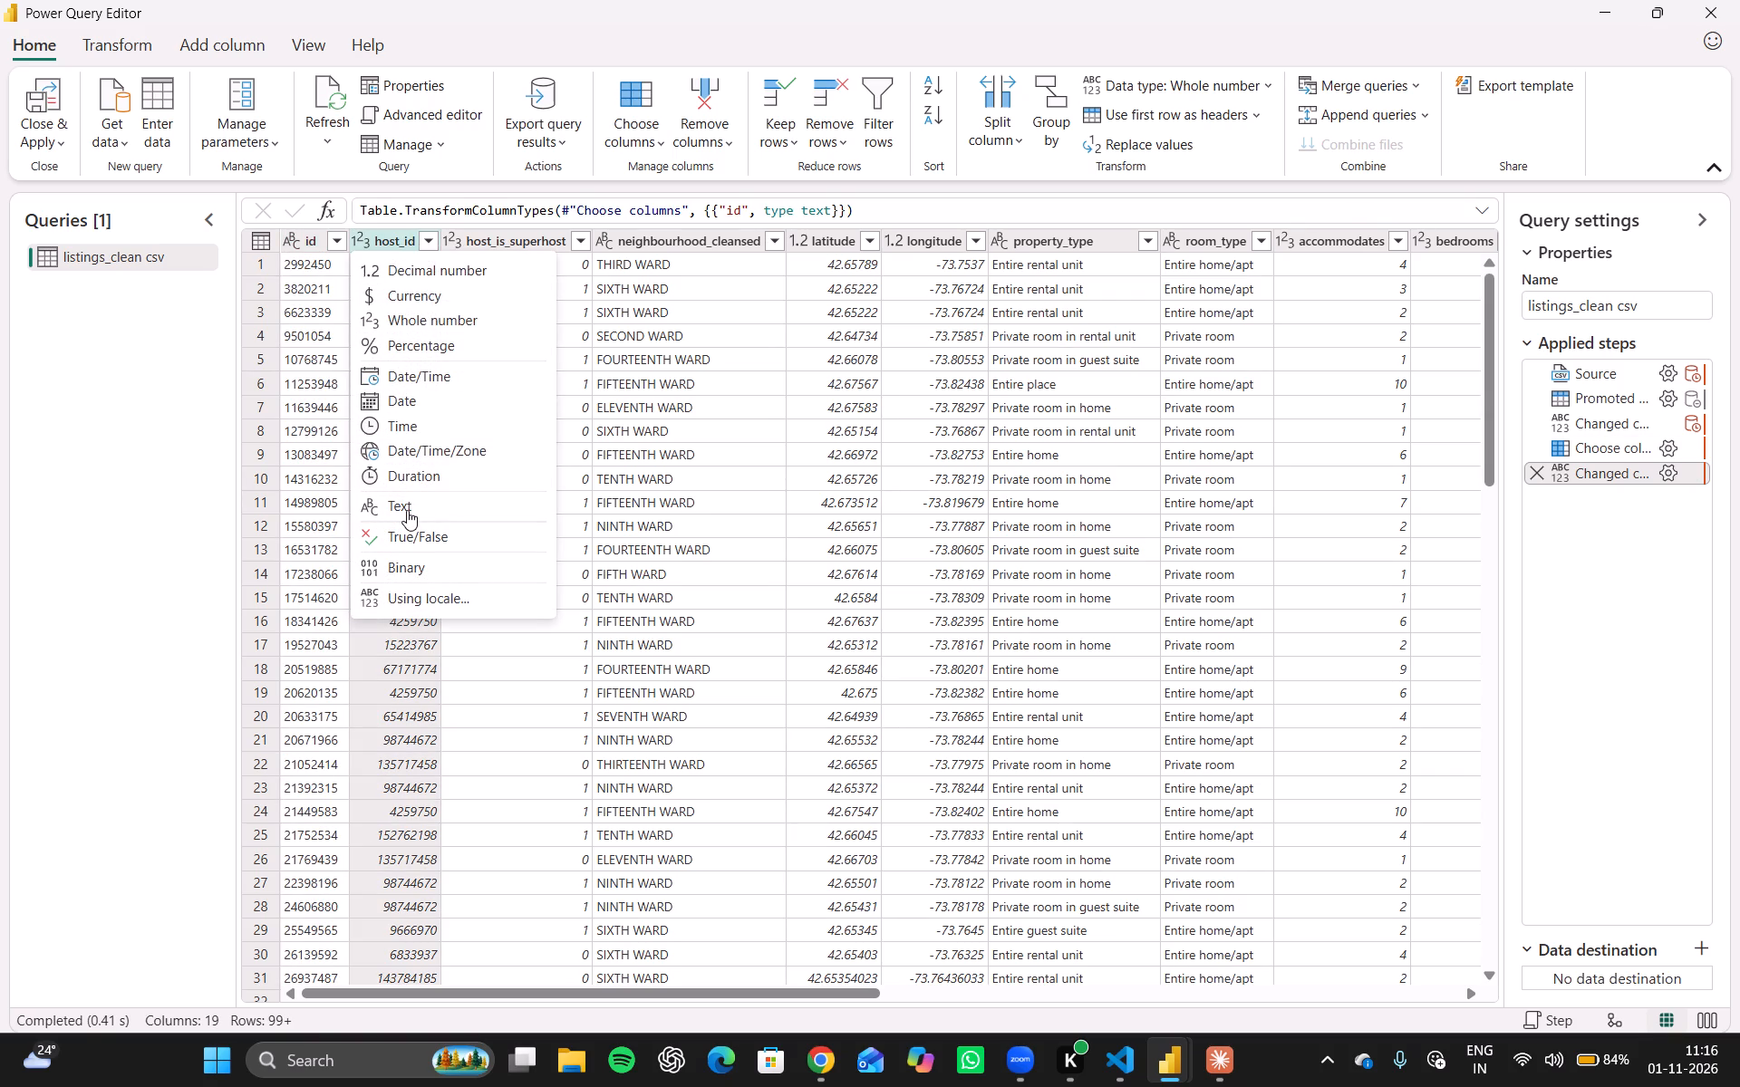
left_click(407, 510)
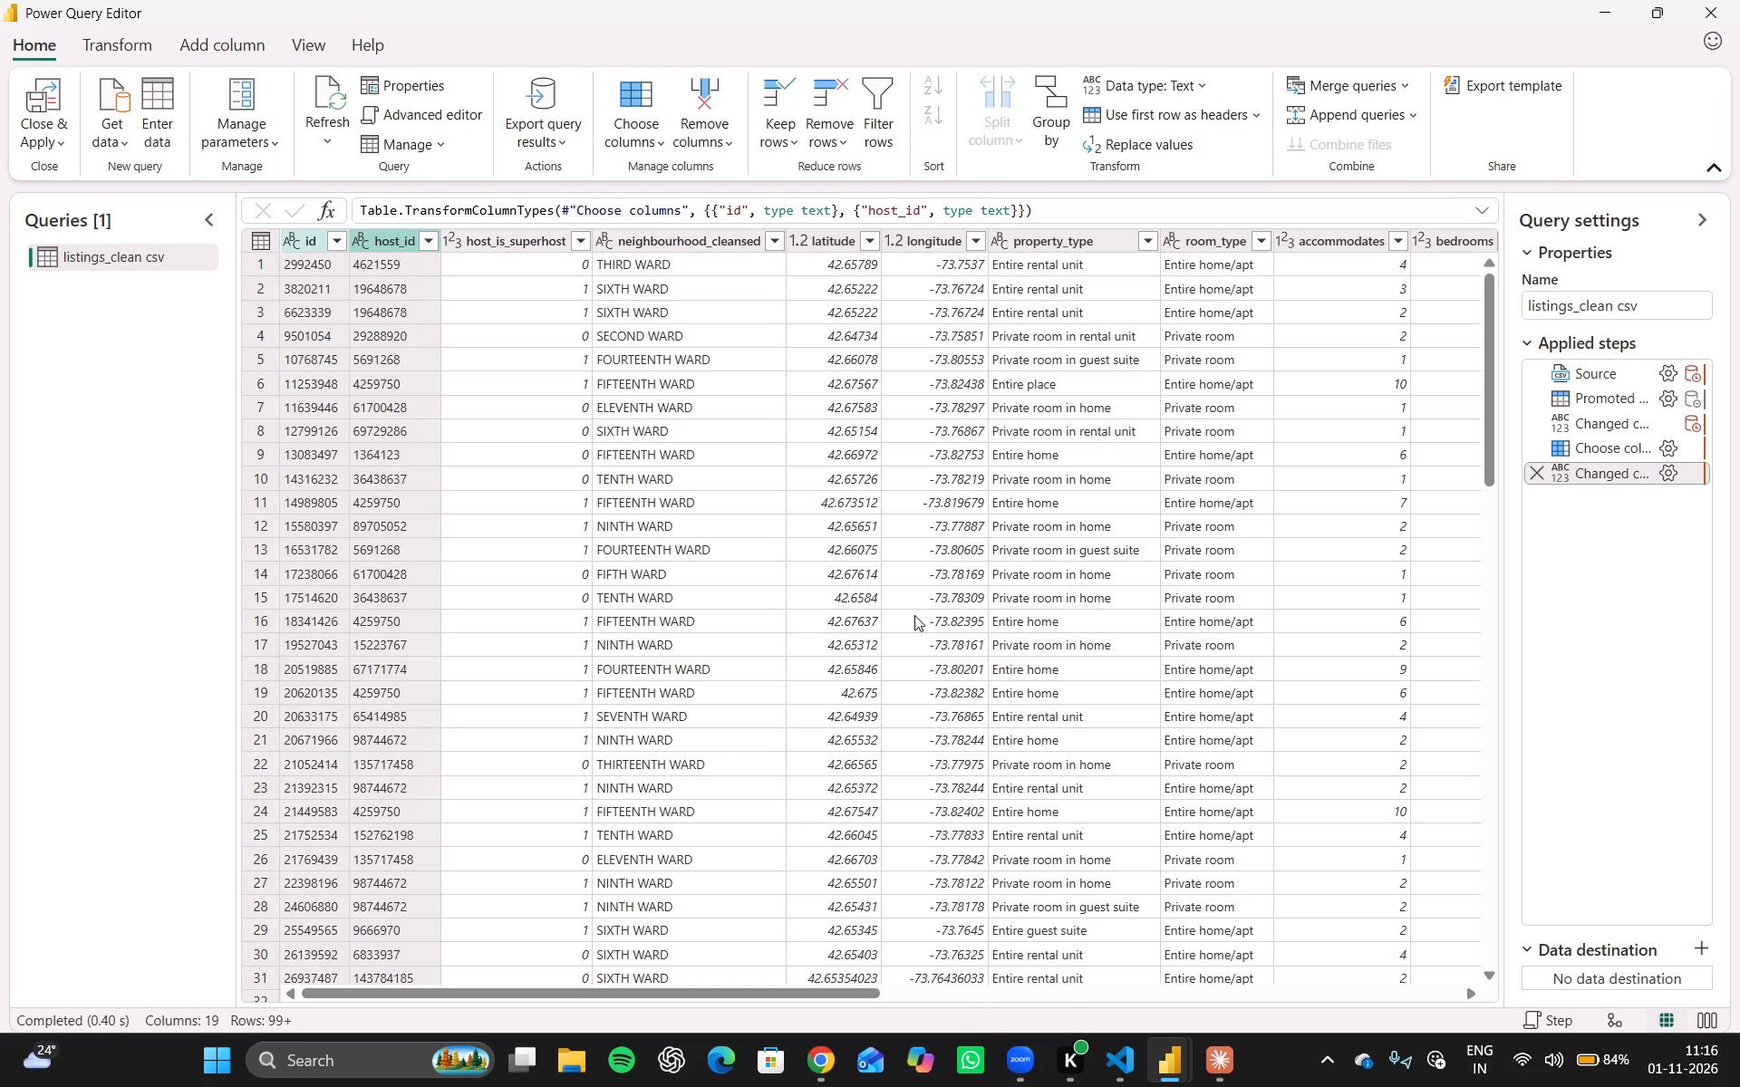
key("Print")
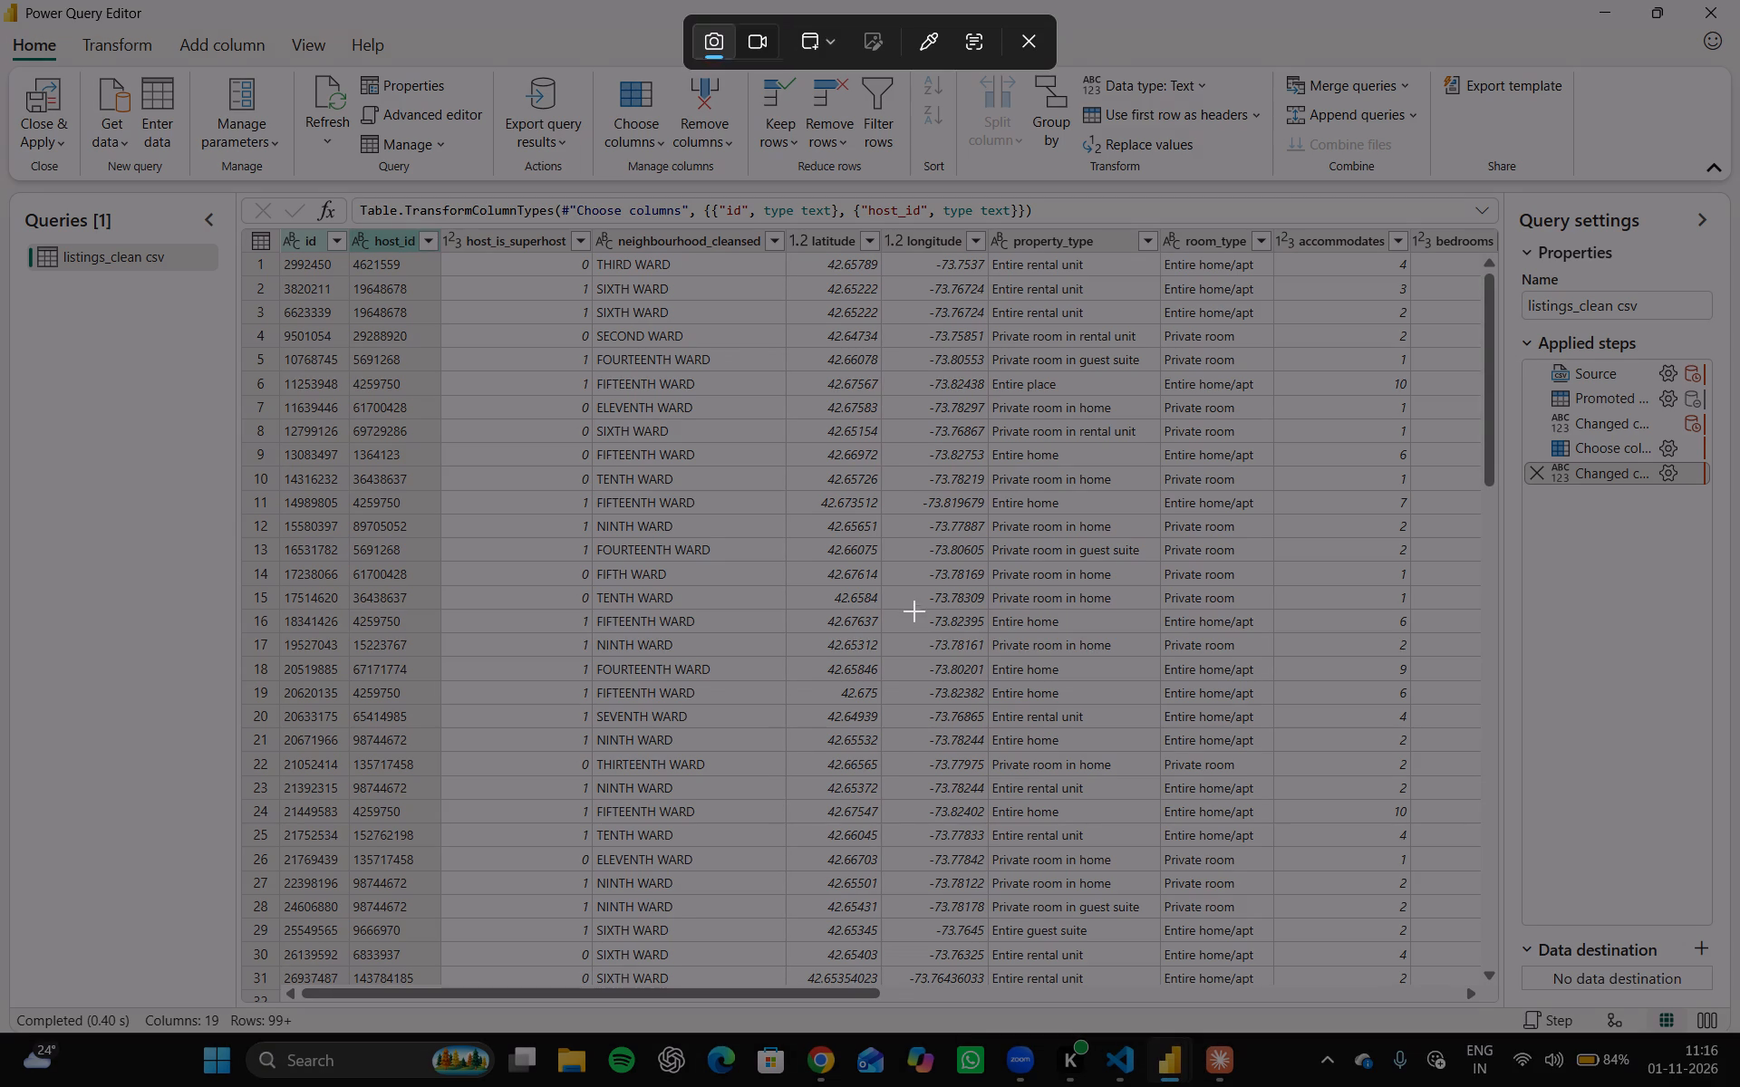
left_click(782, 513)
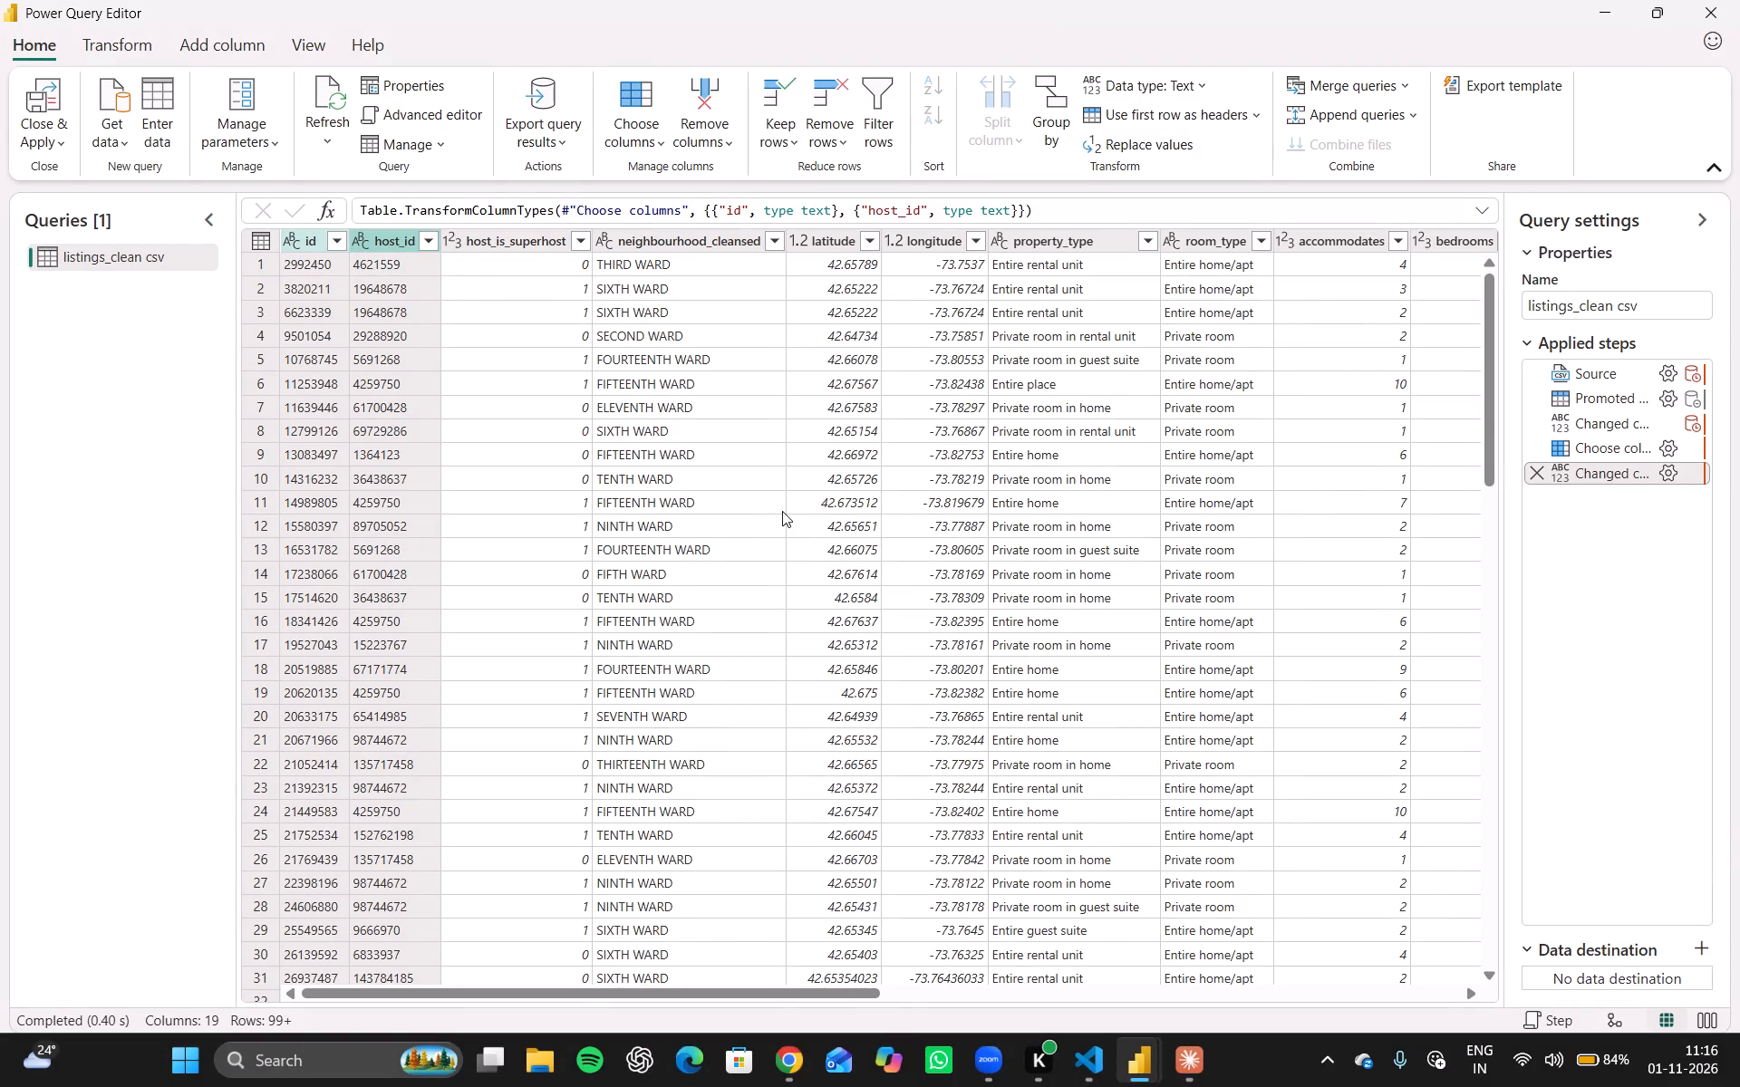
left_click(1617, 739)
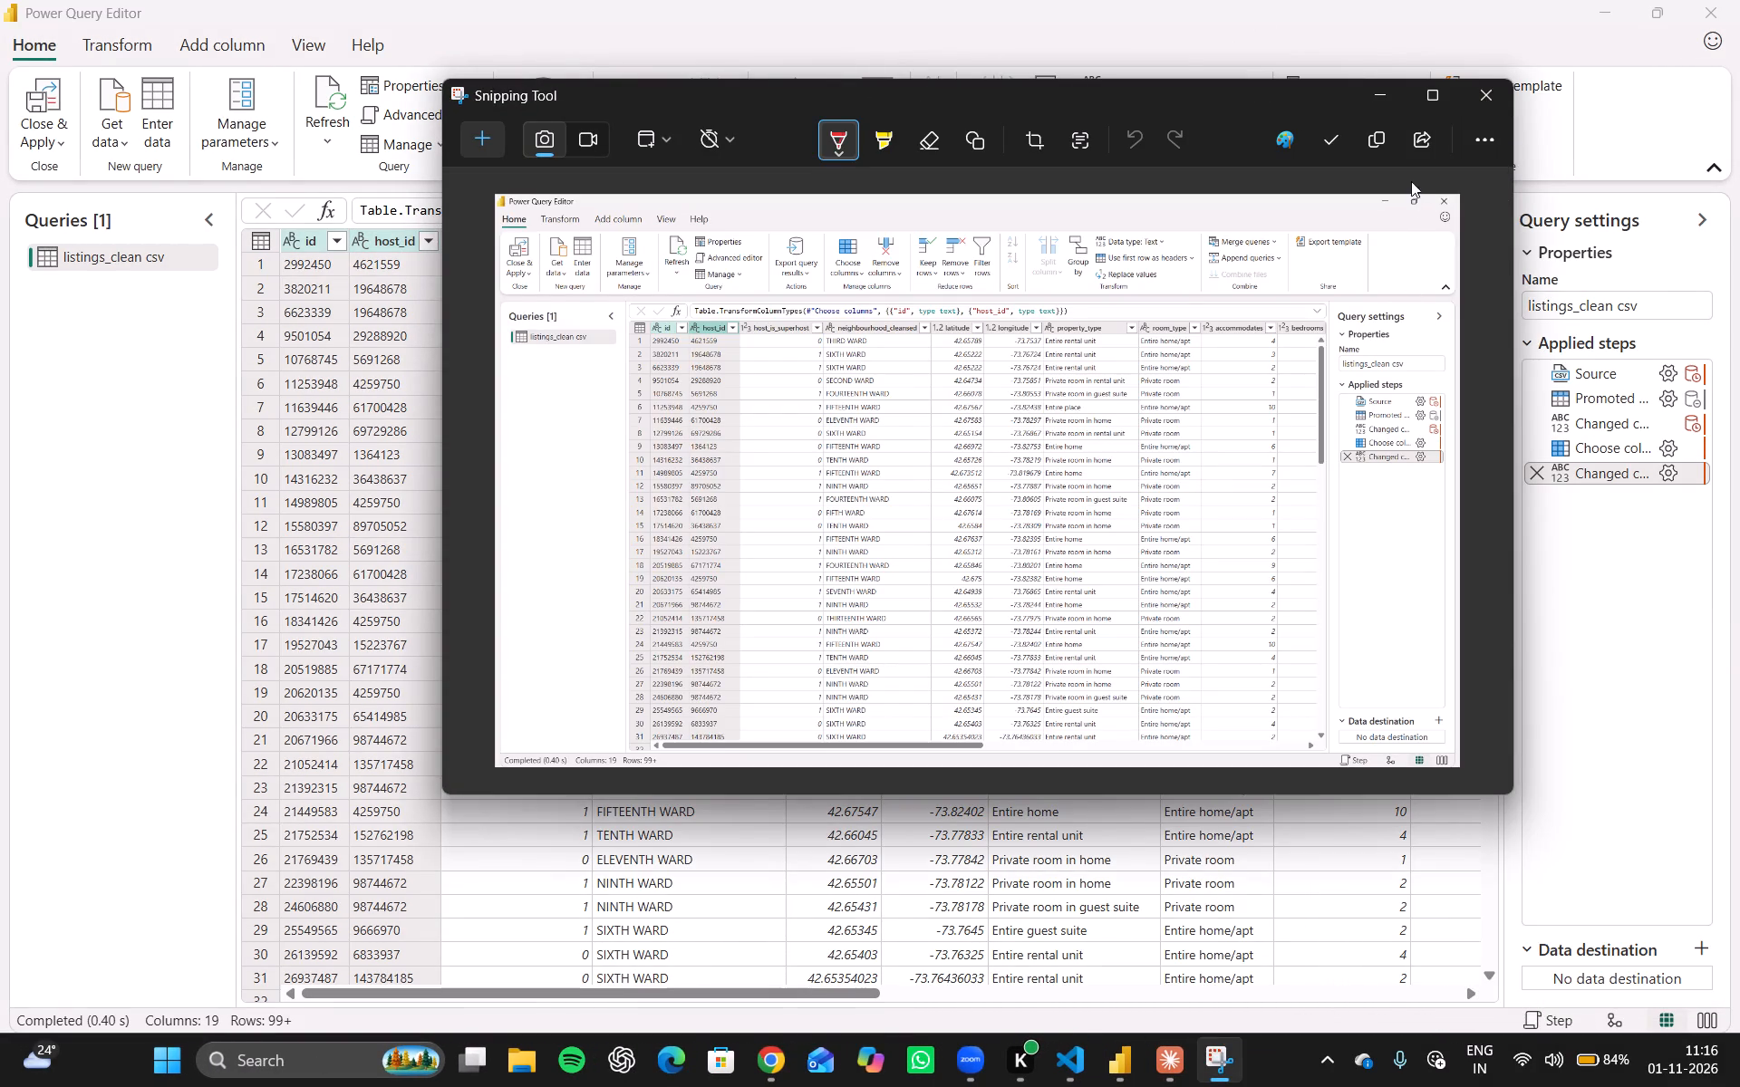
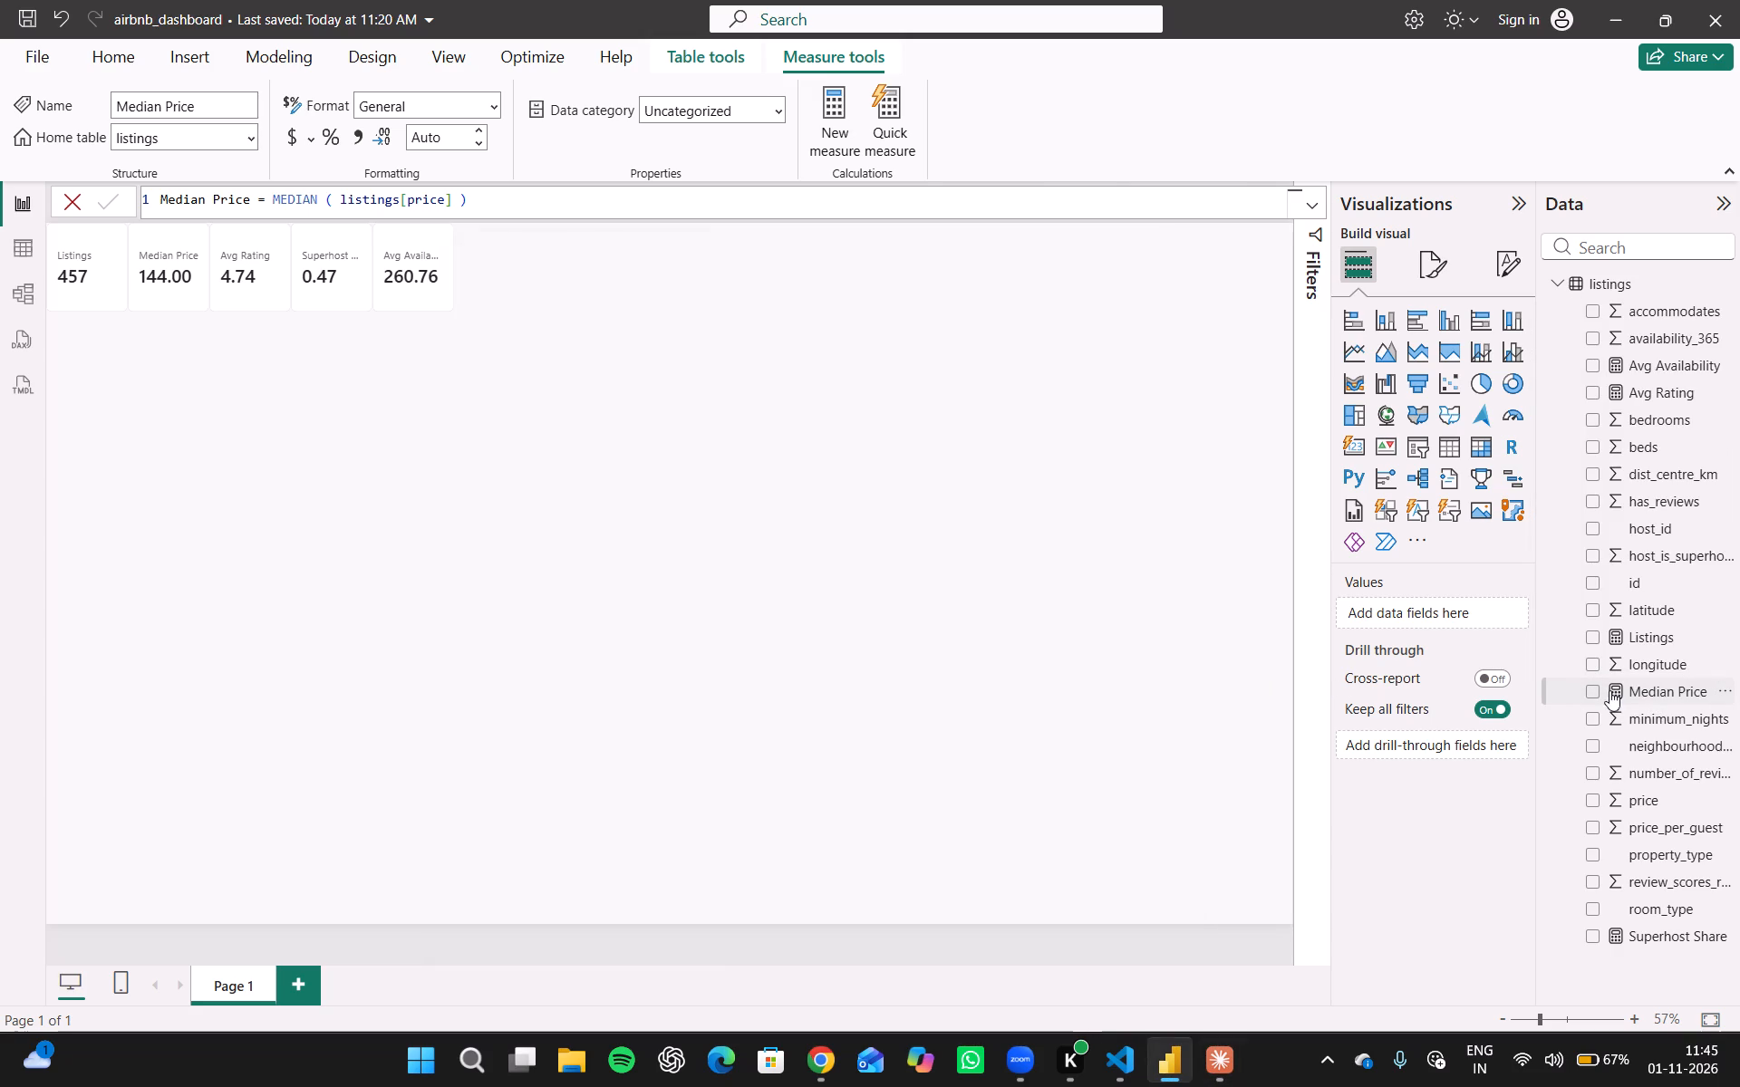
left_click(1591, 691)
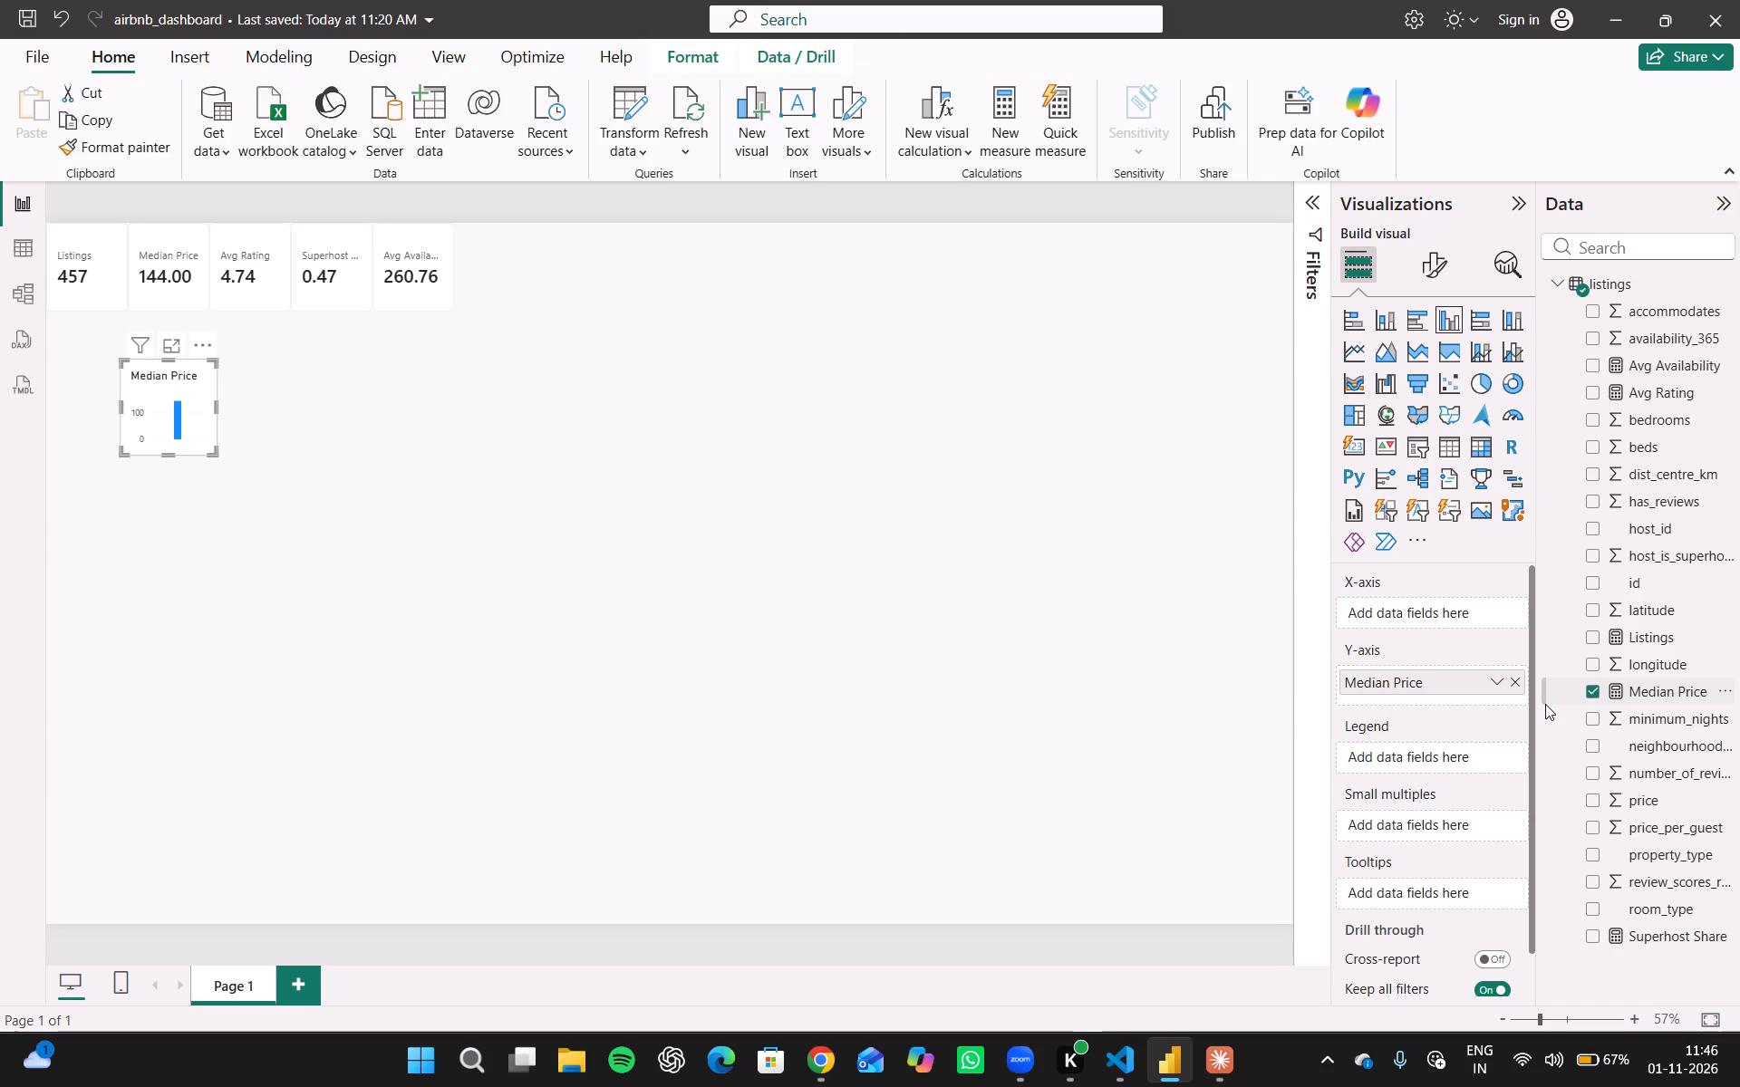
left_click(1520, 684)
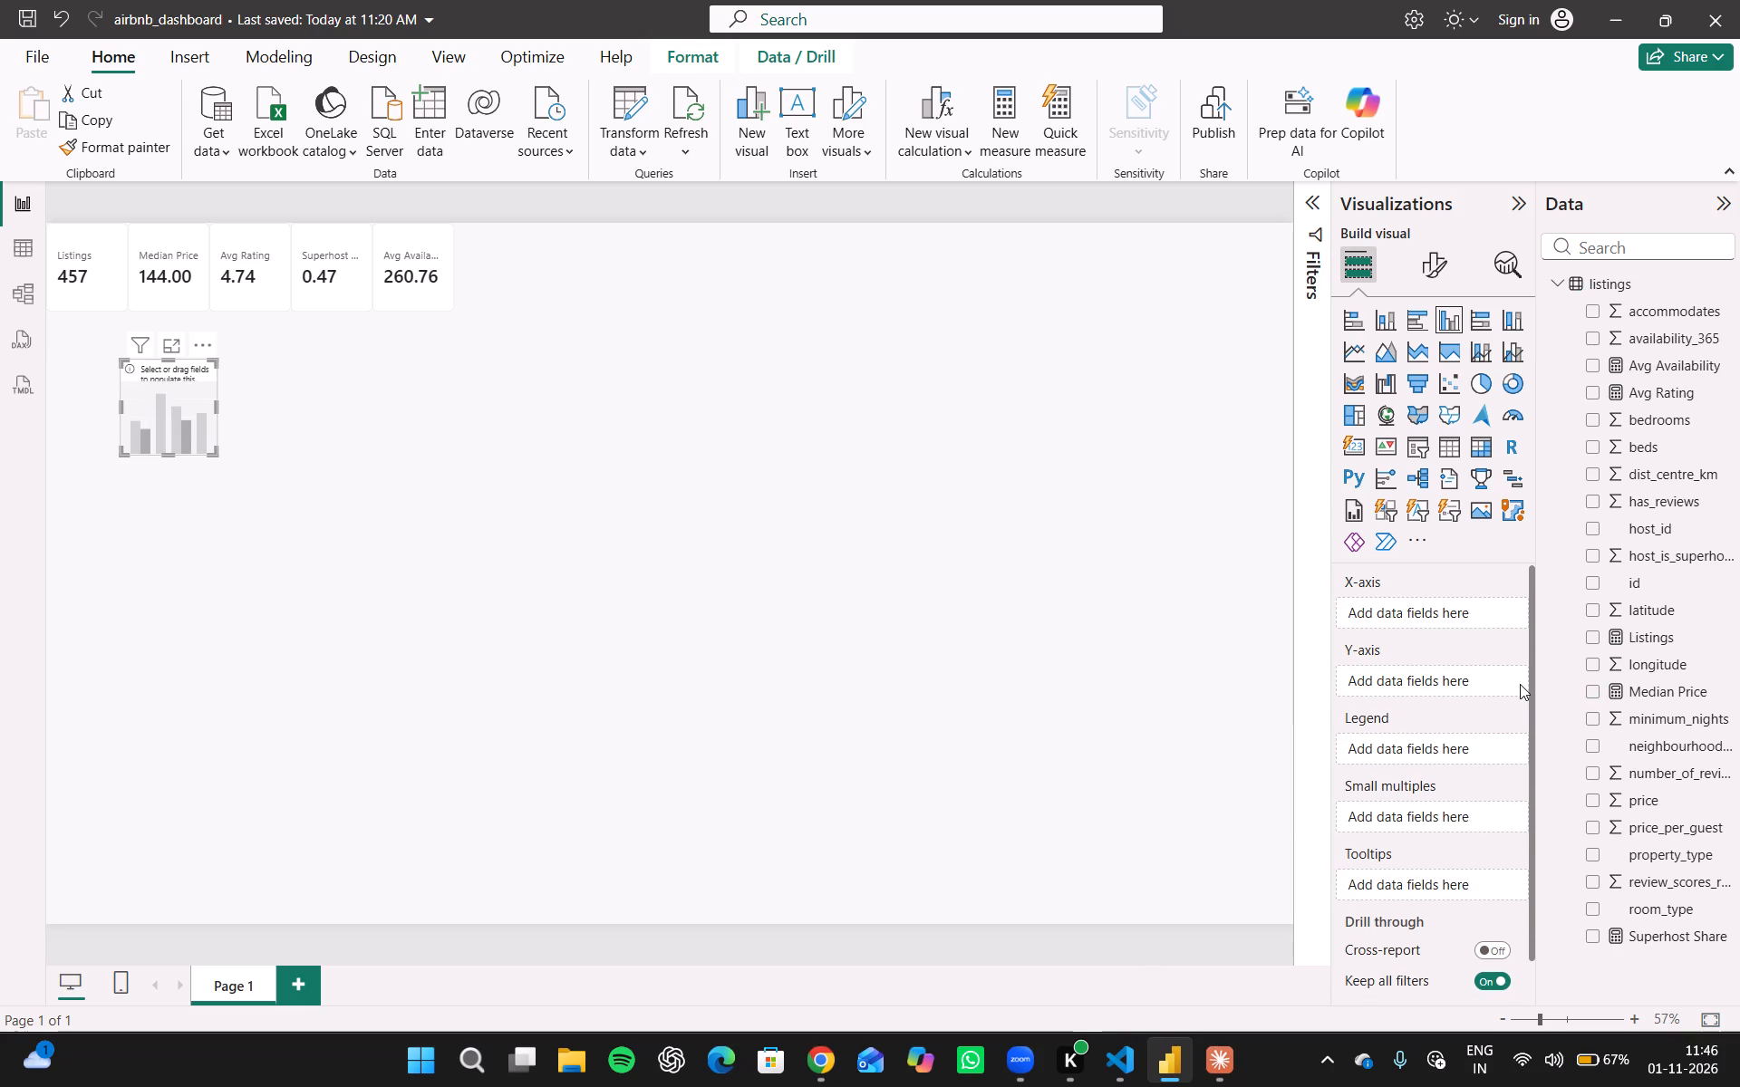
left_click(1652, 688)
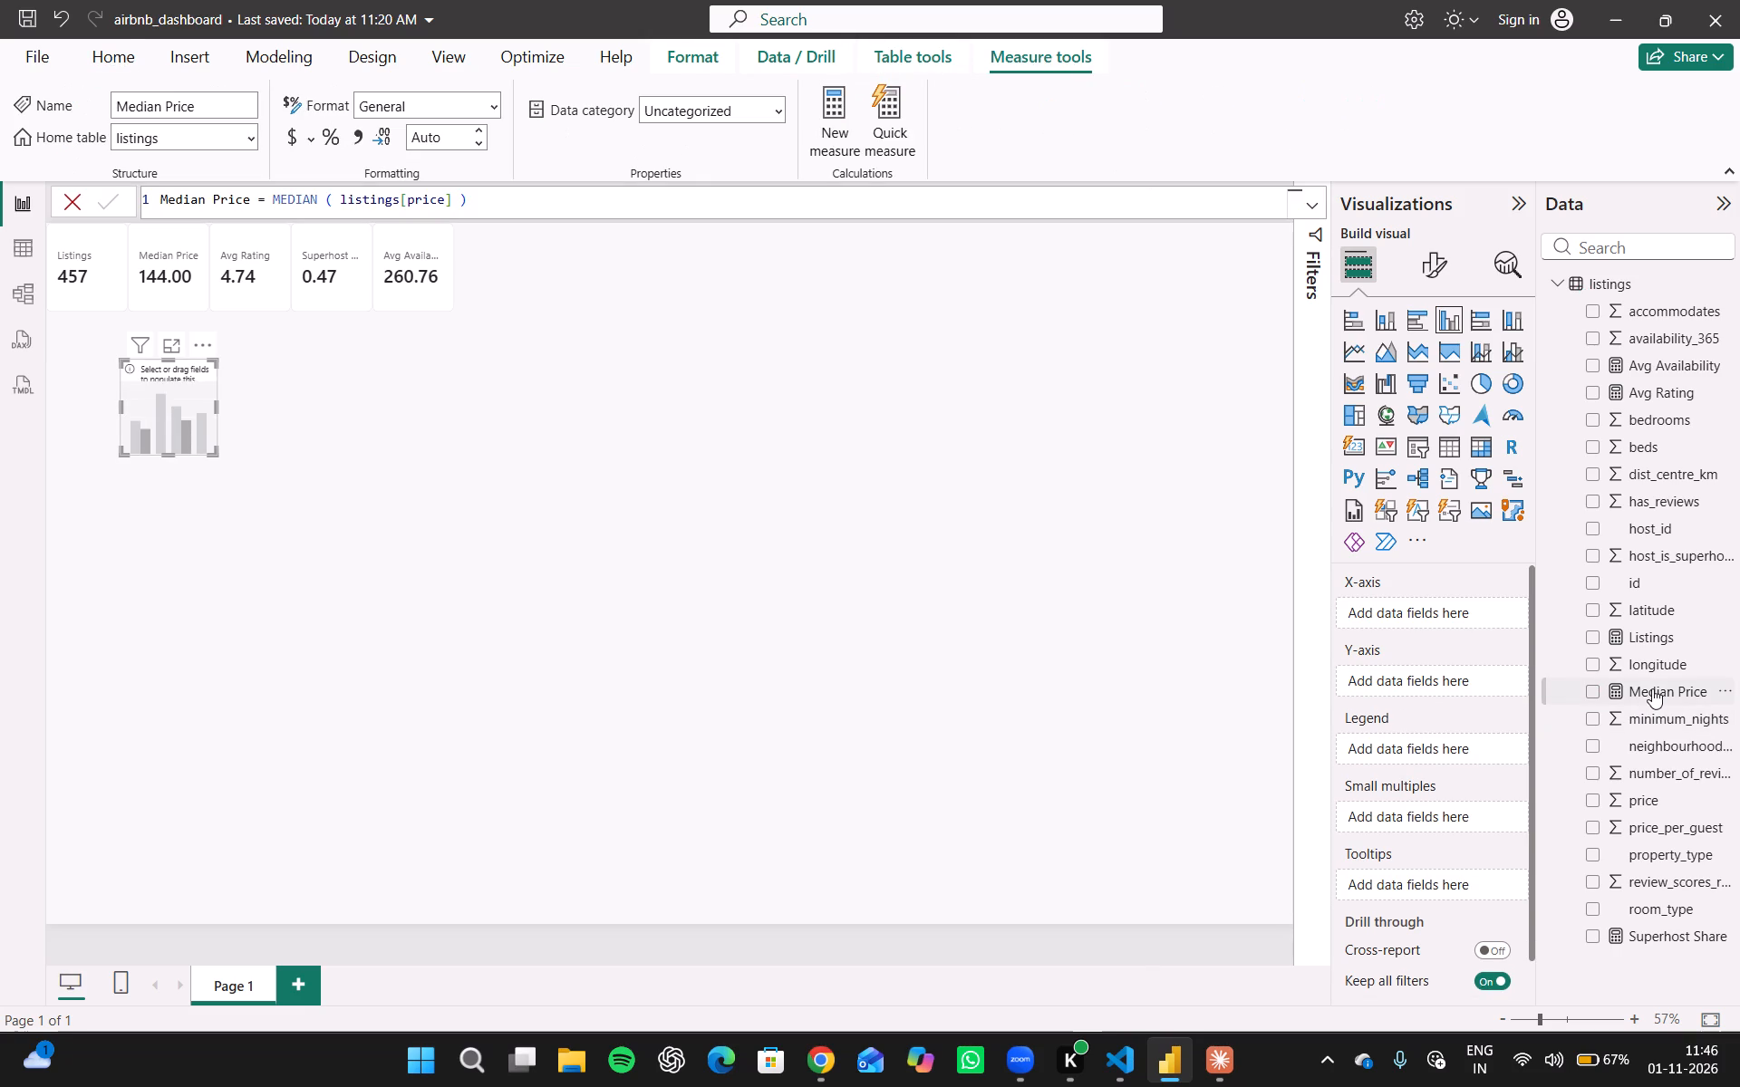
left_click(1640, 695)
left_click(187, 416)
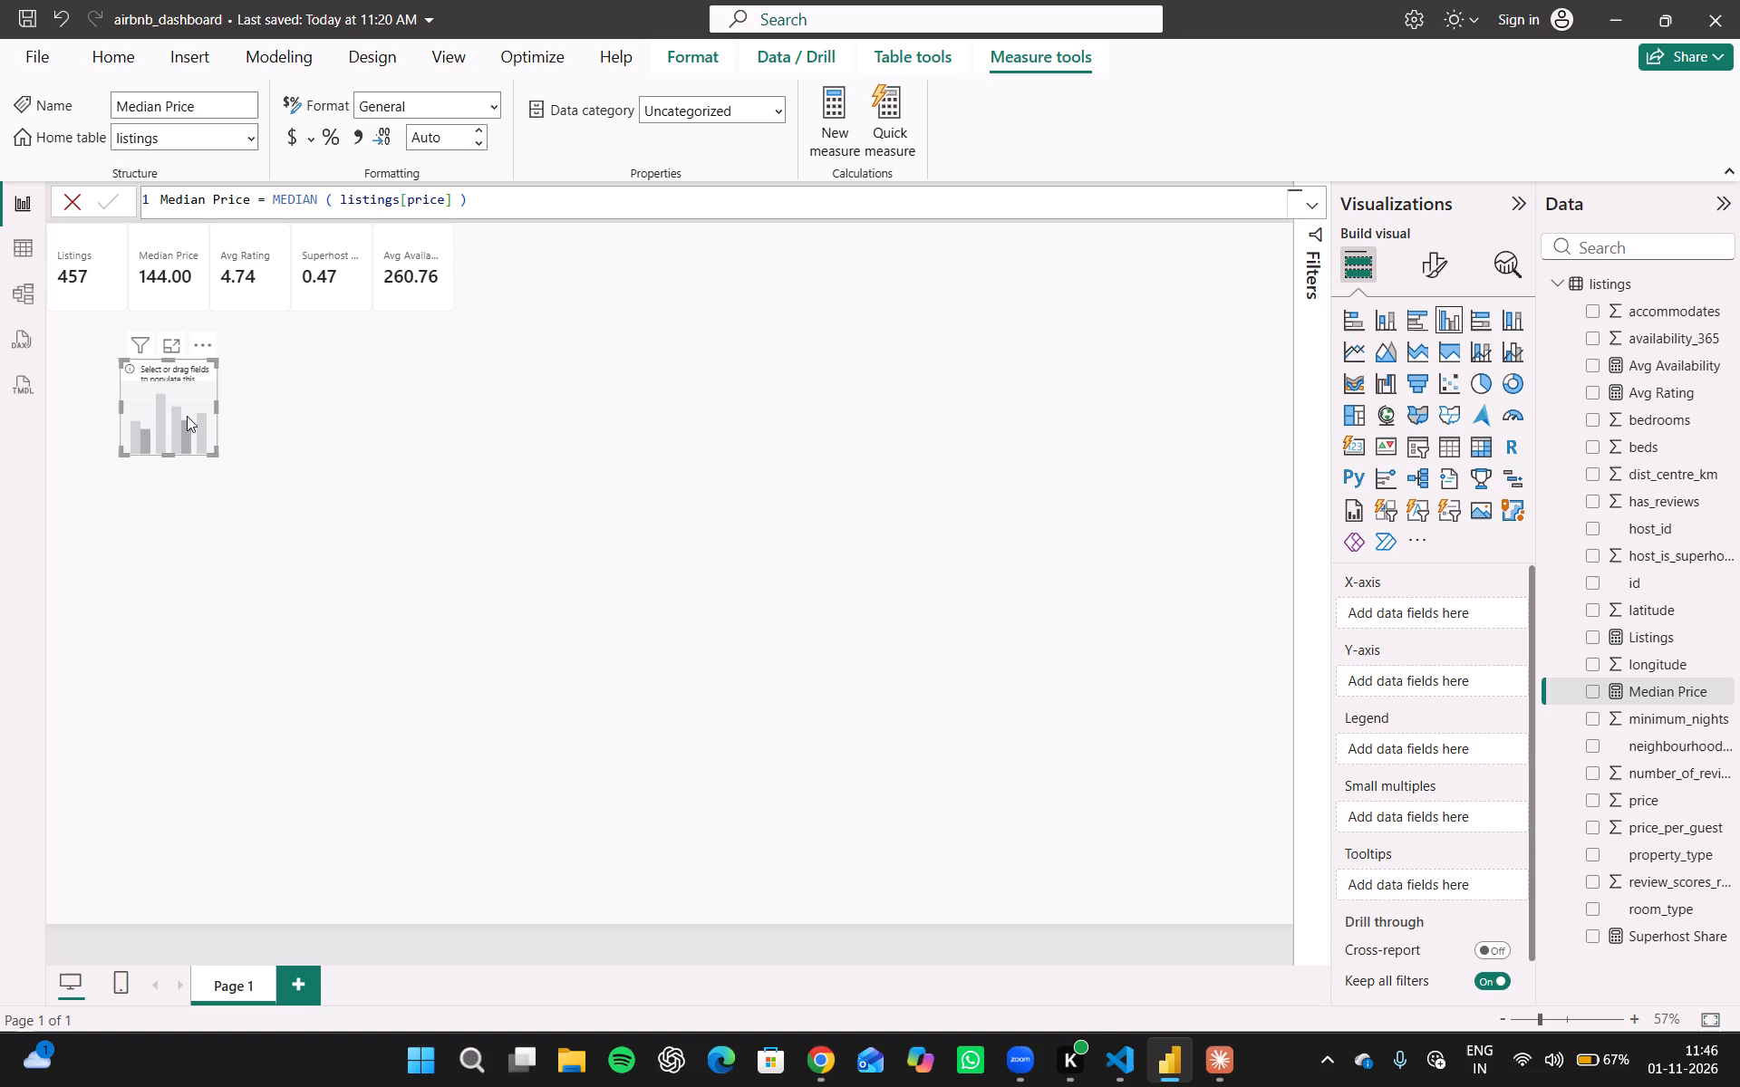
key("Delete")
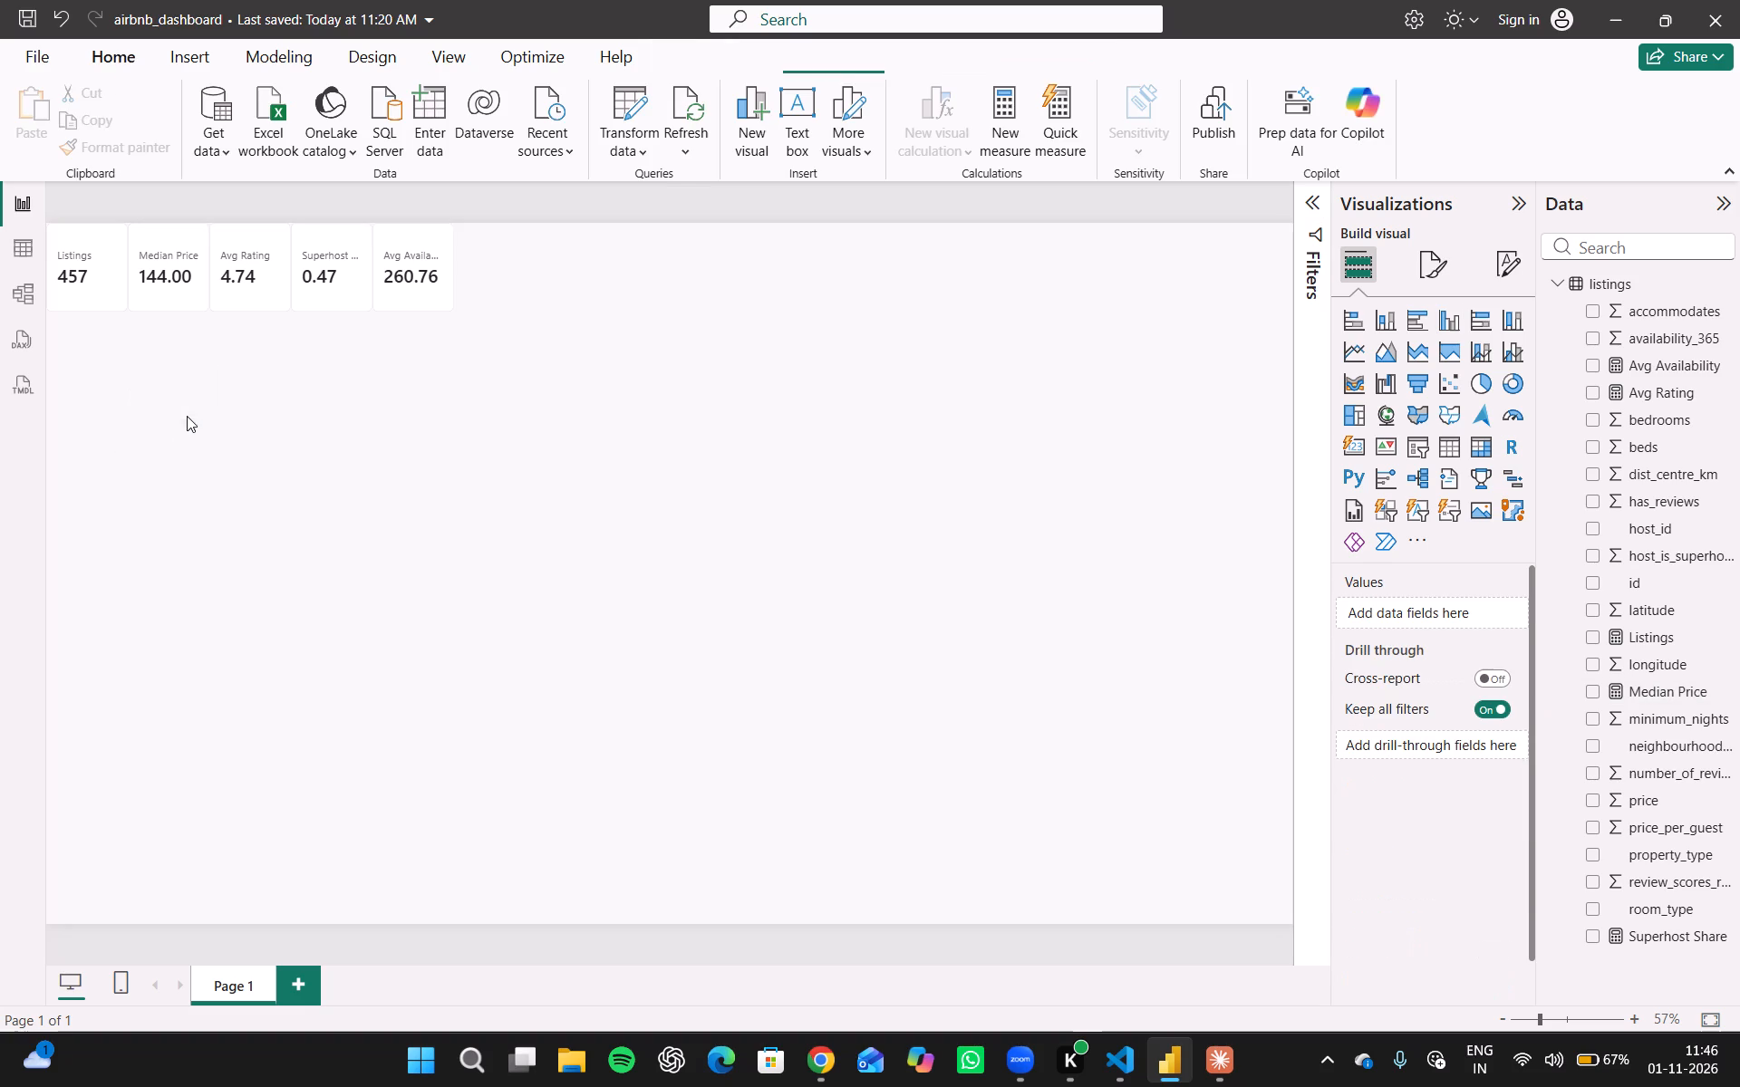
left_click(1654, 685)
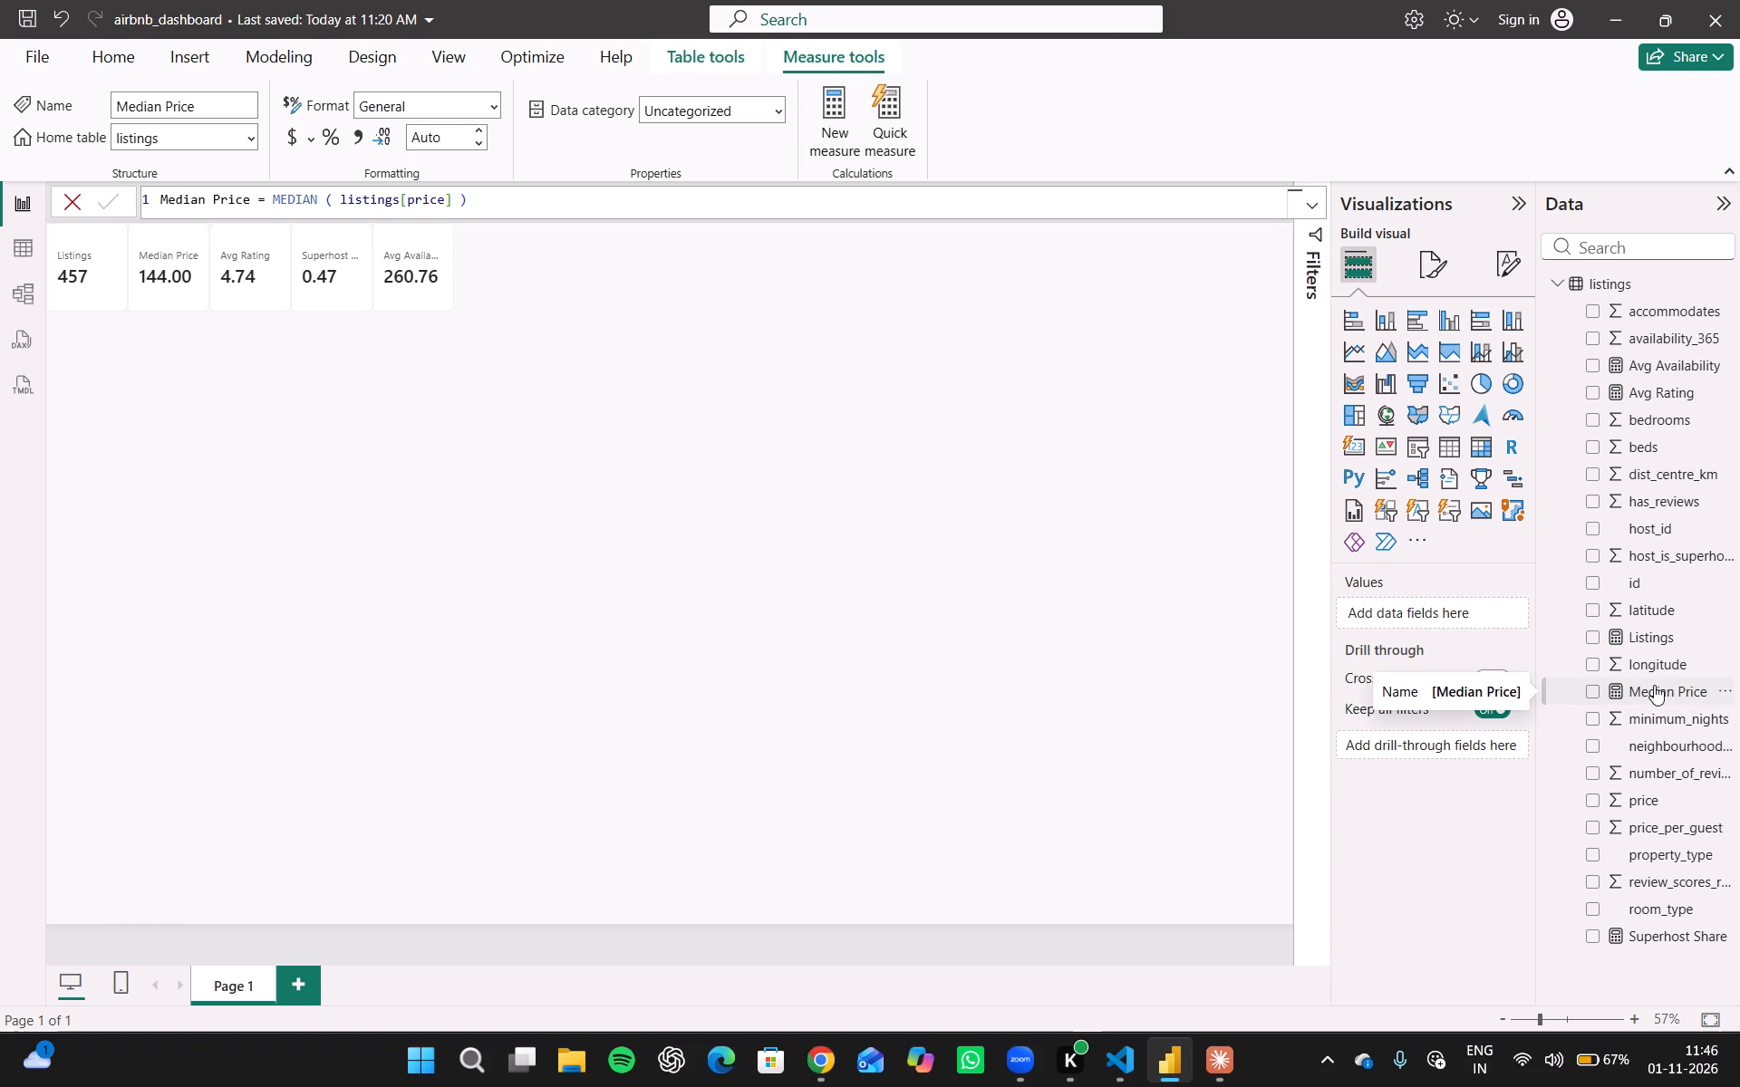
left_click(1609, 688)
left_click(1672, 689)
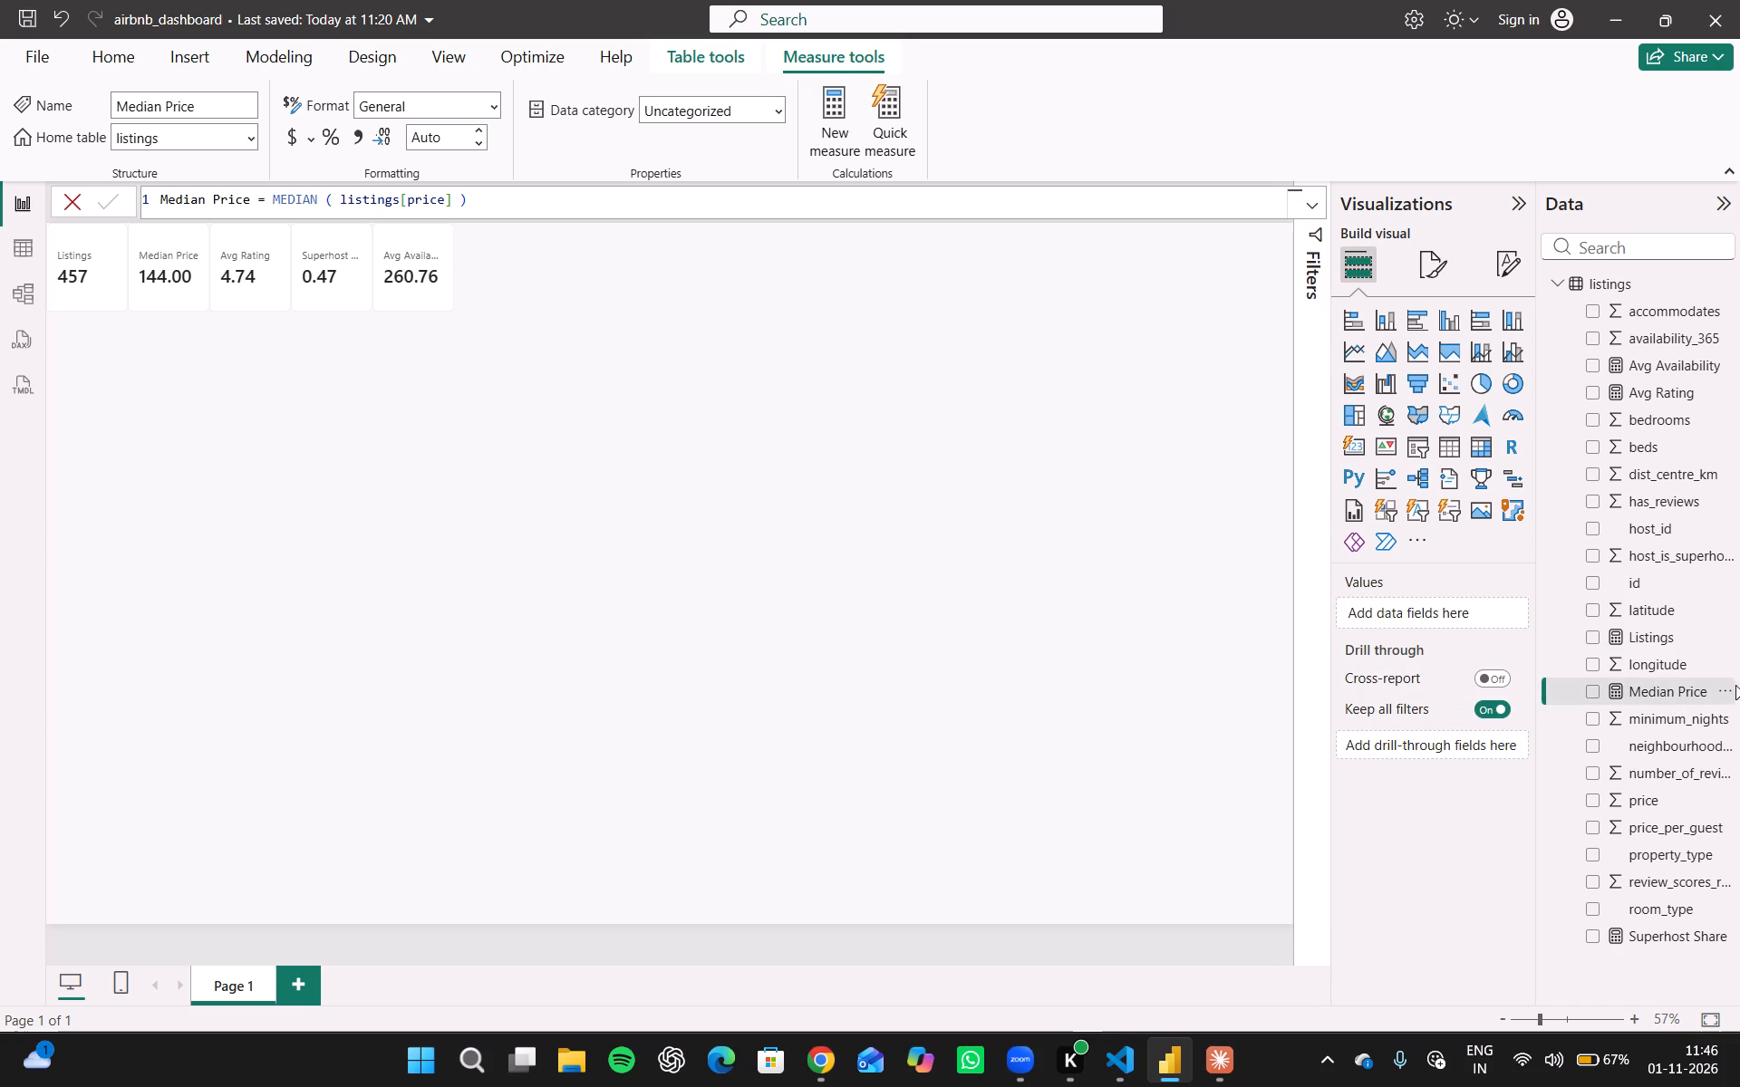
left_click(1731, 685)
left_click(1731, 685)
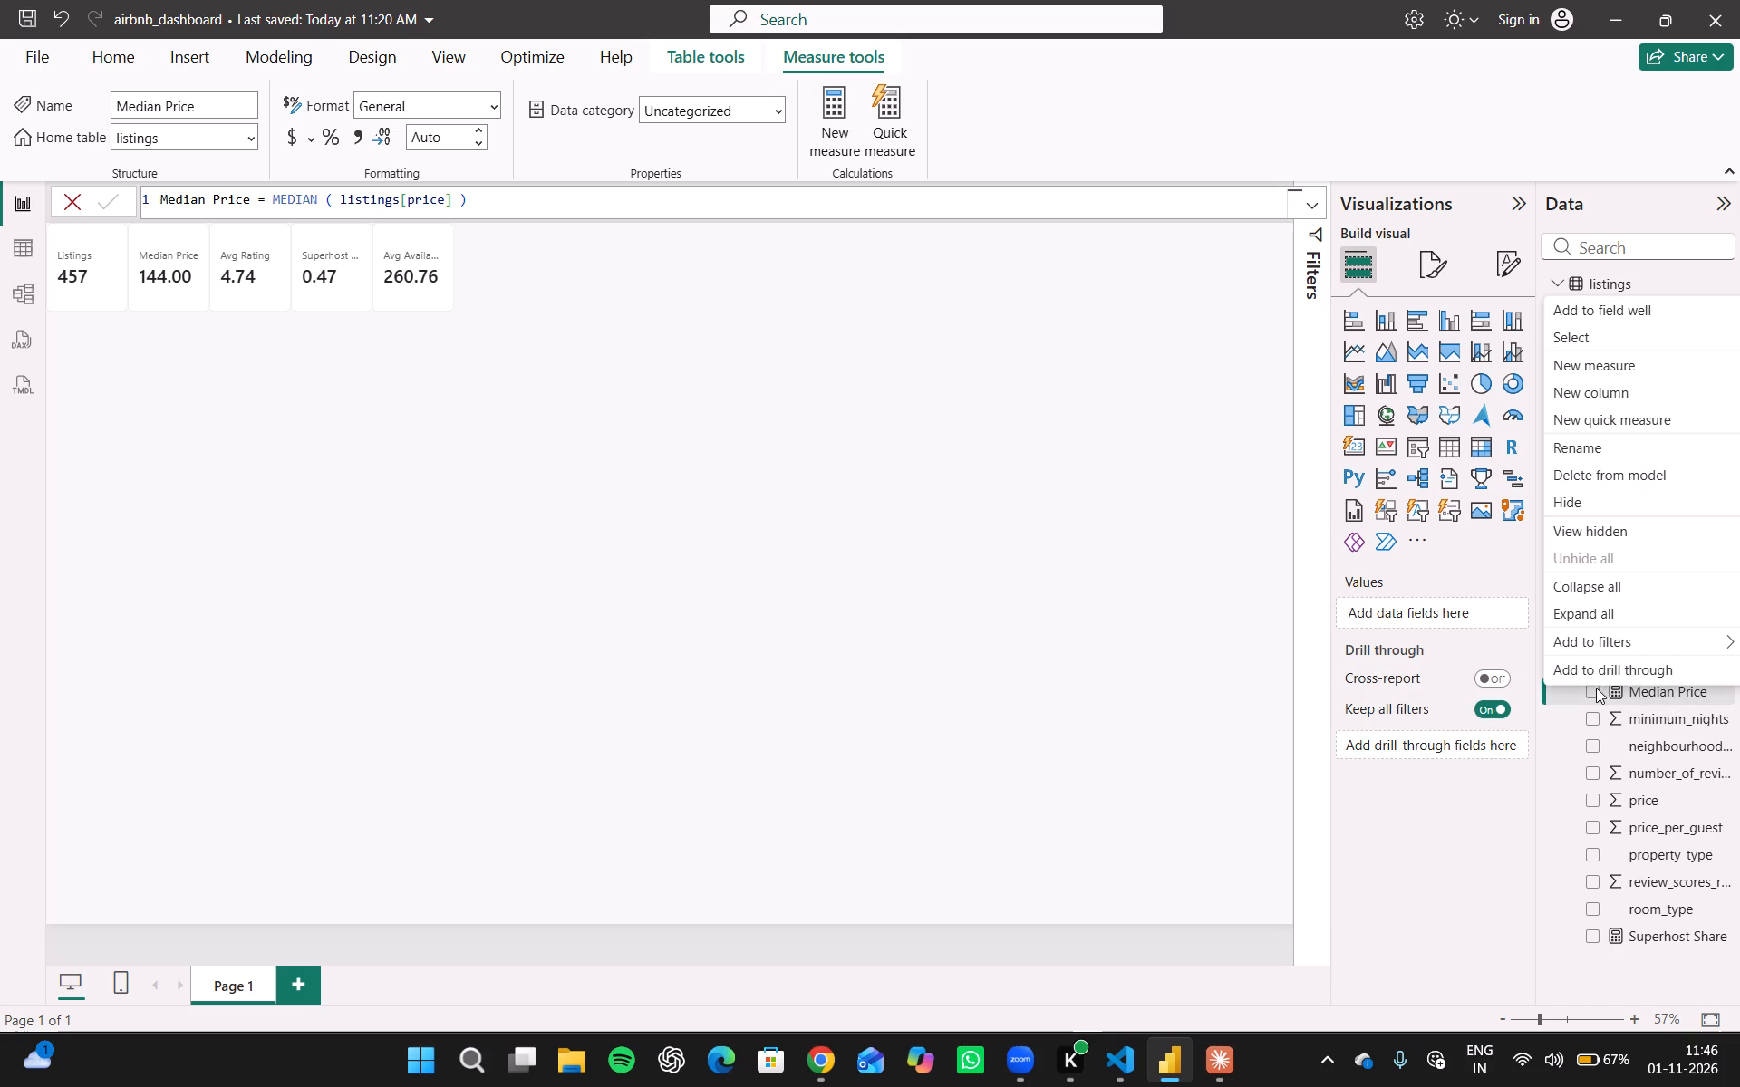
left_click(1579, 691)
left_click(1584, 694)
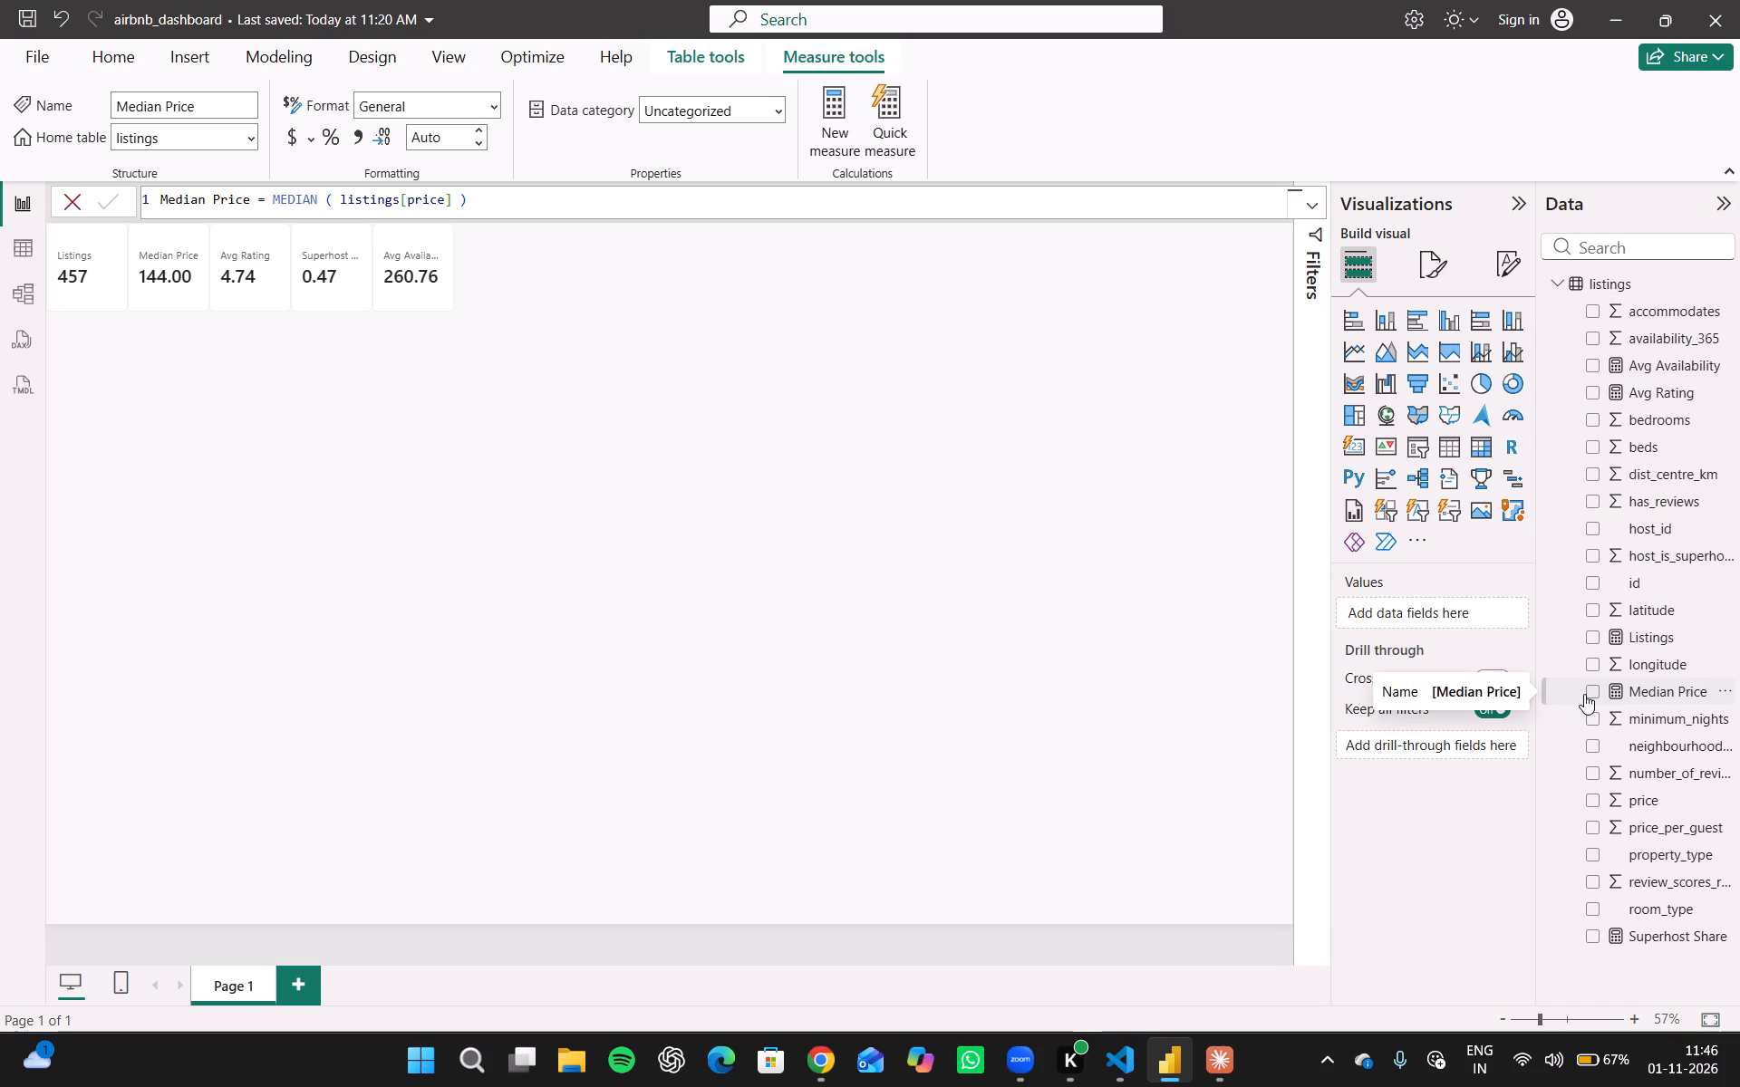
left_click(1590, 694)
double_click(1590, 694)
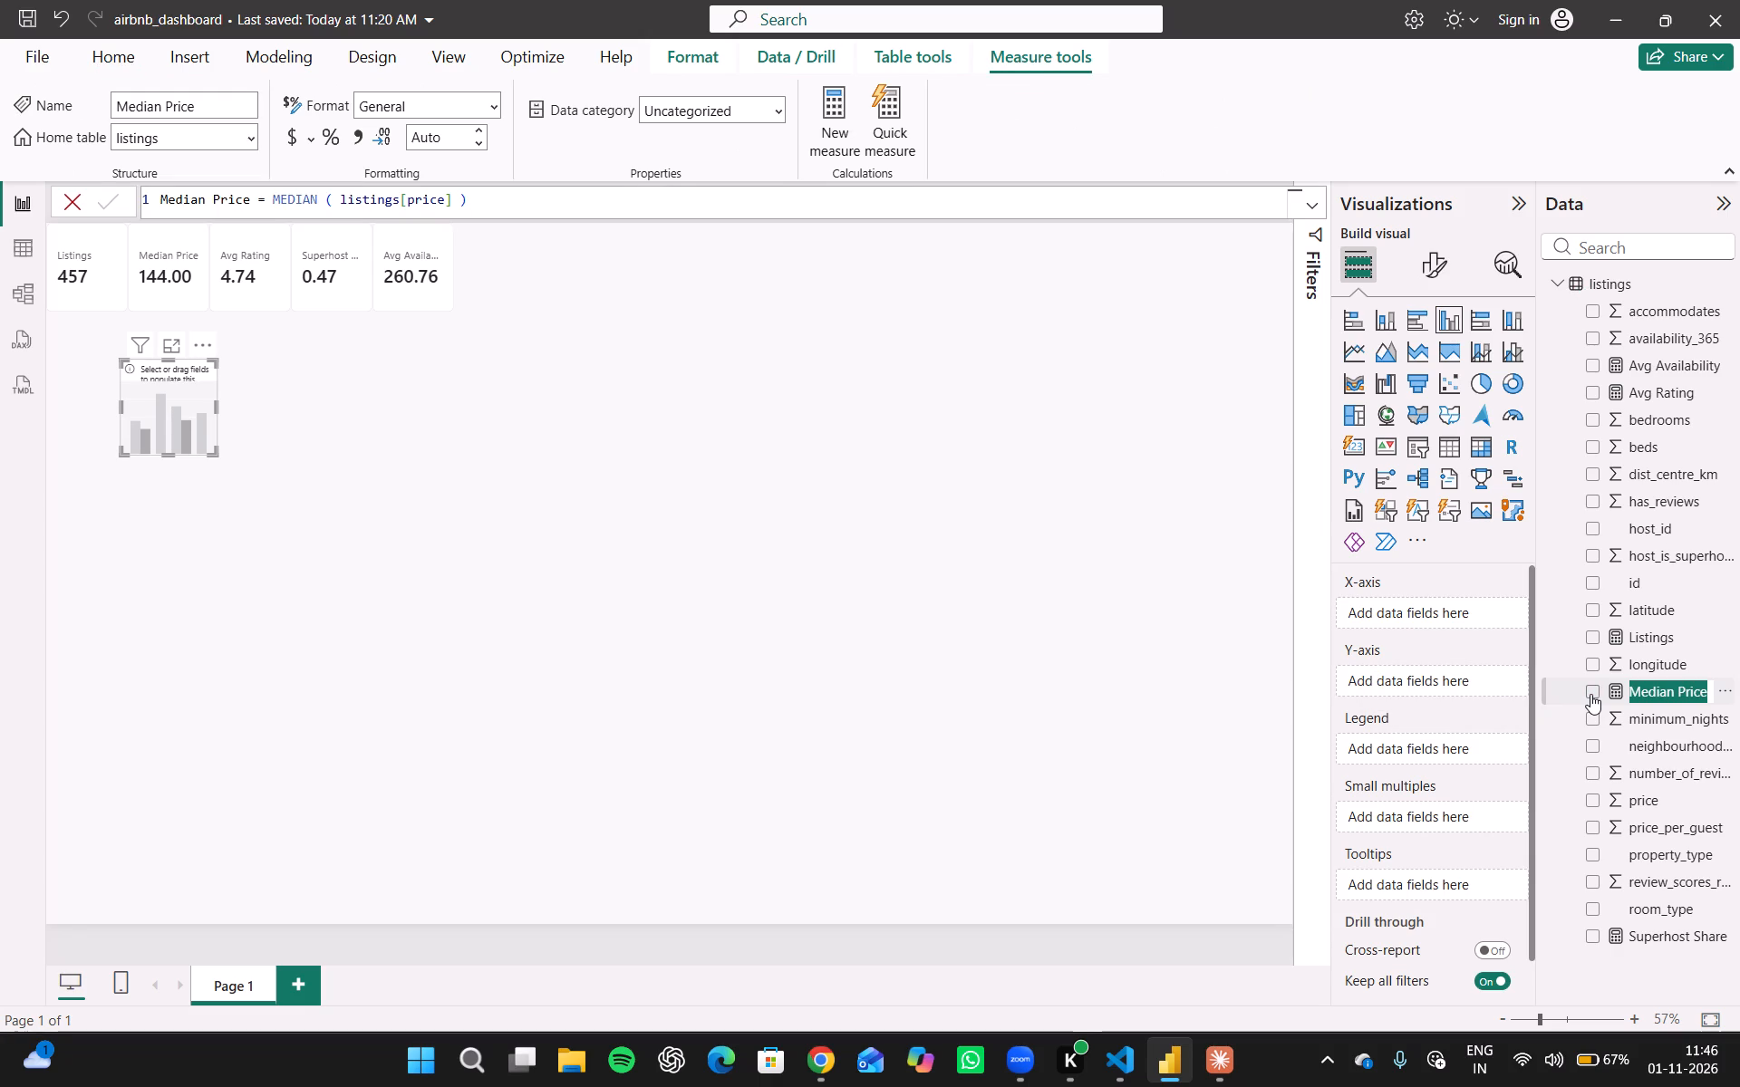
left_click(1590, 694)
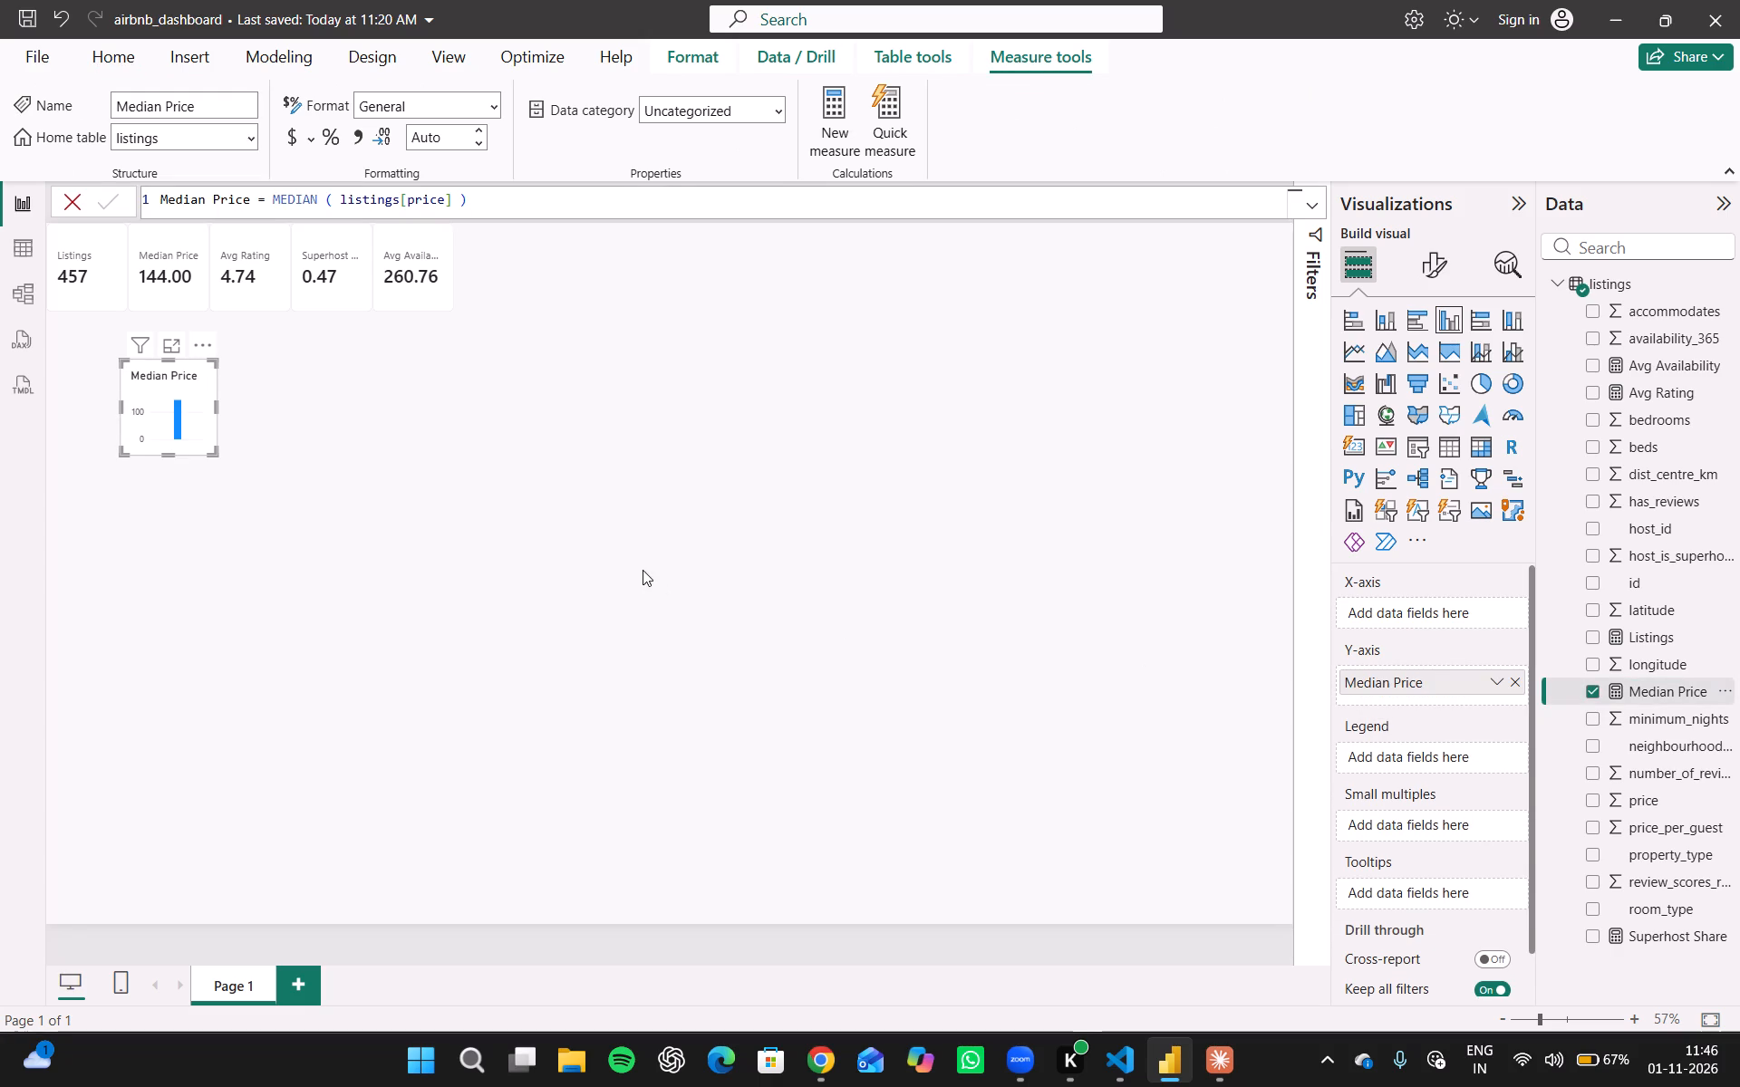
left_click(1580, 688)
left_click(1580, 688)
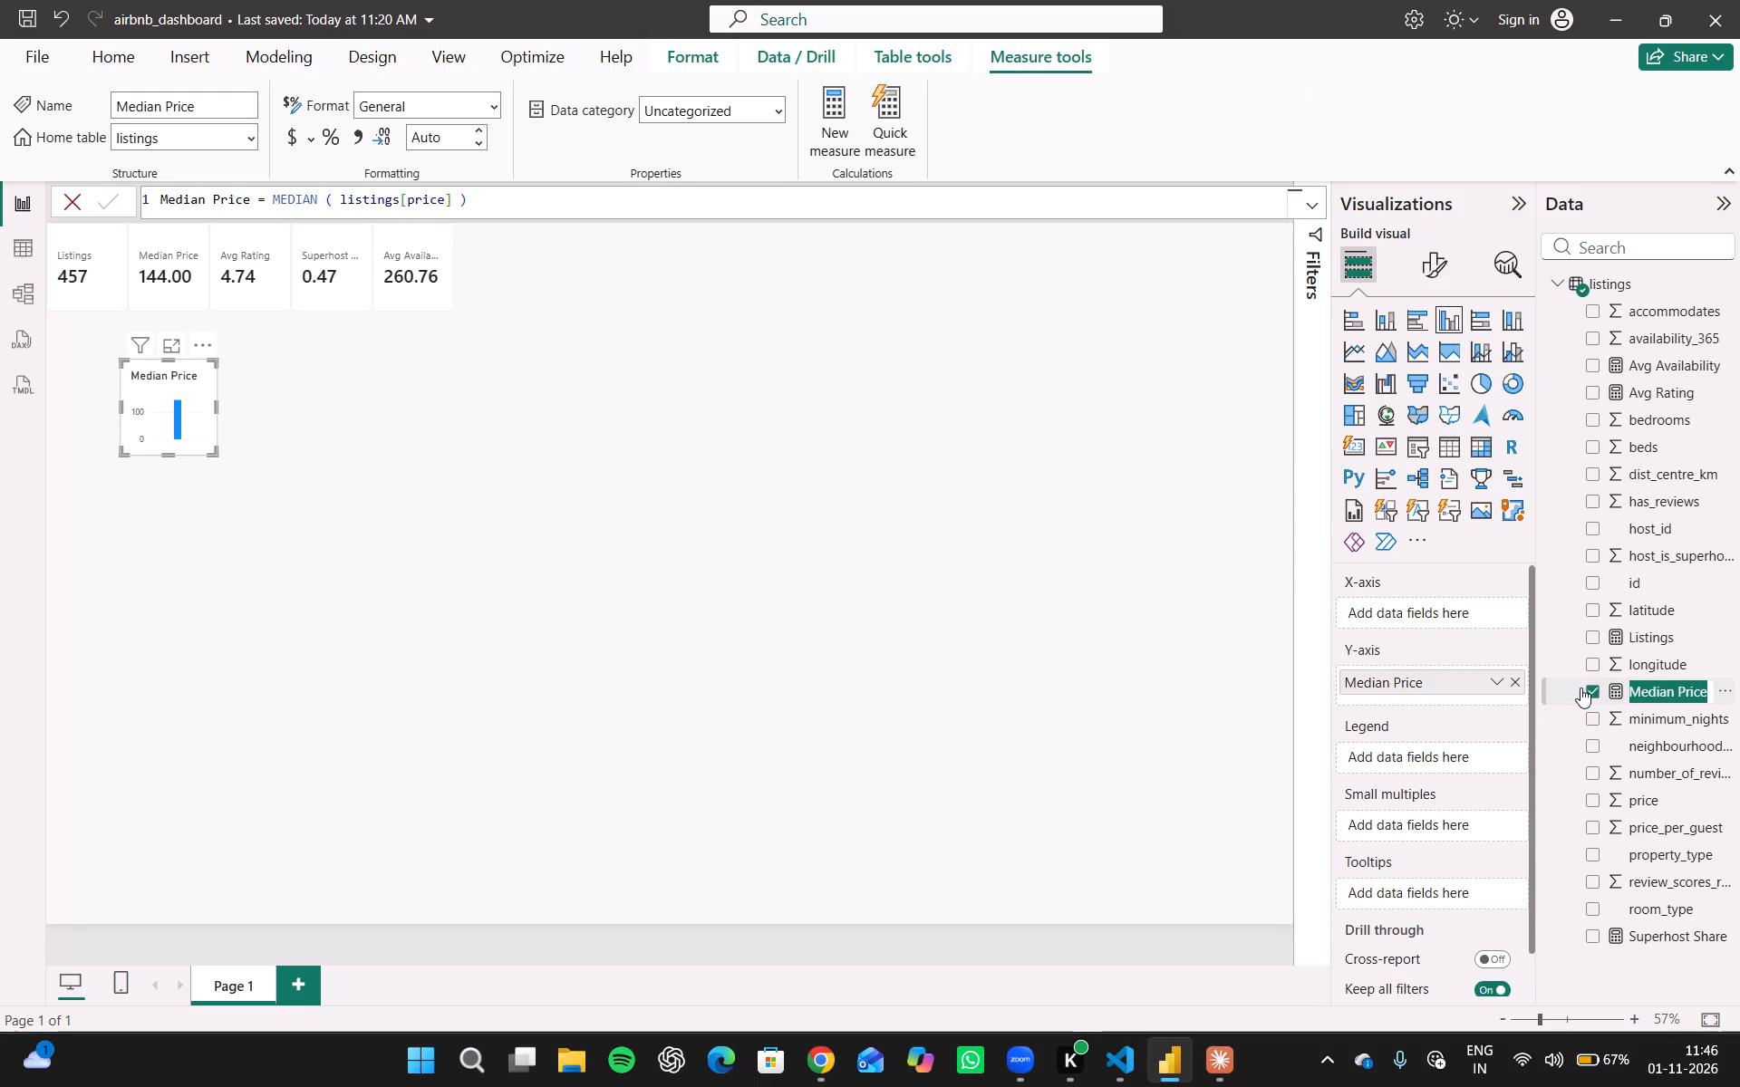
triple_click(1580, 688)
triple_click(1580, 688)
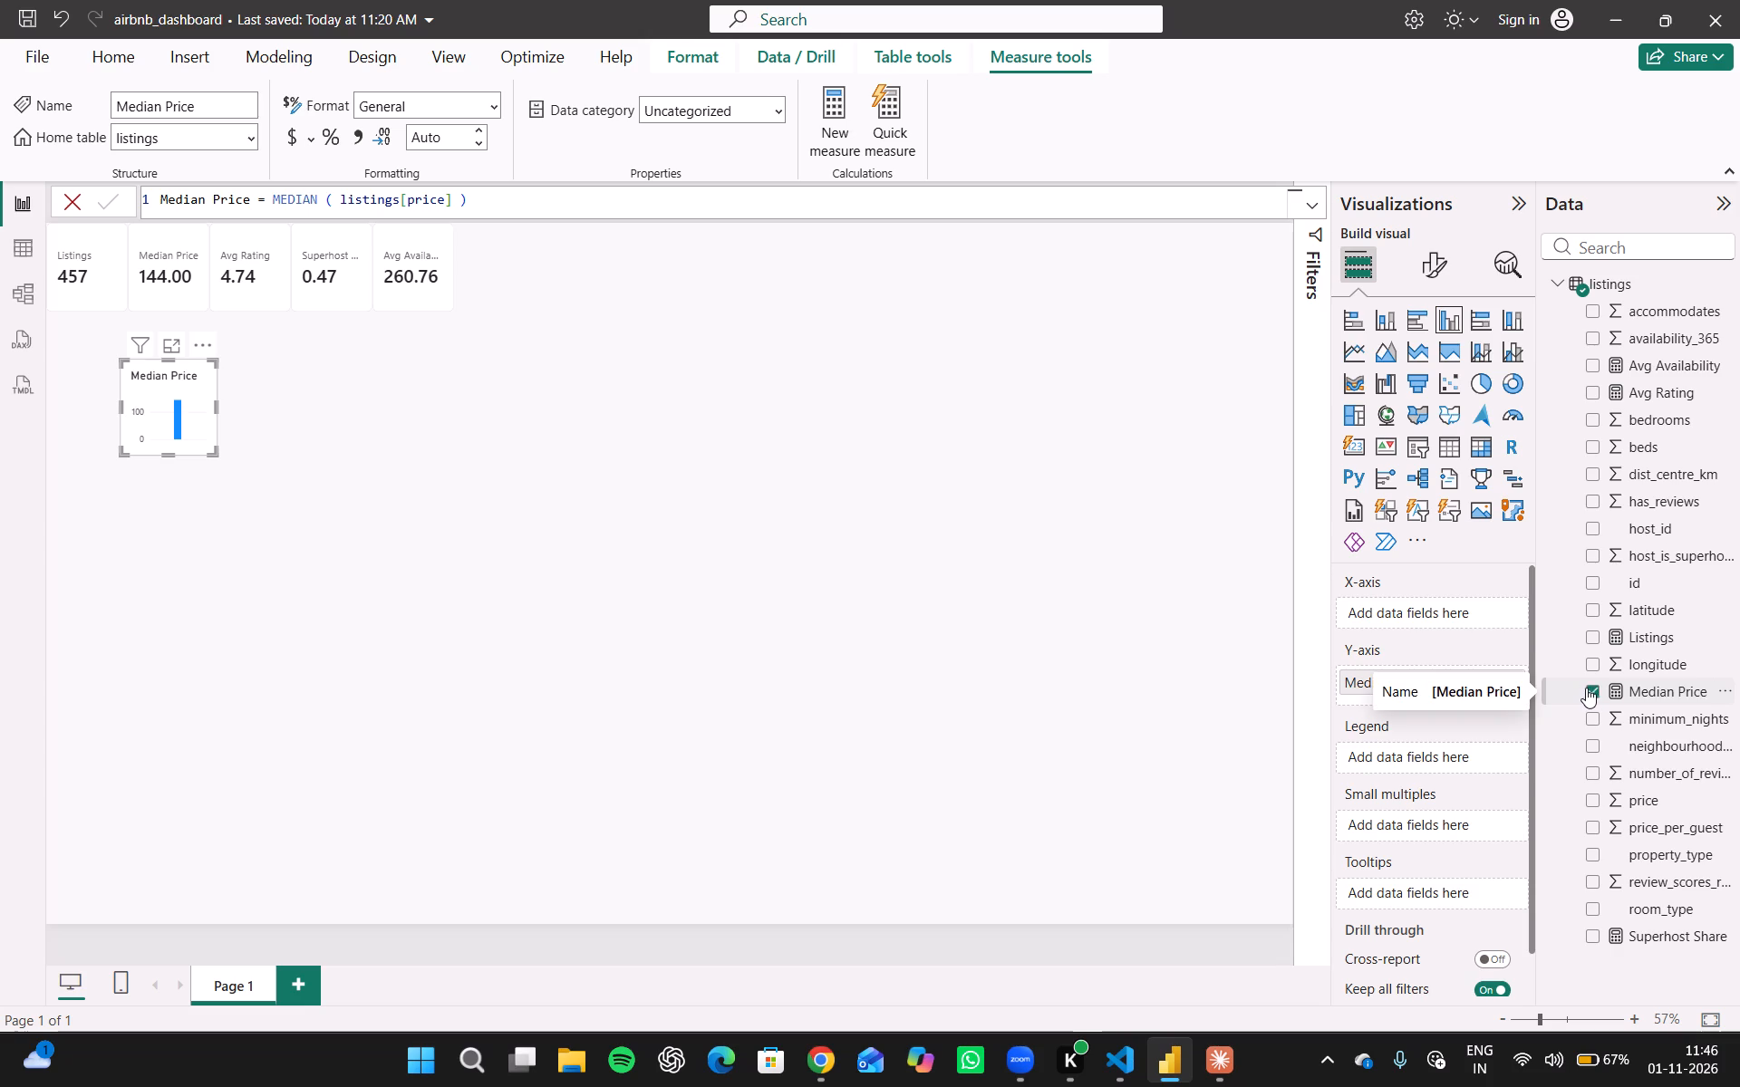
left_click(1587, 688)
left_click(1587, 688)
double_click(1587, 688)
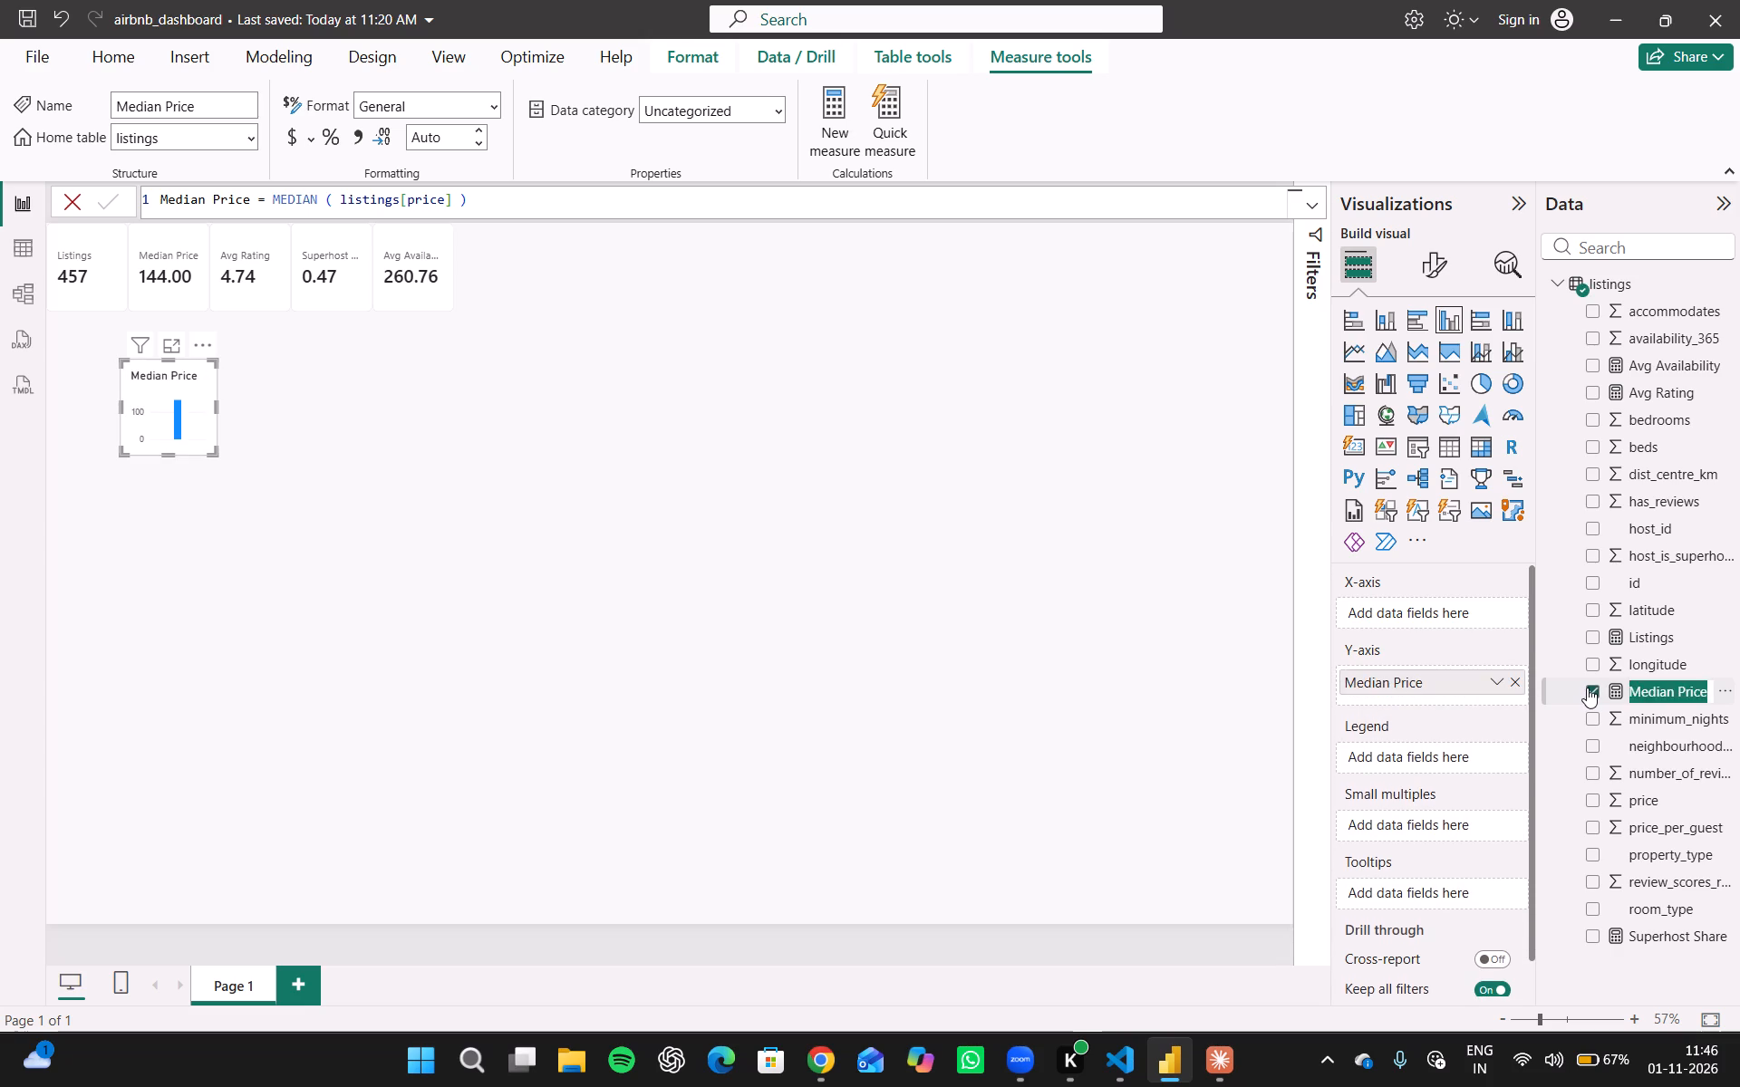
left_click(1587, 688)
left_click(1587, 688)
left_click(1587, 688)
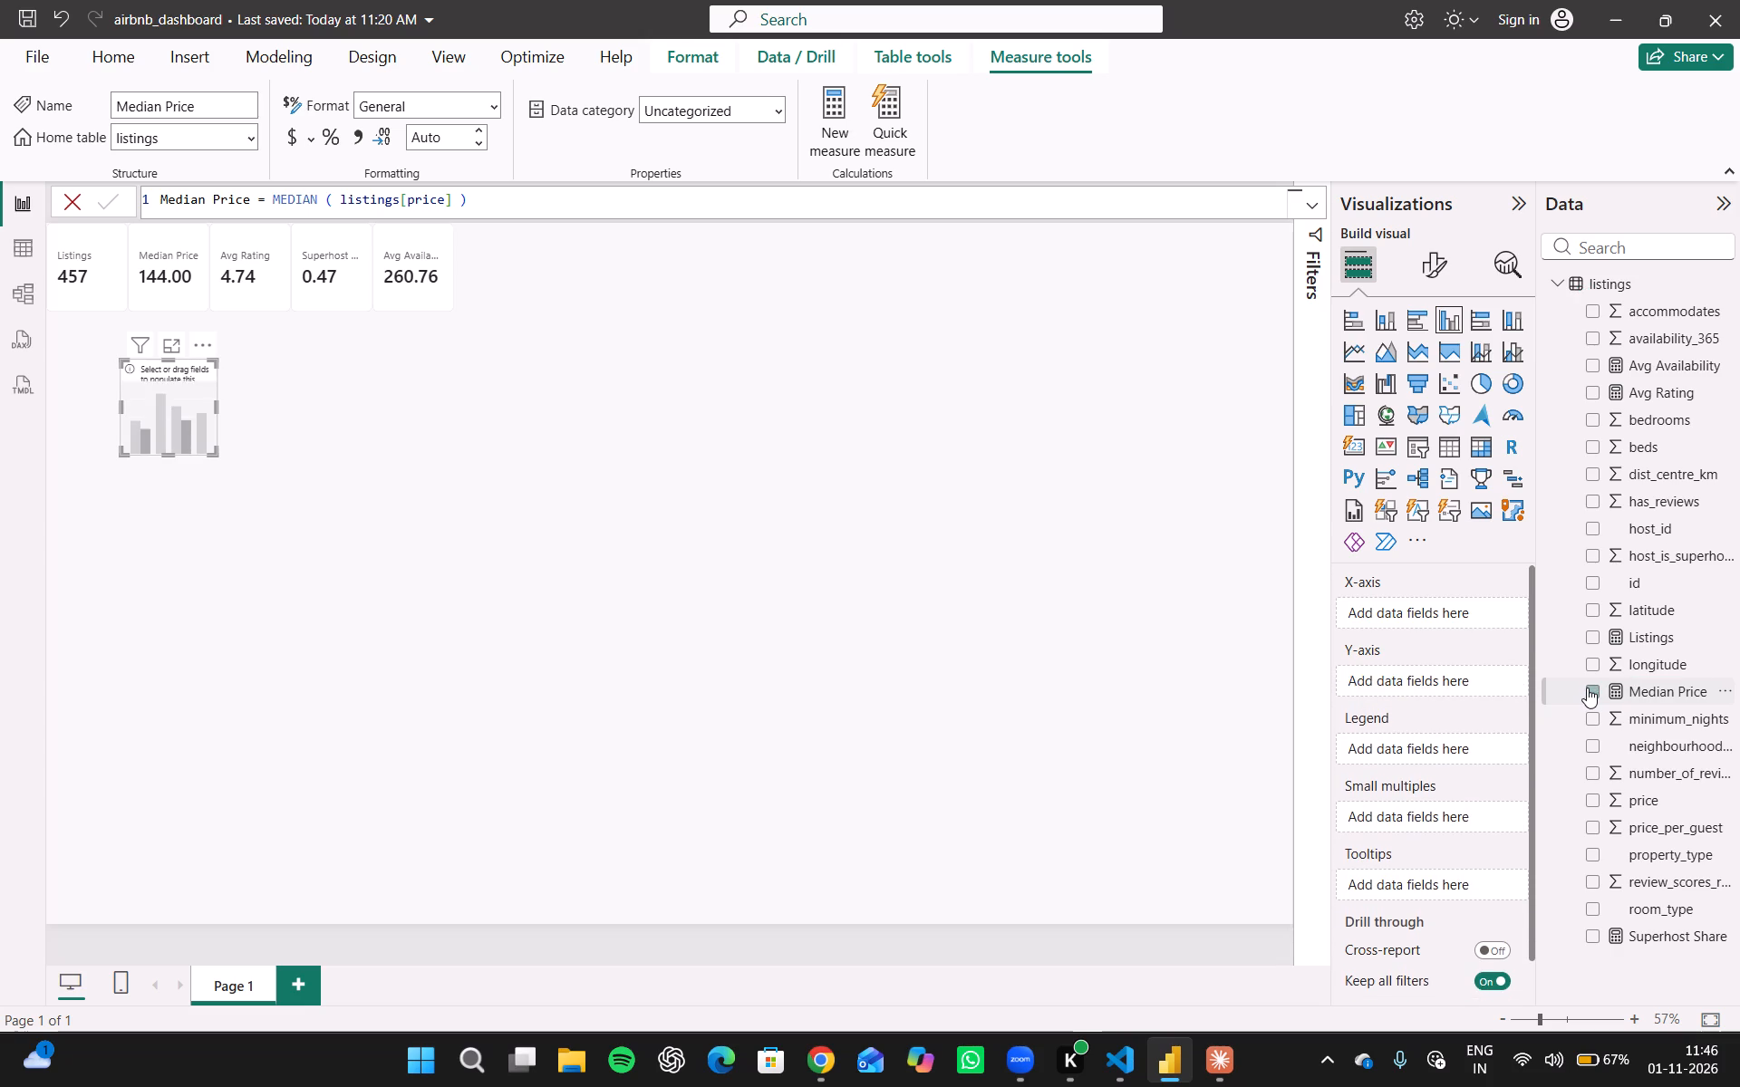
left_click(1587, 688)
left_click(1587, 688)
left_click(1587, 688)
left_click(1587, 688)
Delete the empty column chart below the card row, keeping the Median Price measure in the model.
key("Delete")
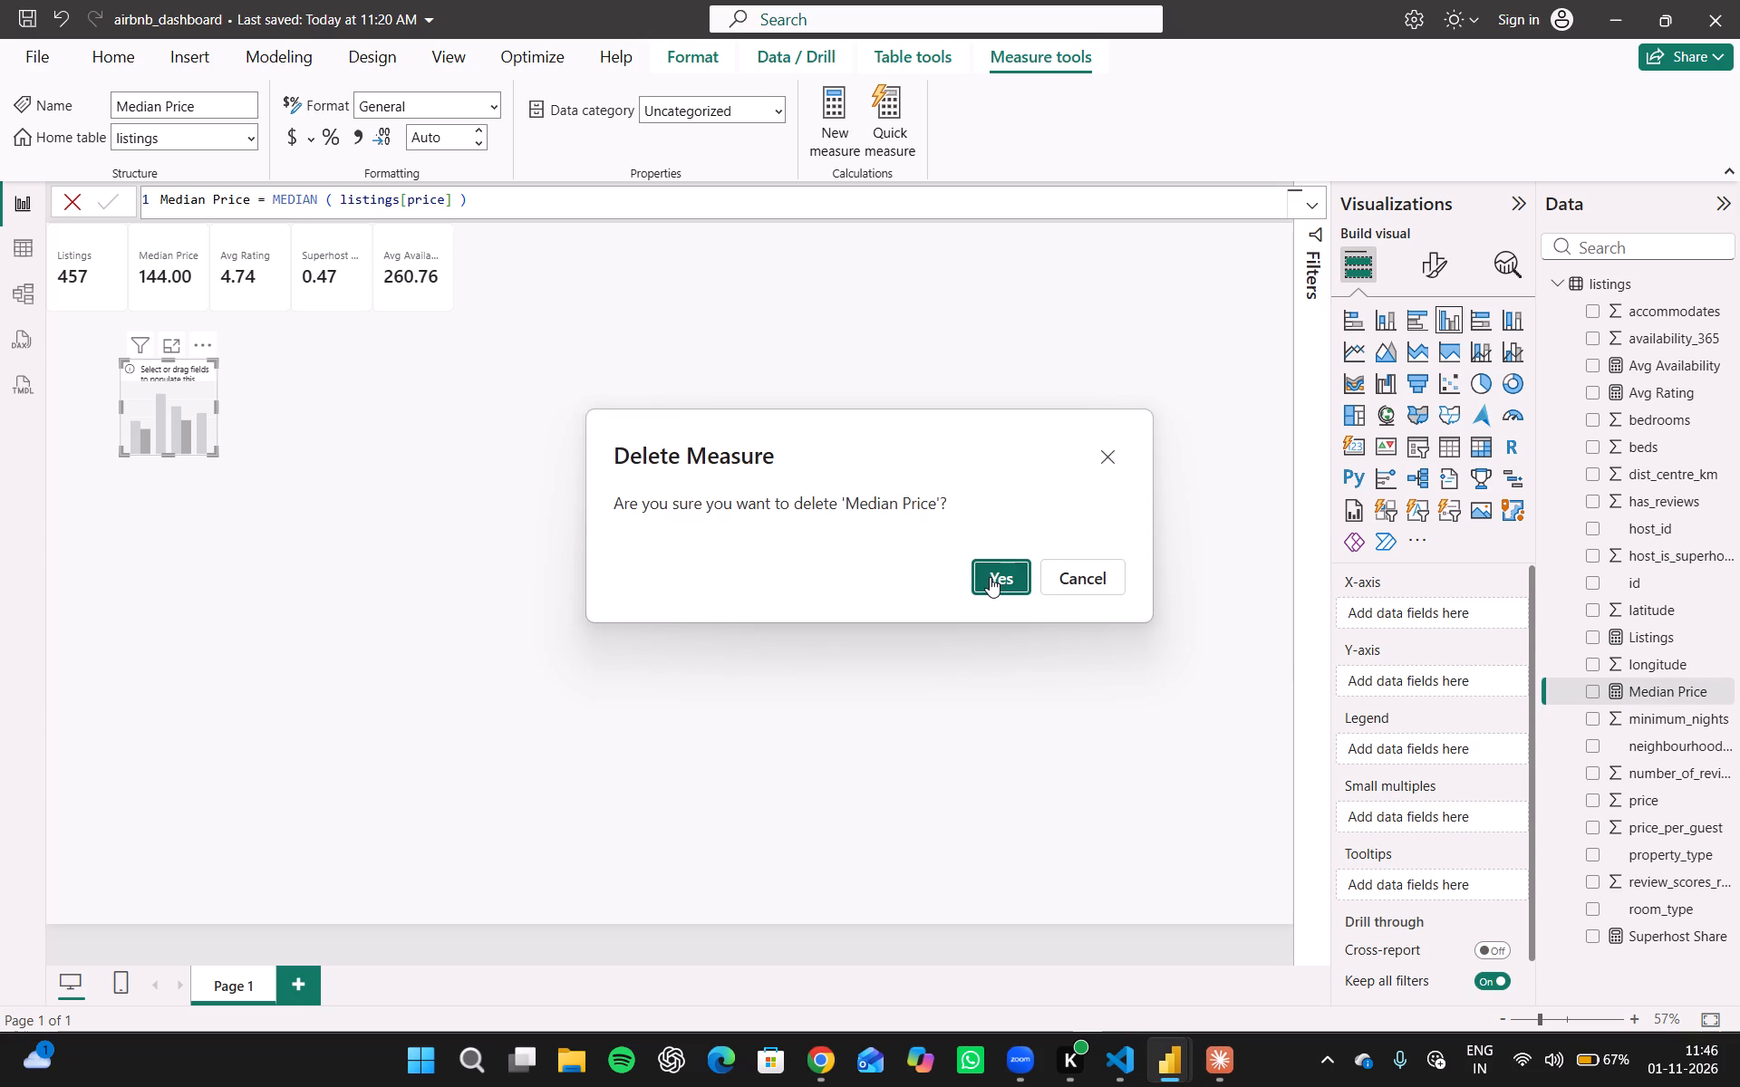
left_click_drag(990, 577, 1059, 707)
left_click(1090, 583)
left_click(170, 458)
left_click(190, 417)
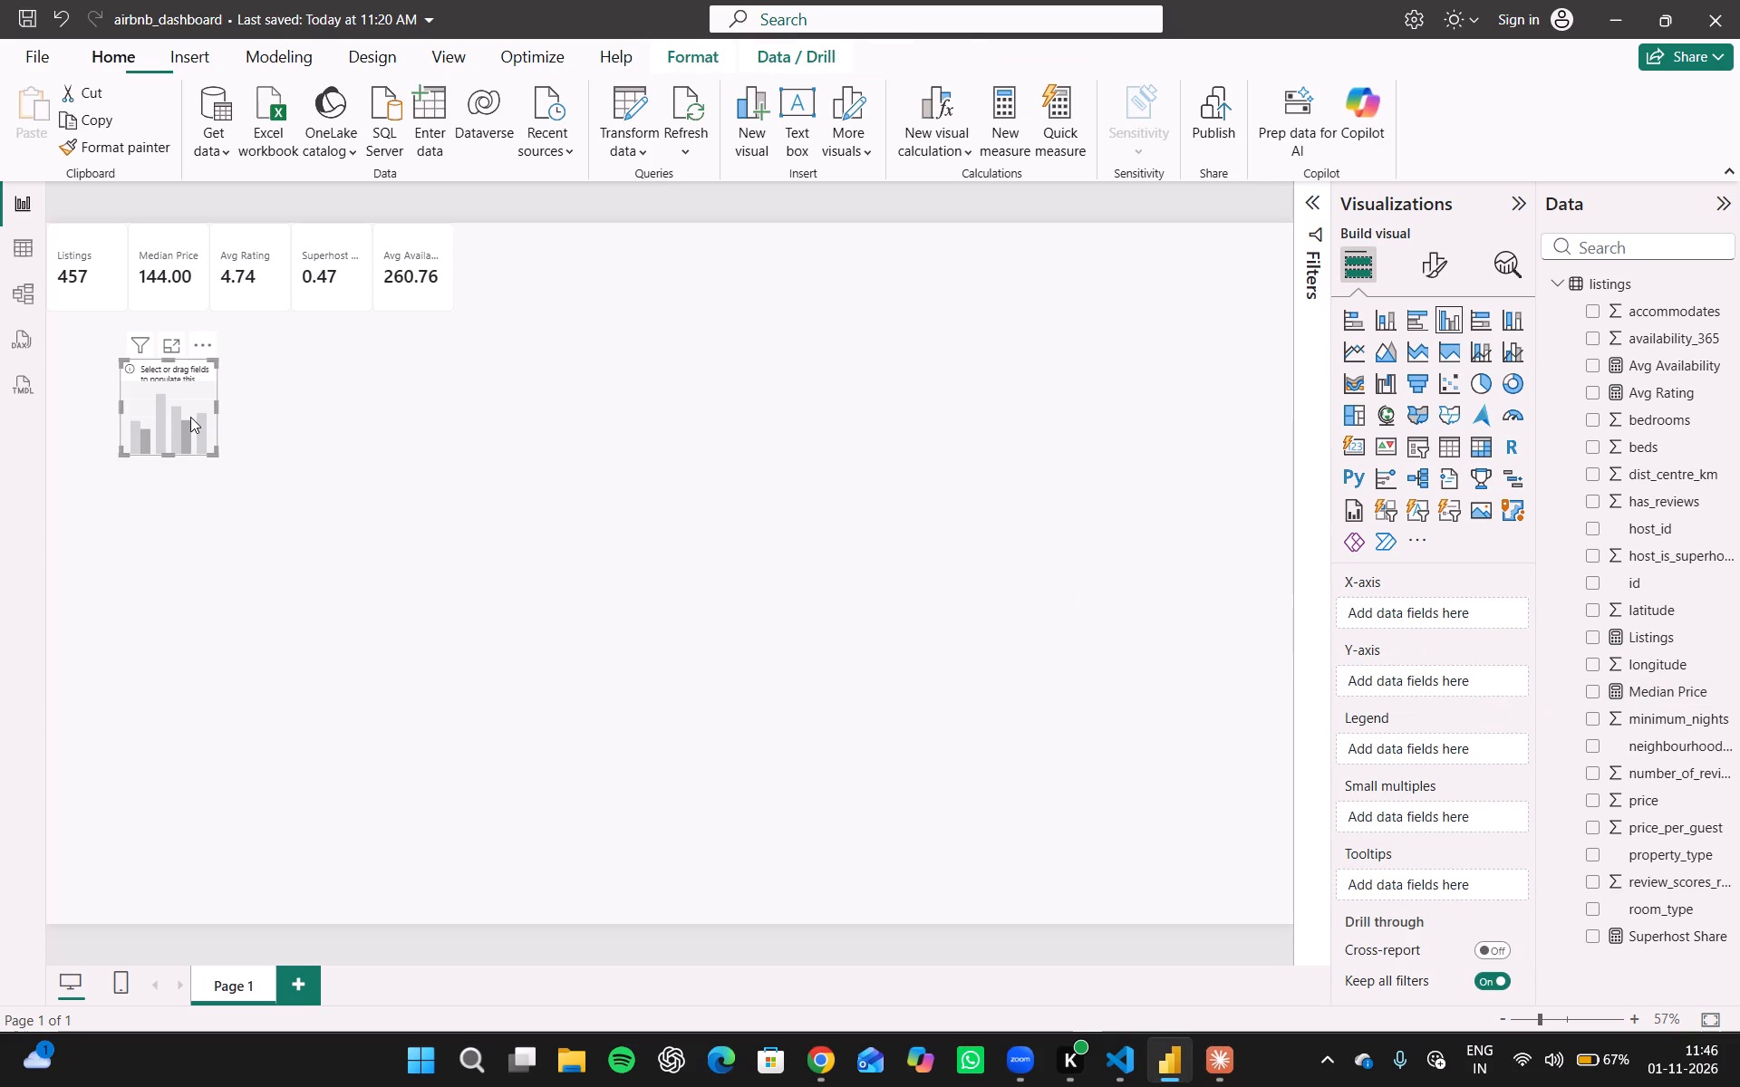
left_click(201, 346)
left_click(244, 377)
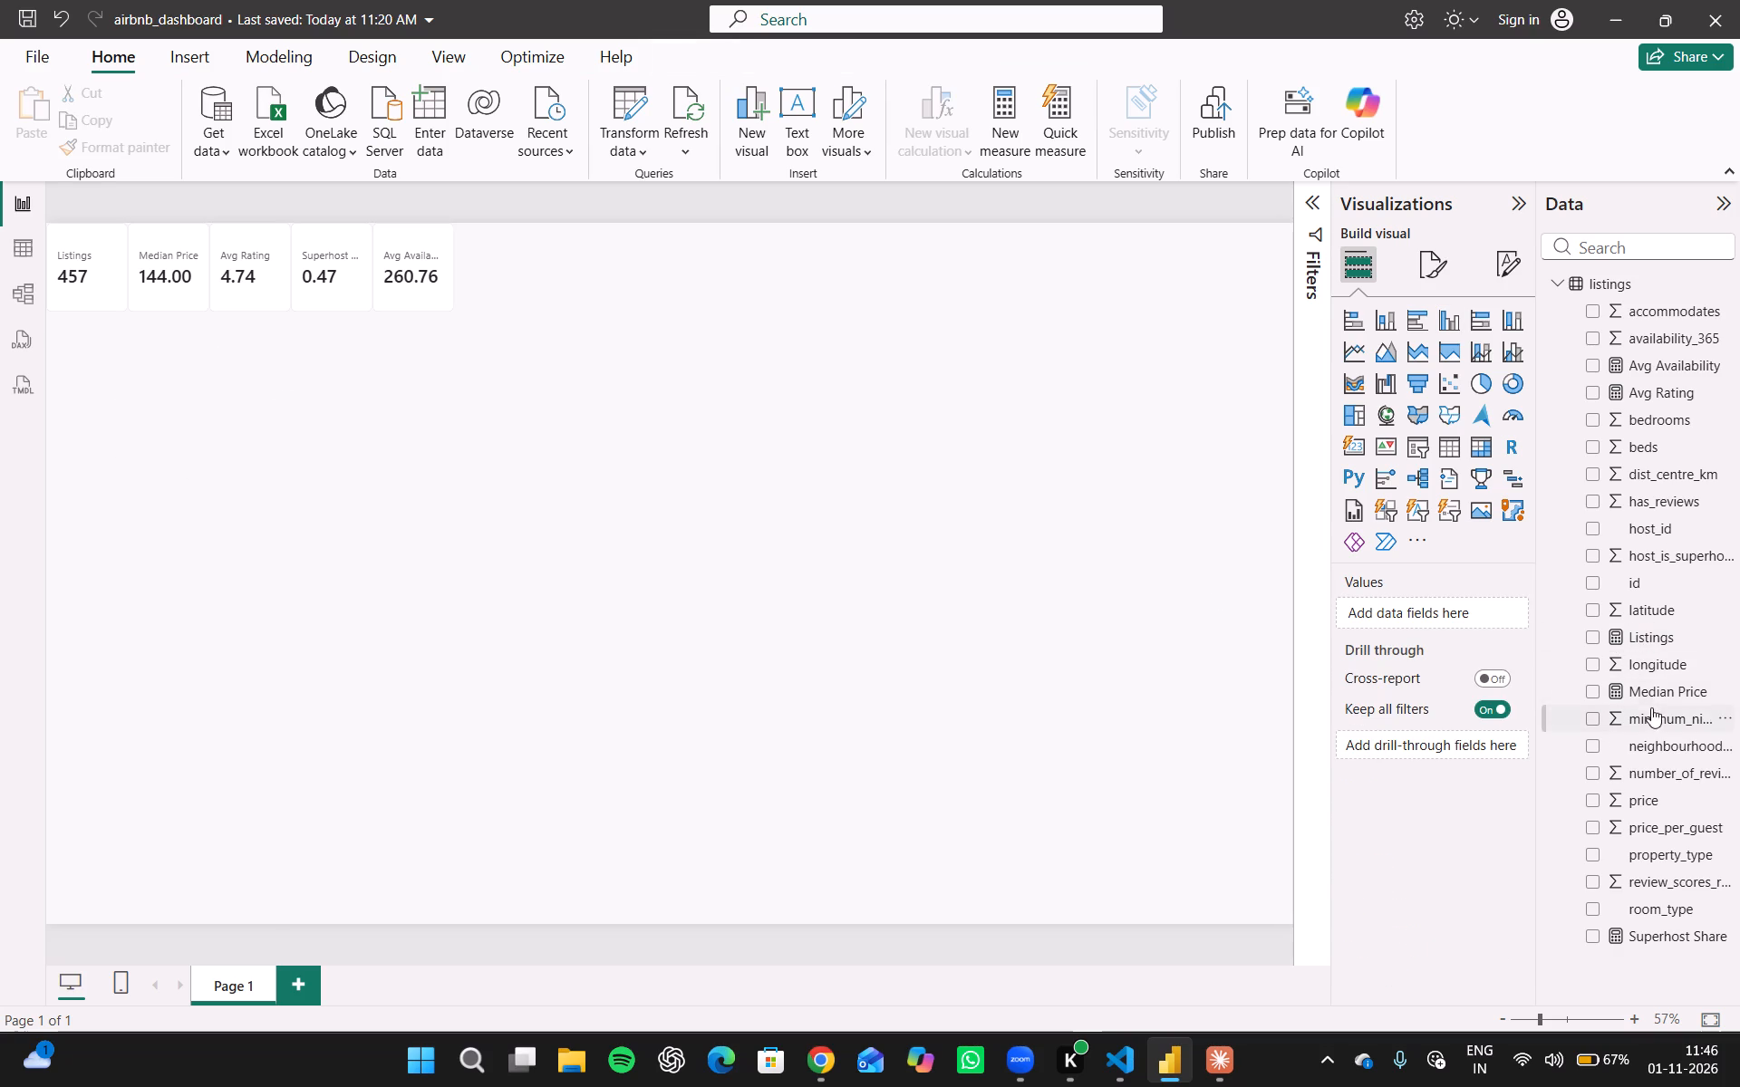
Reselect the Median Price measure in the listings table and check its available data categories.
left_click(1651, 678)
left_click(1646, 678)
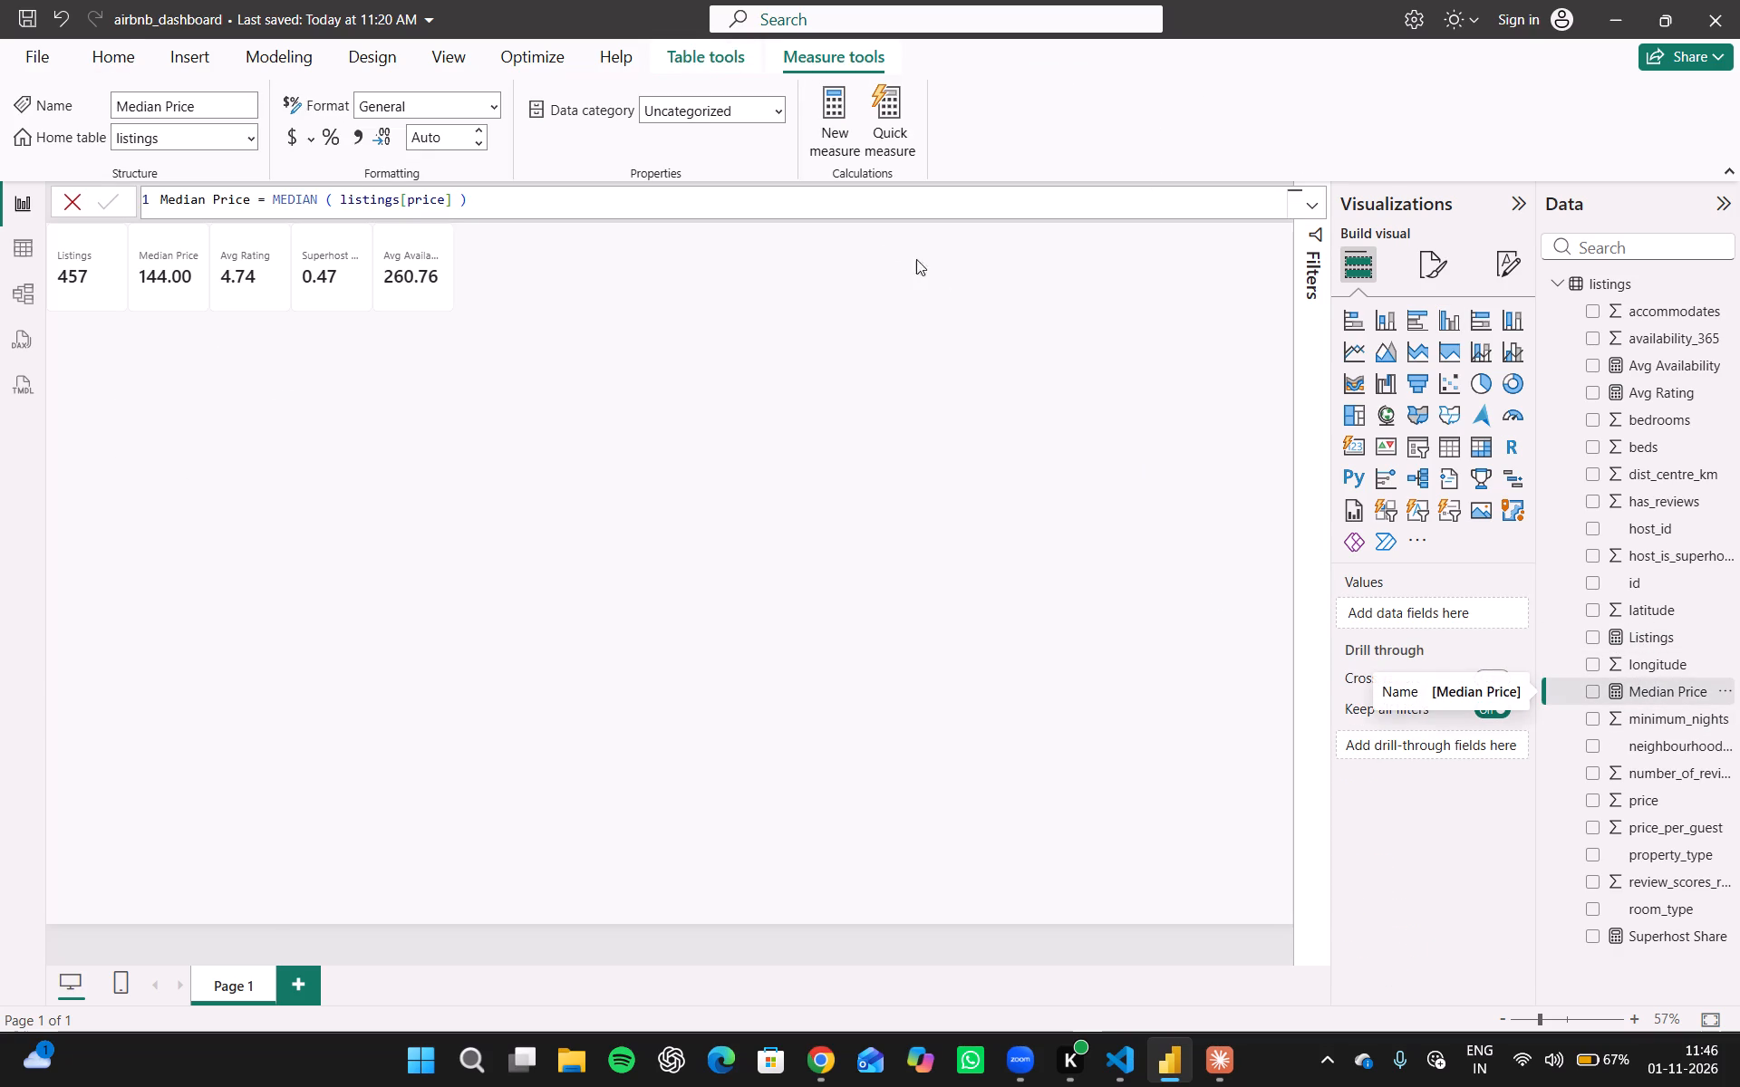
left_click(687, 113)
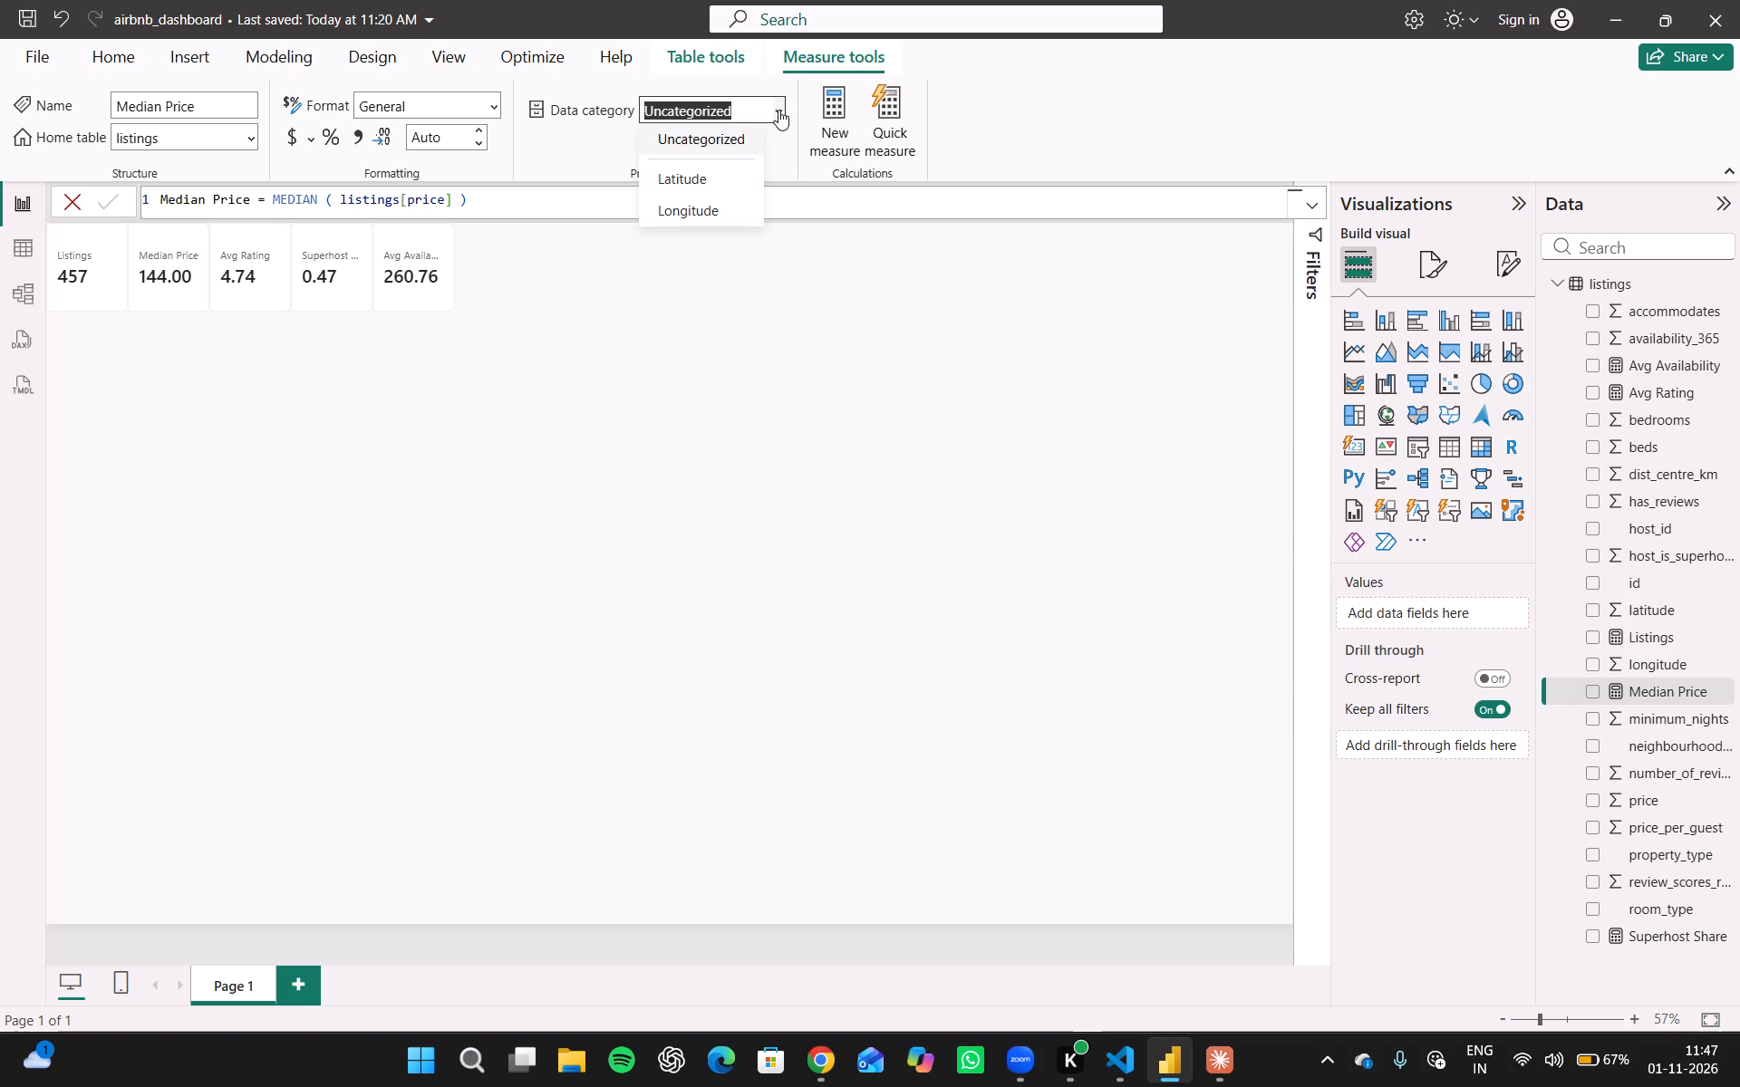
left_click(778, 109)
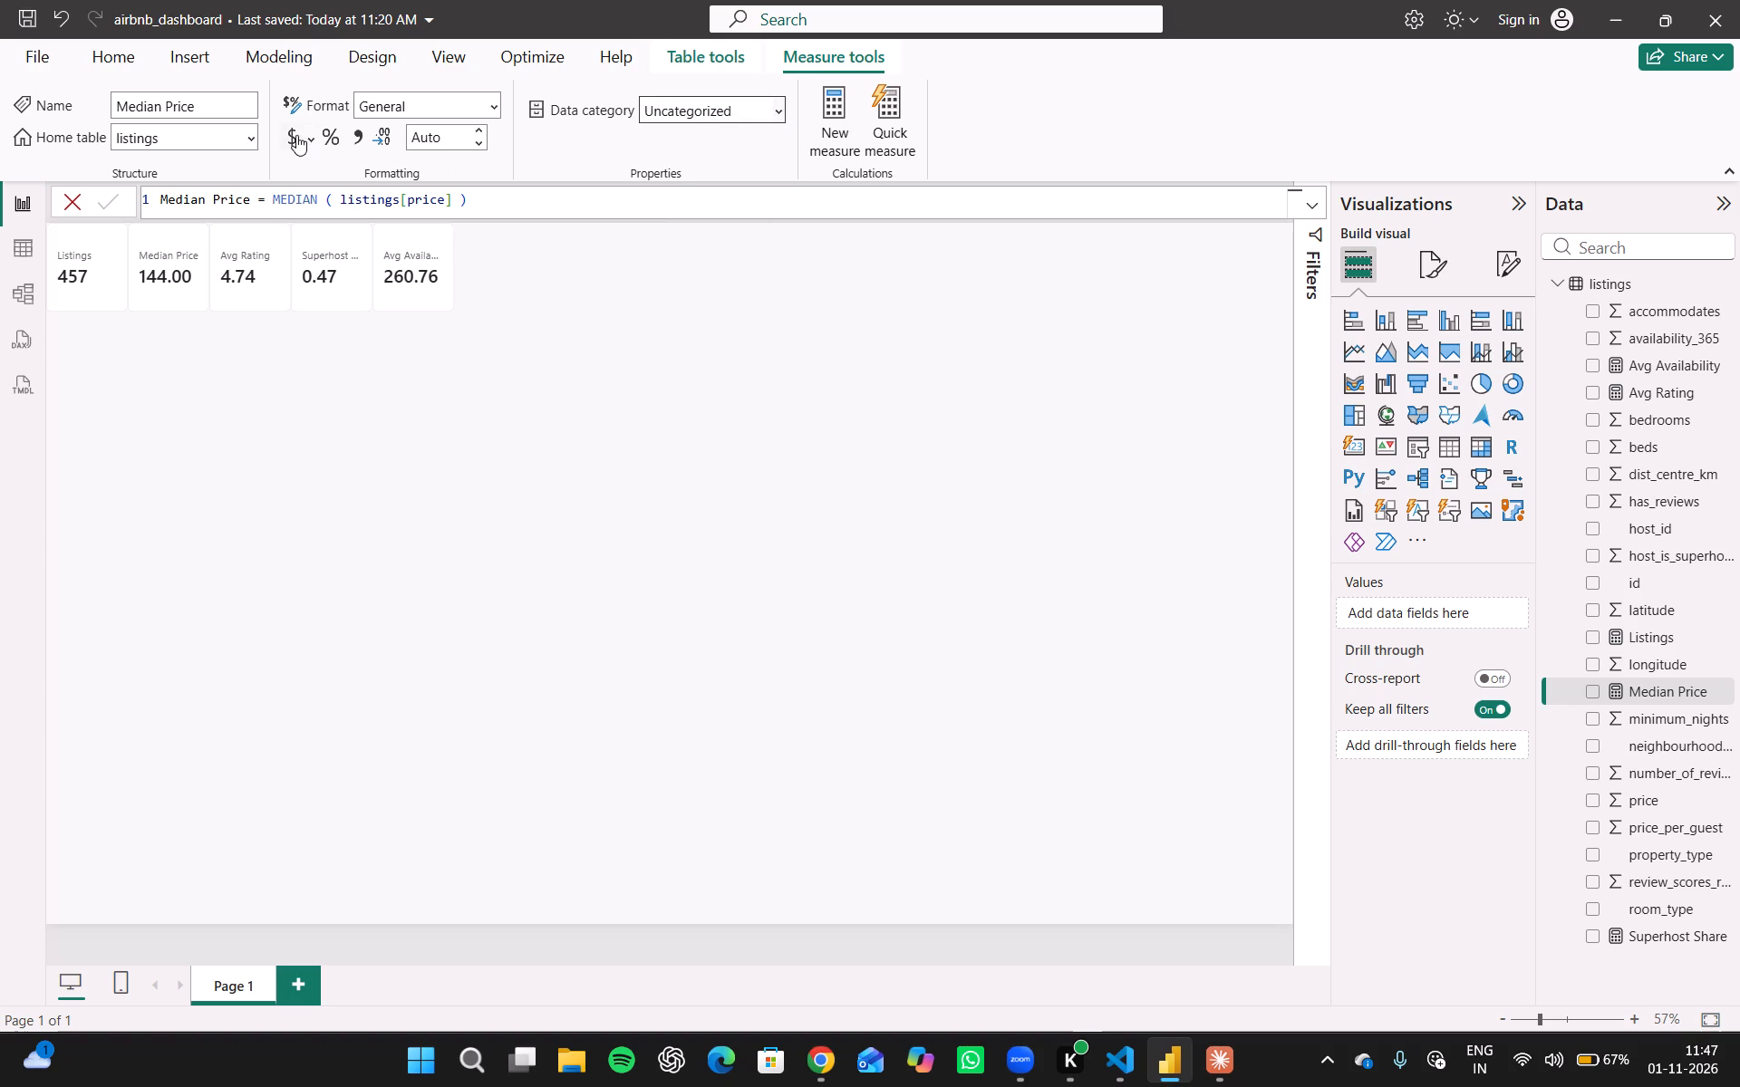
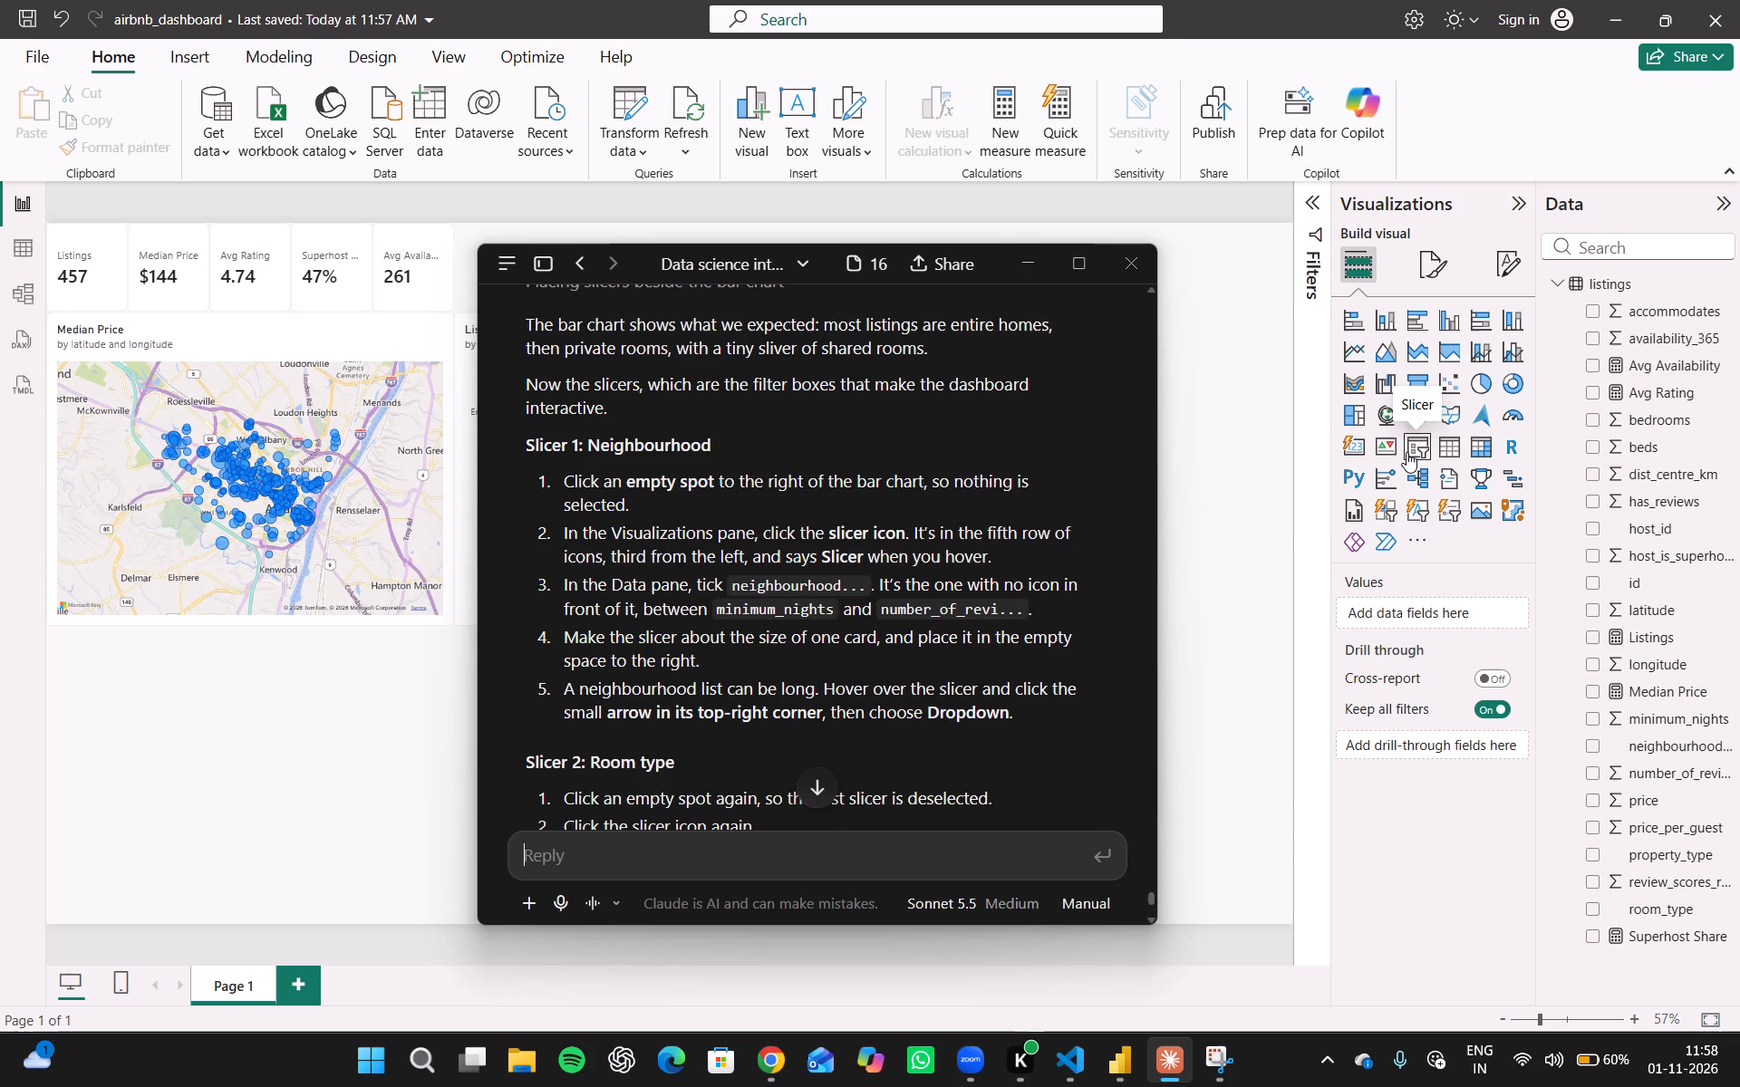
In Power BI, add a slicer to the report page with neighbourhood_cleansed as its field.
left_click(1261, 543)
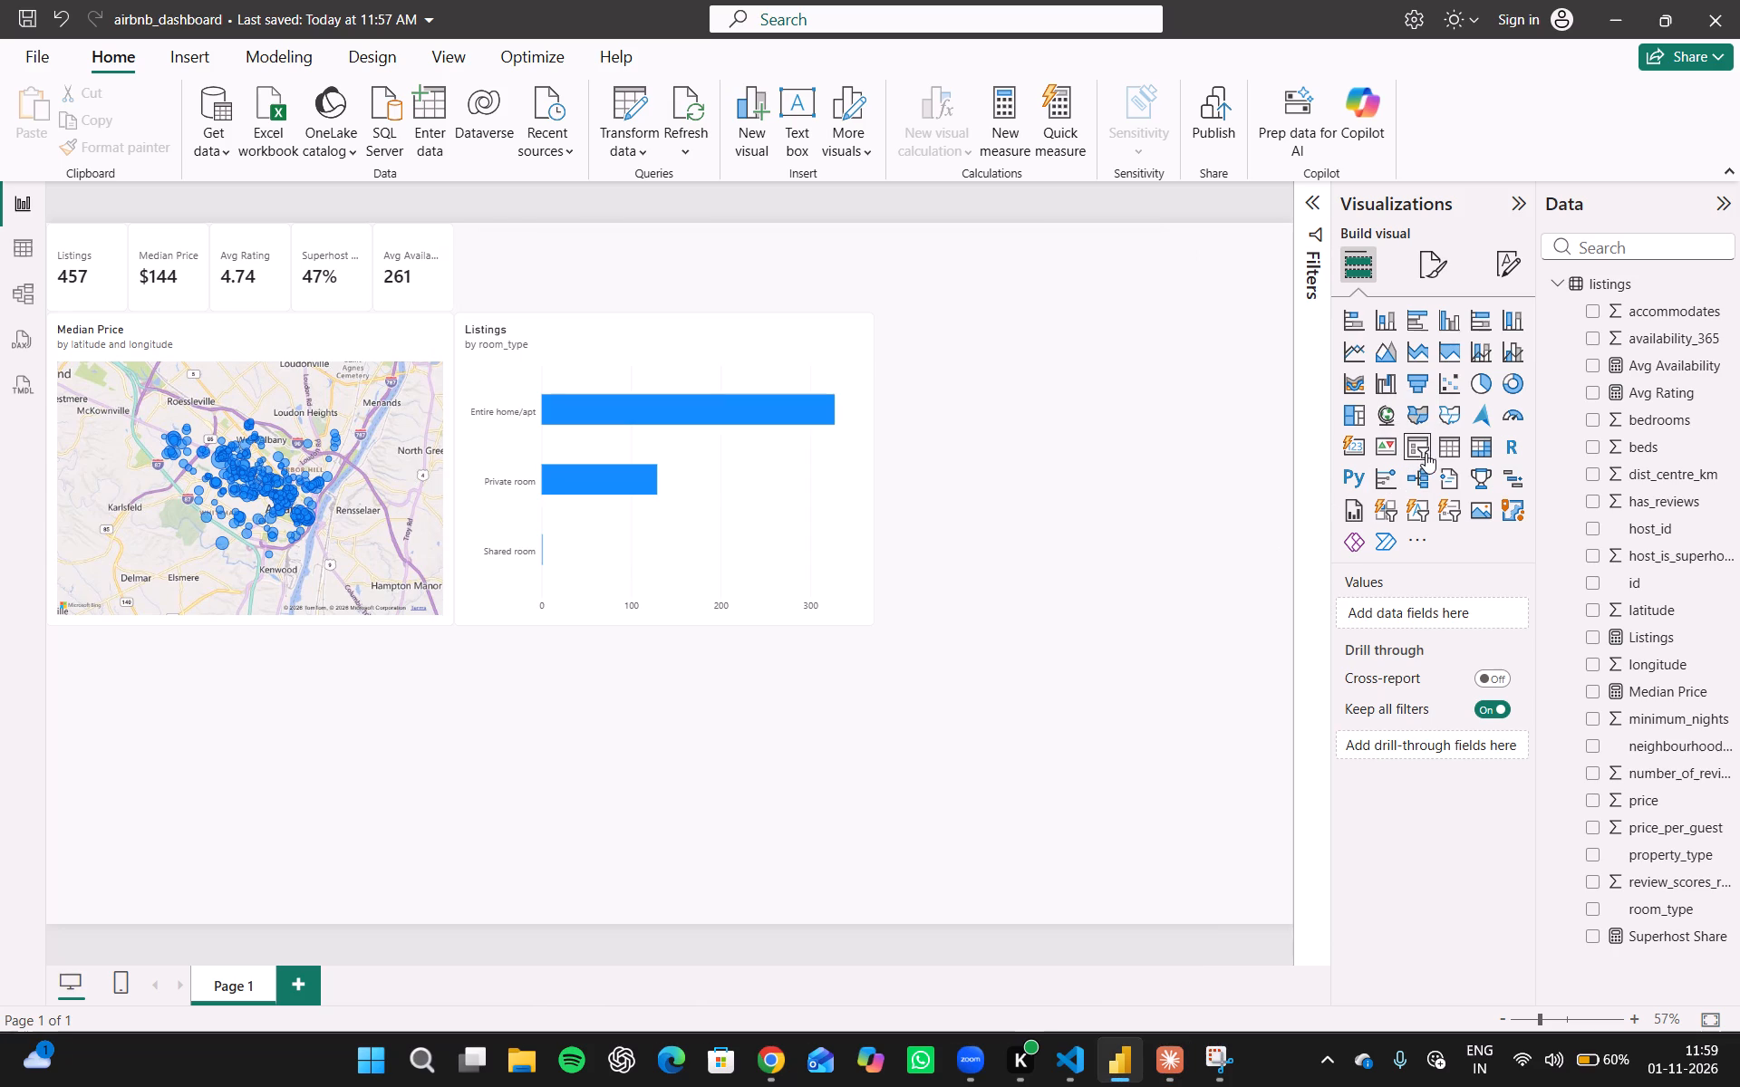
left_click(1423, 450)
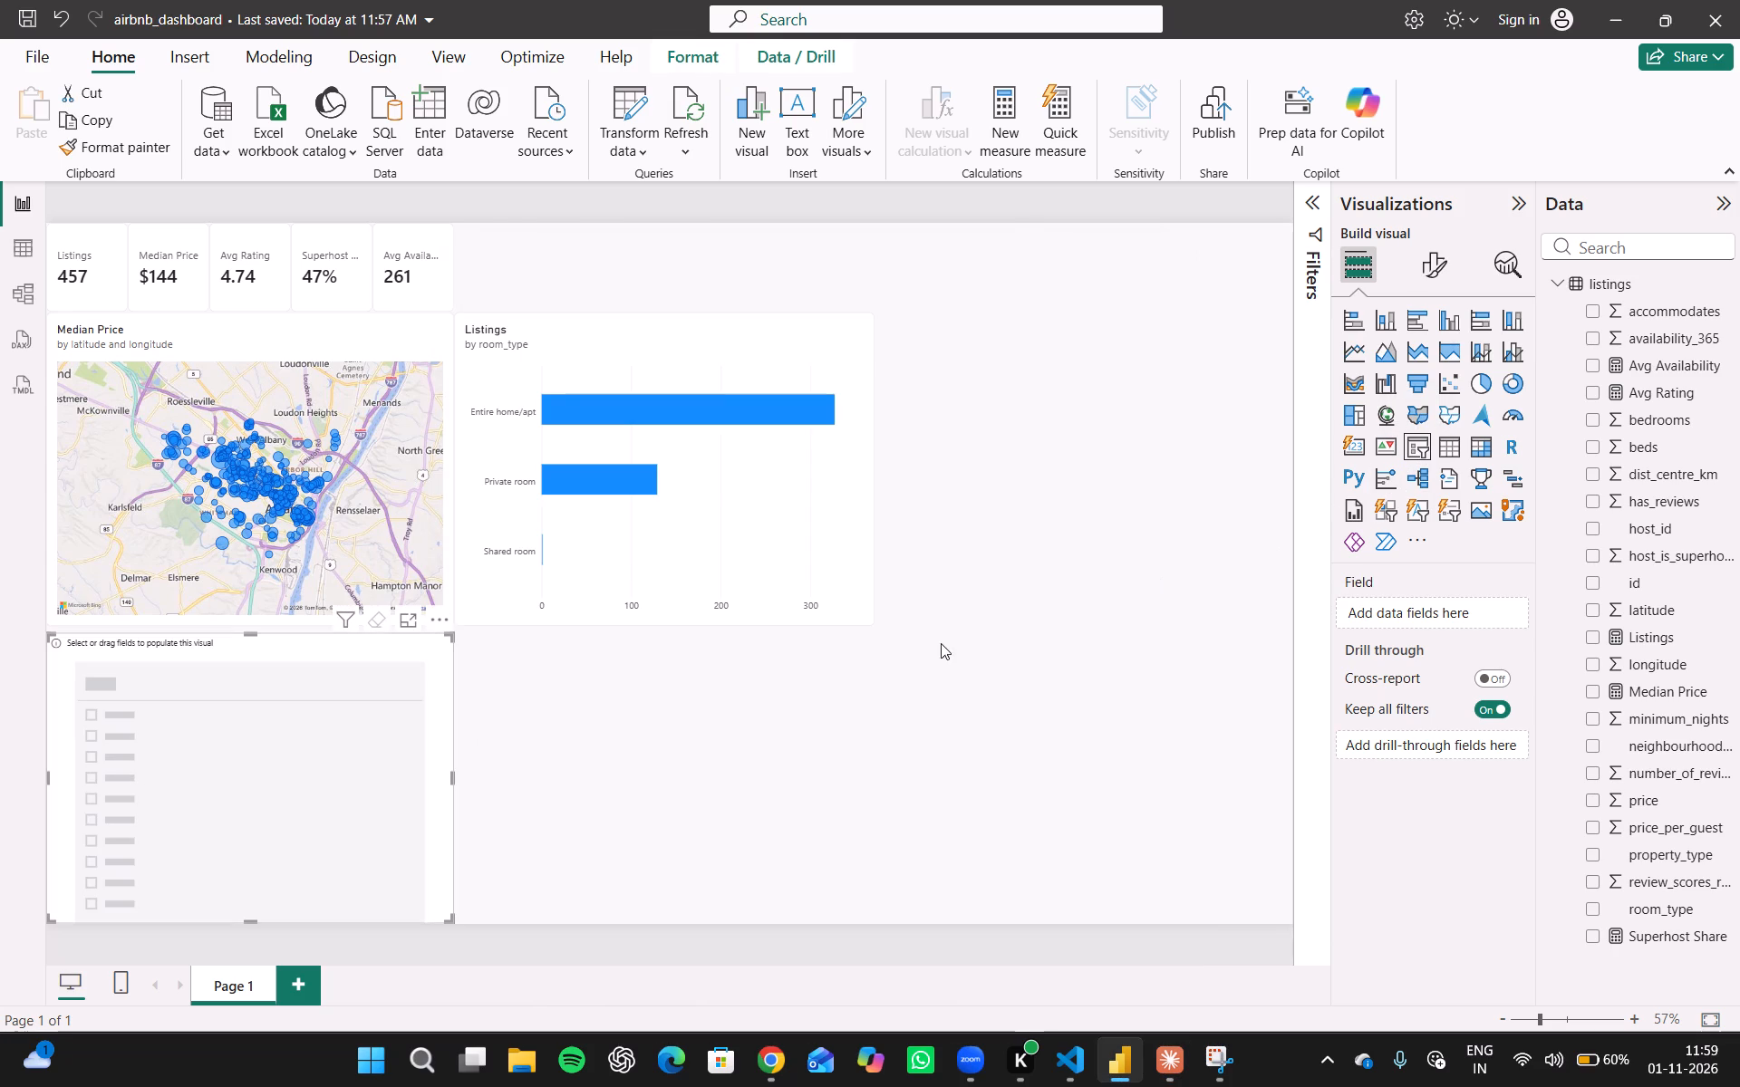
left_click(1658, 741)
left_click(1658, 741)
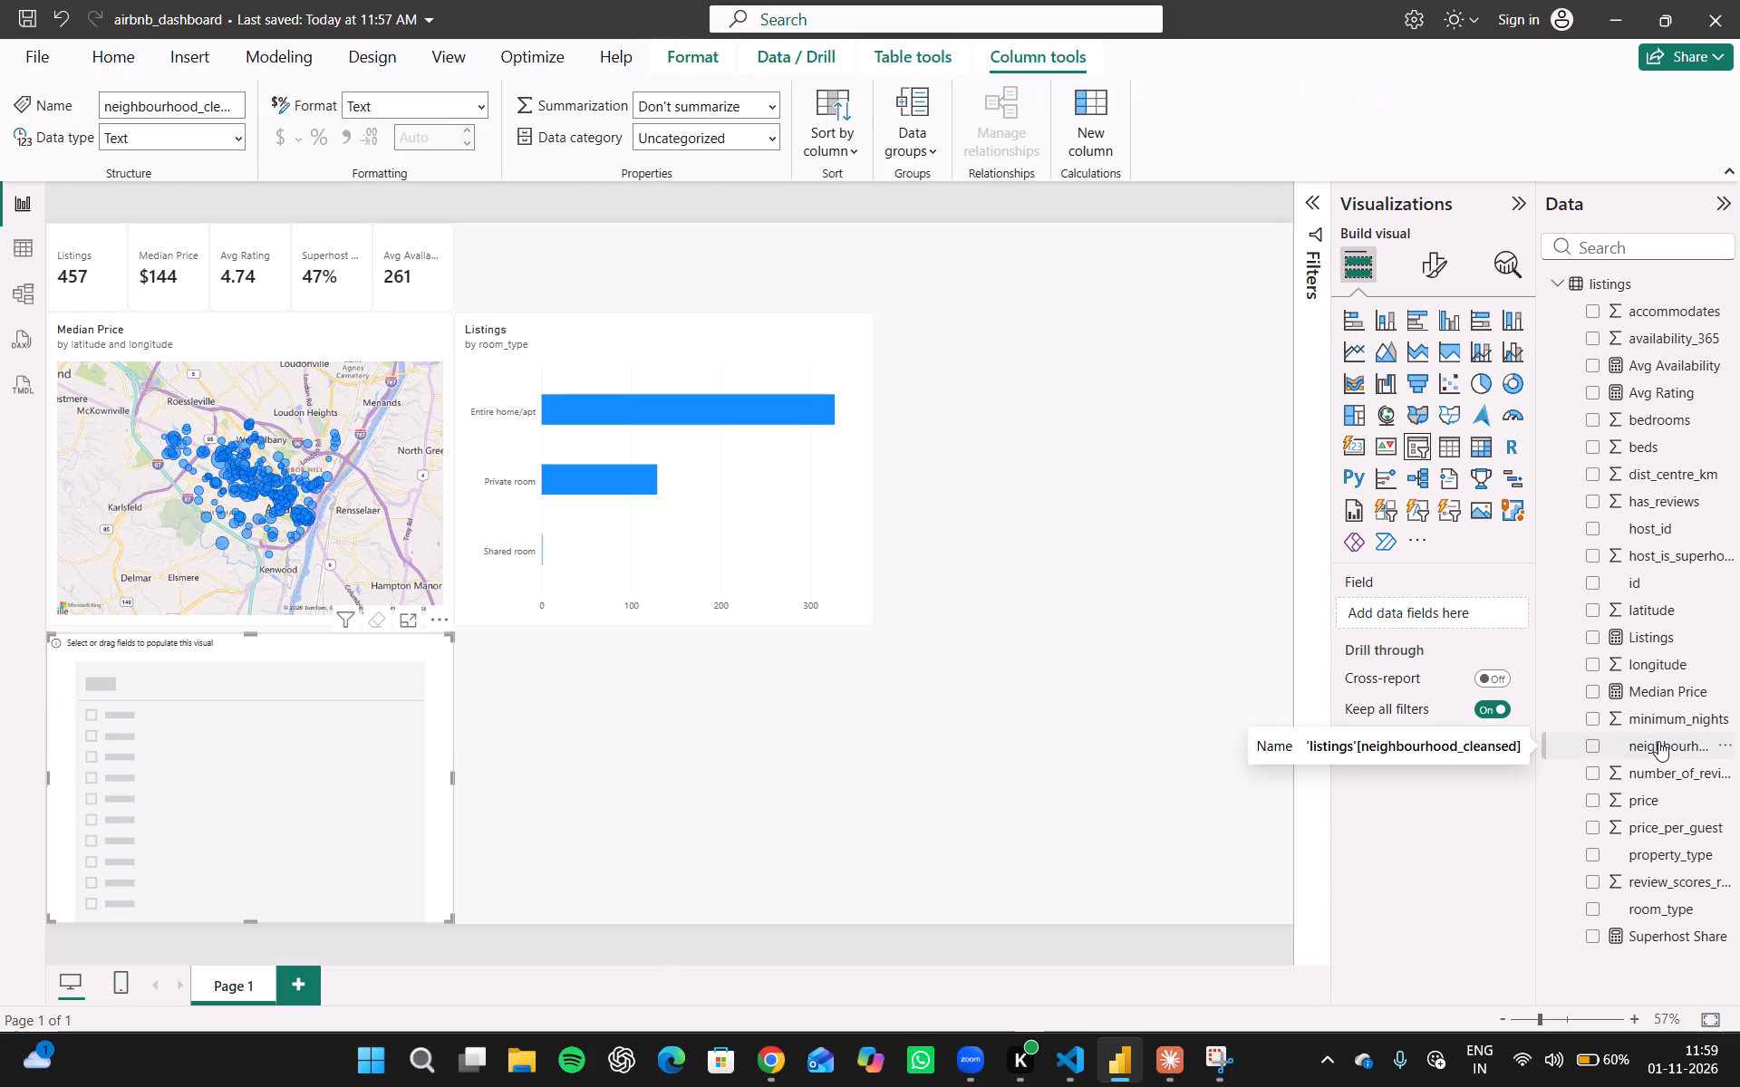
left_click_drag(1658, 741, 1427, 607)
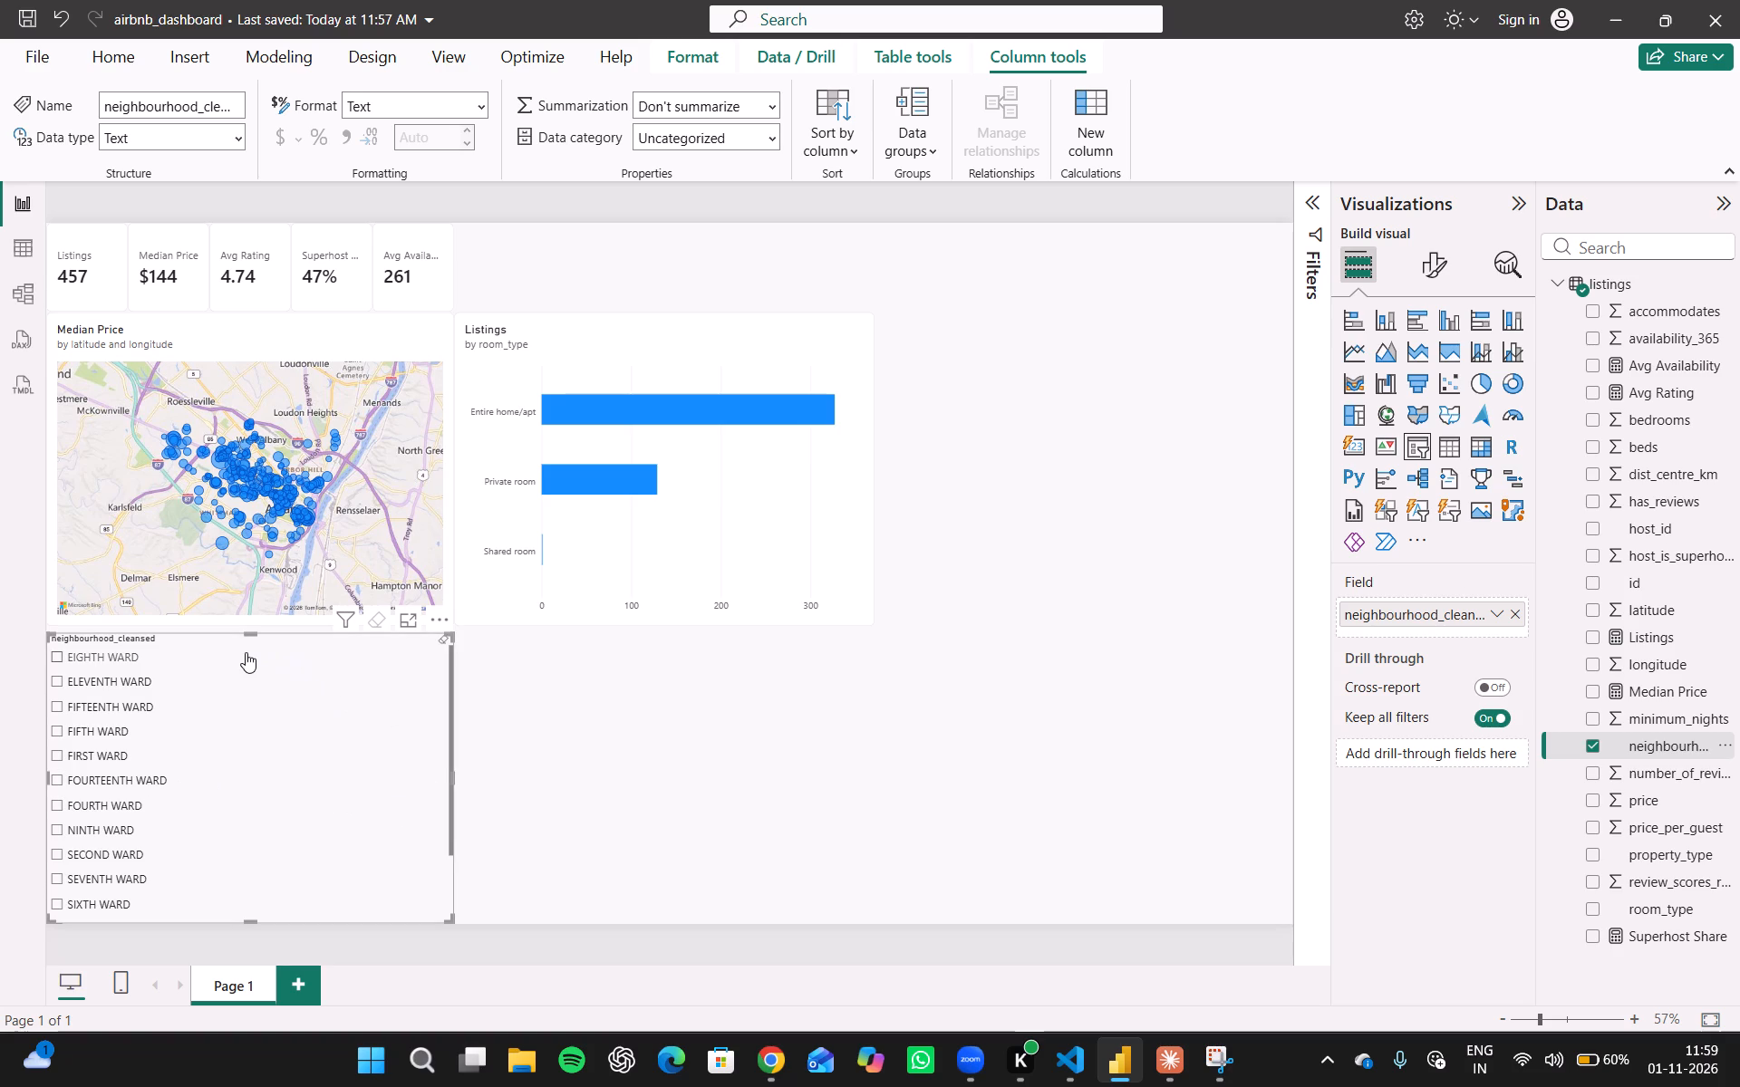
Move the neighbourhood slicer beside the bar chart, on the side away from the map, and make it taller to show more wards.
left_click_drag(246, 652, 1149, 389)
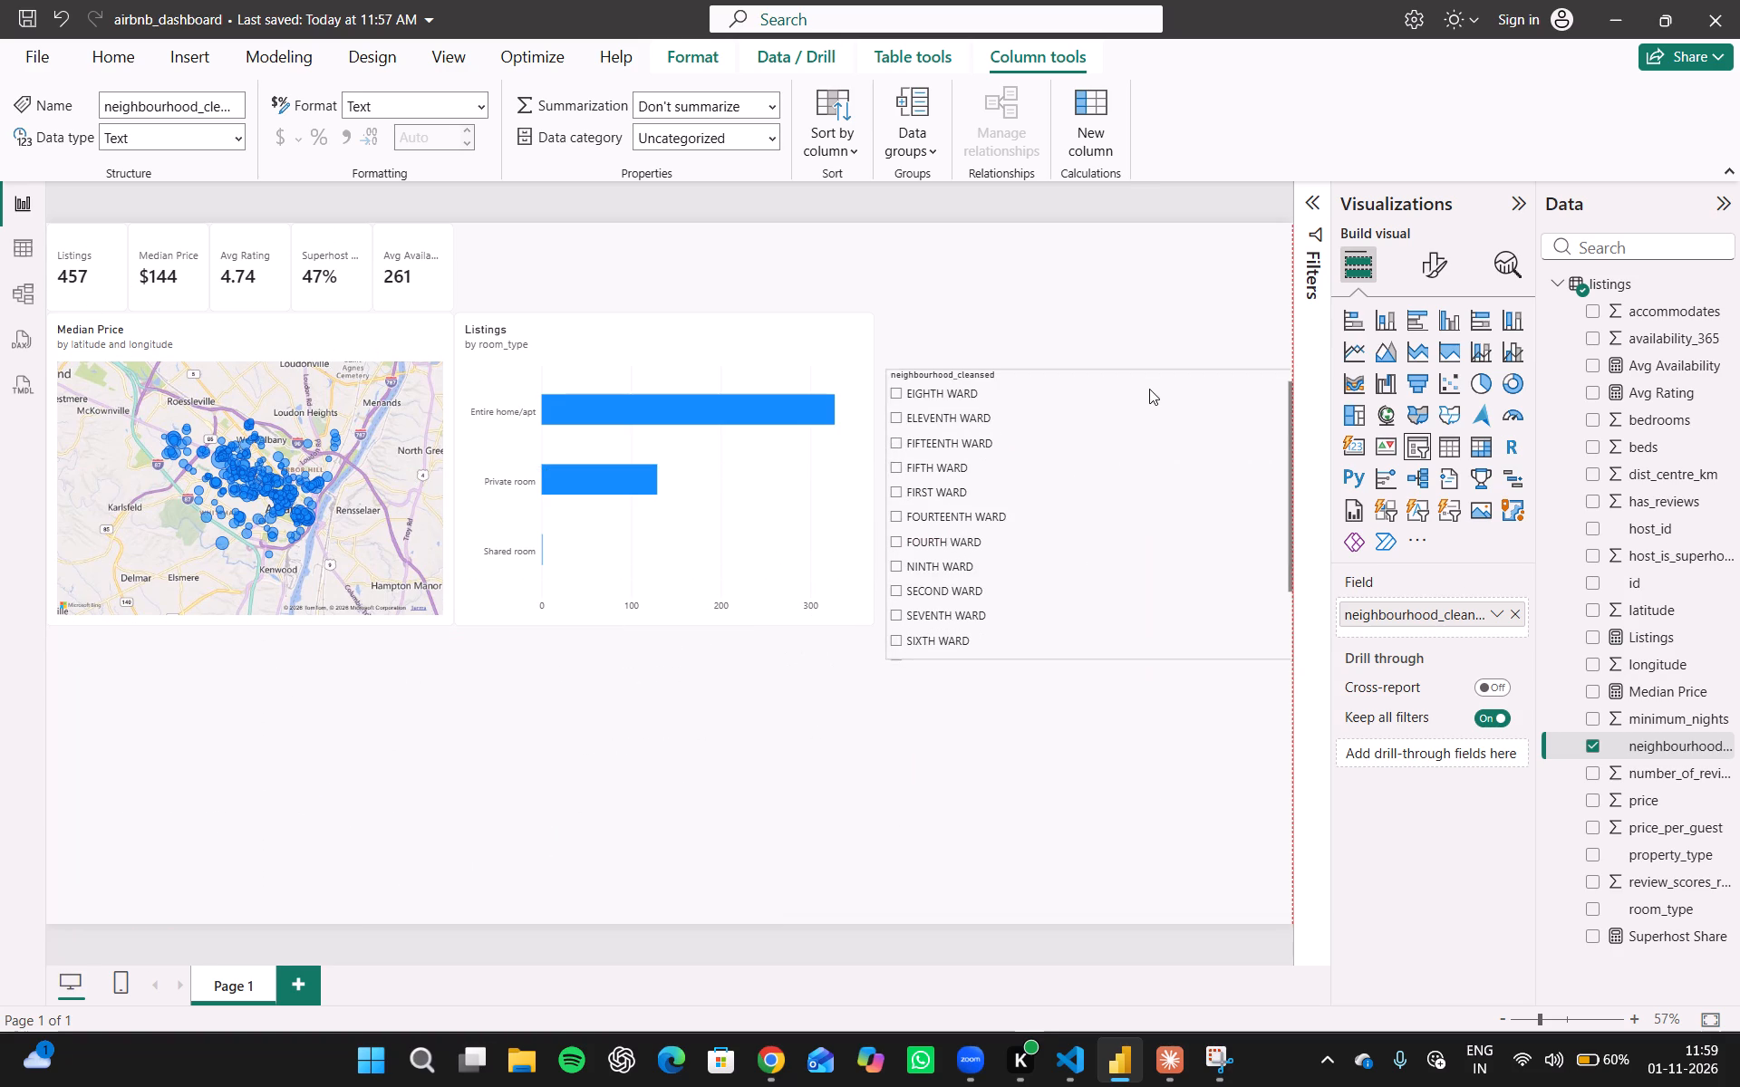
left_click_drag(1149, 389, 1143, 370)
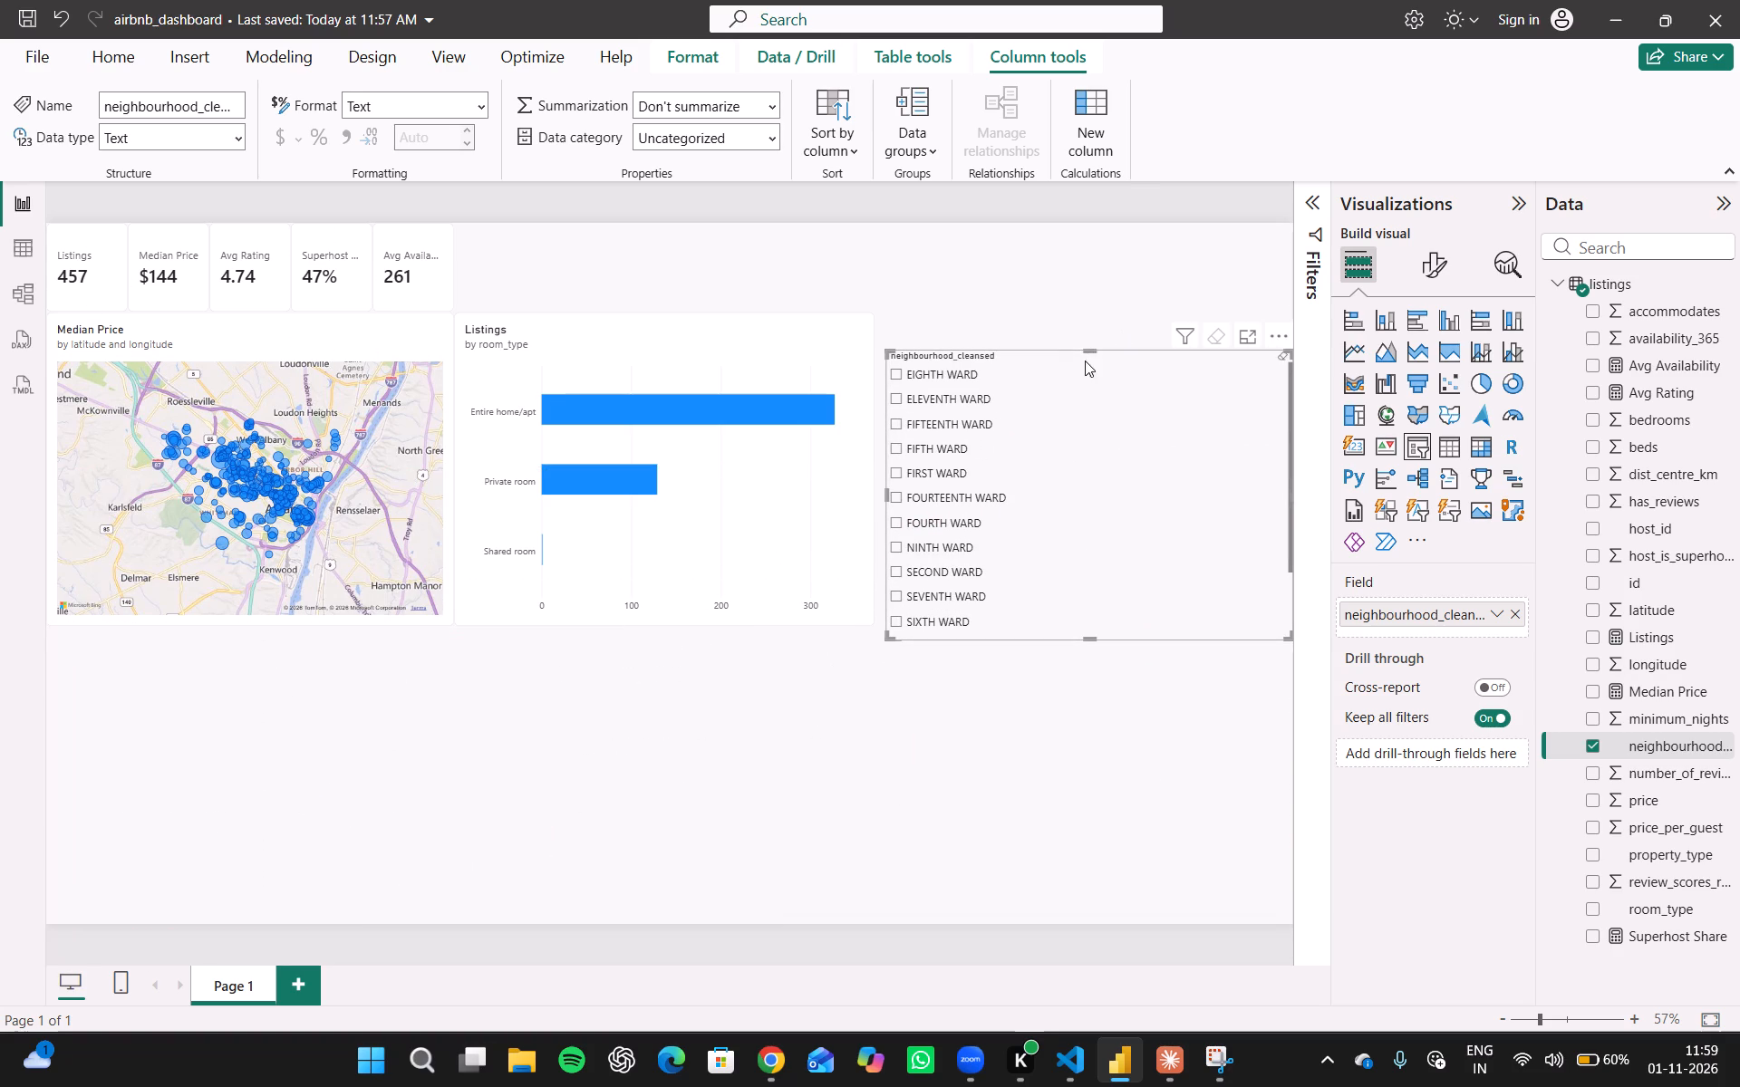
left_click_drag(1089, 352, 1094, 259)
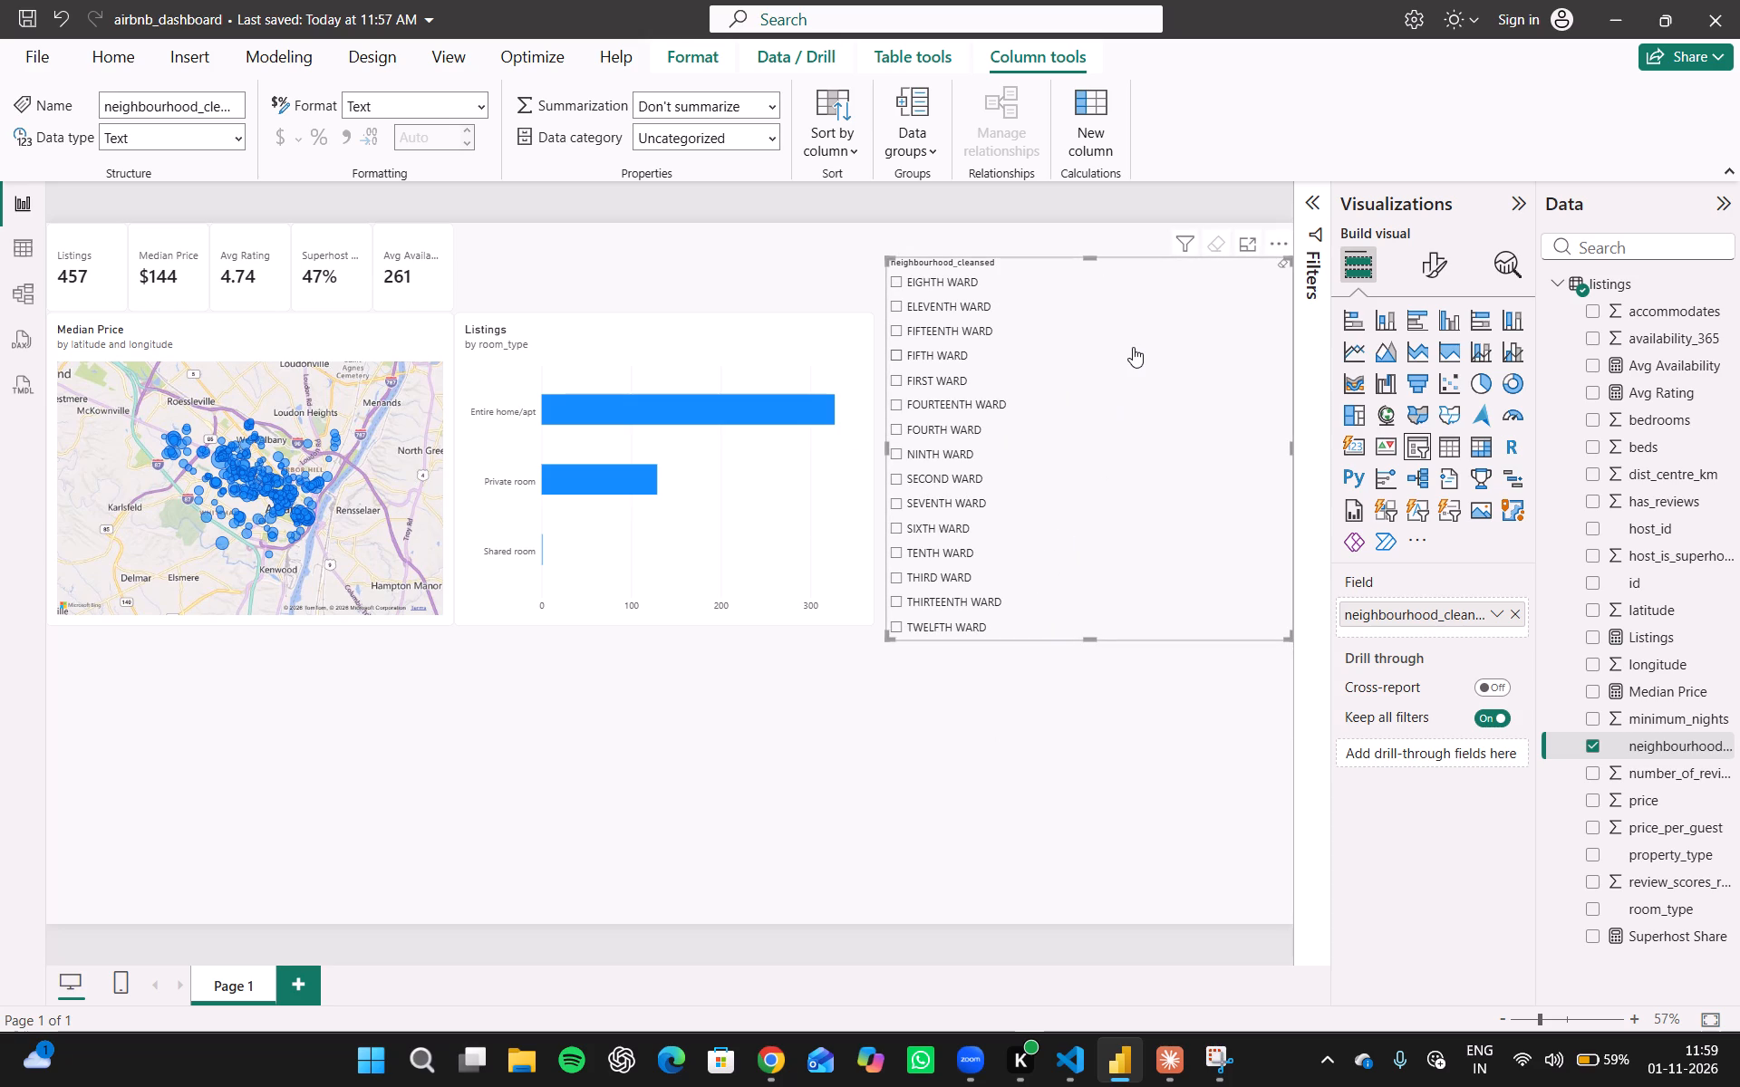
left_click_drag(1133, 347, 1114, 342)
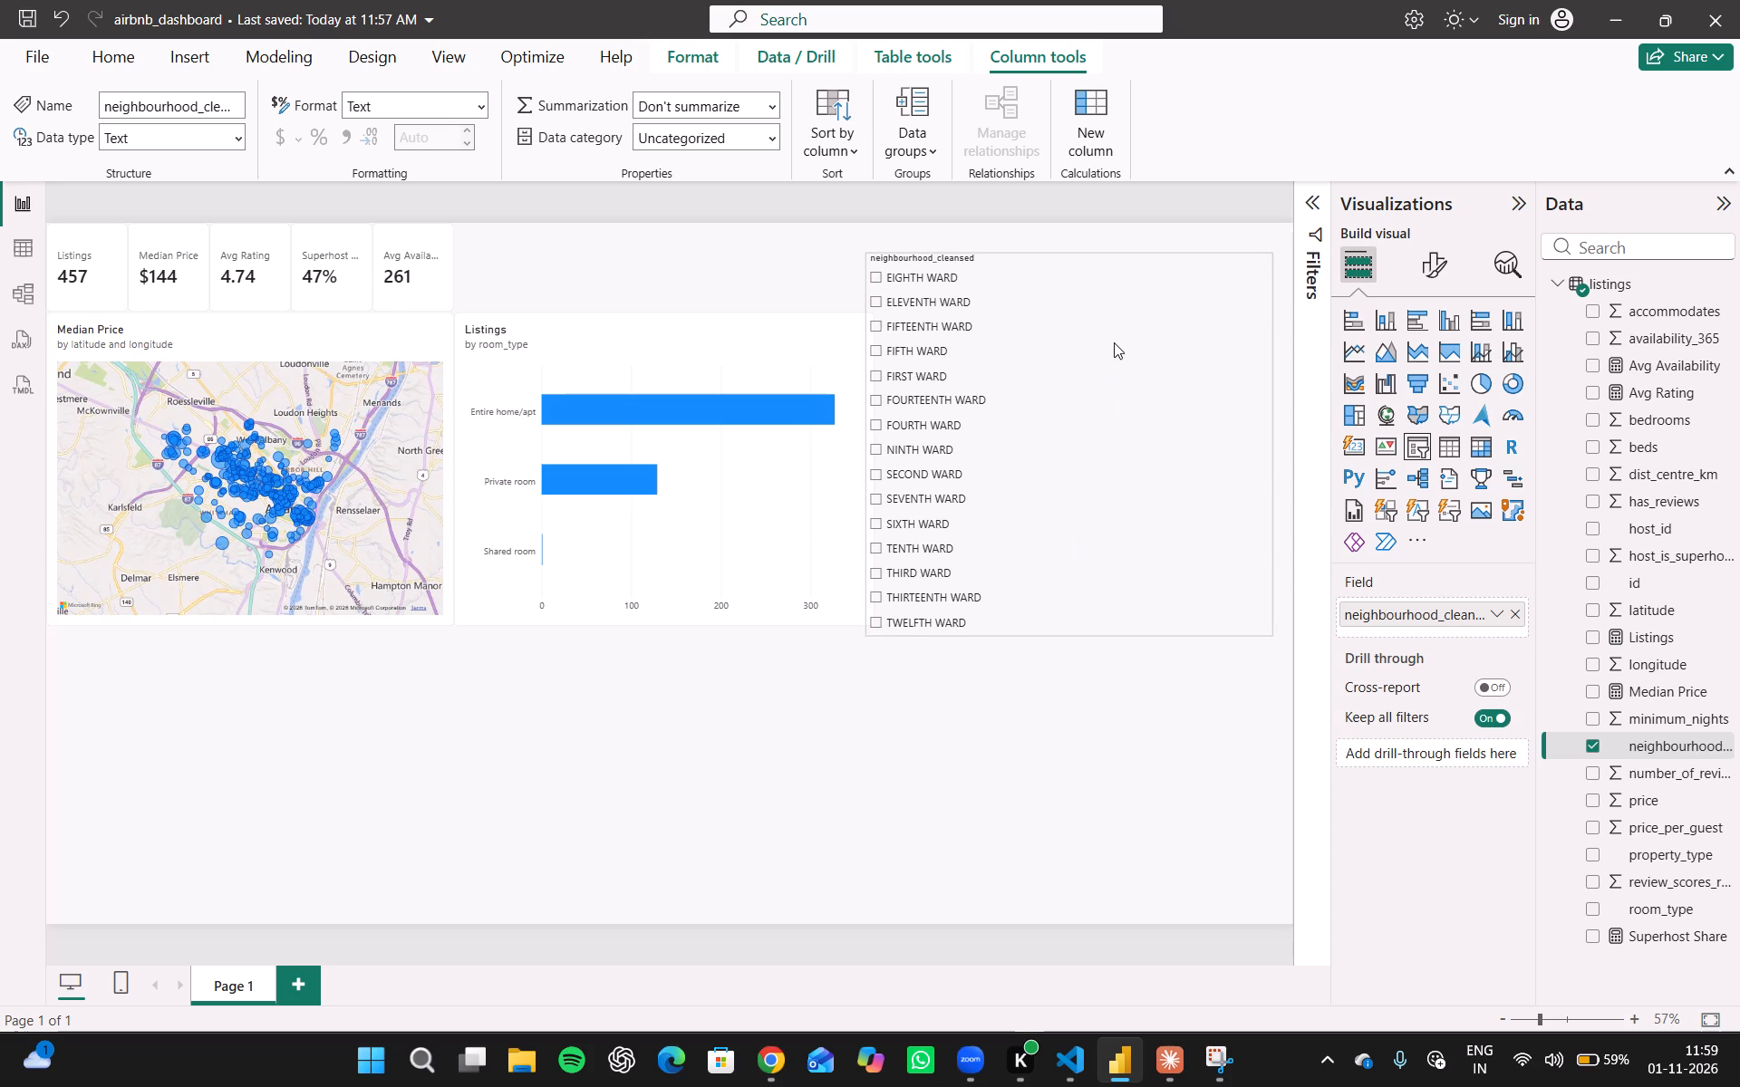
left_click_drag(1114, 342, 1119, 338)
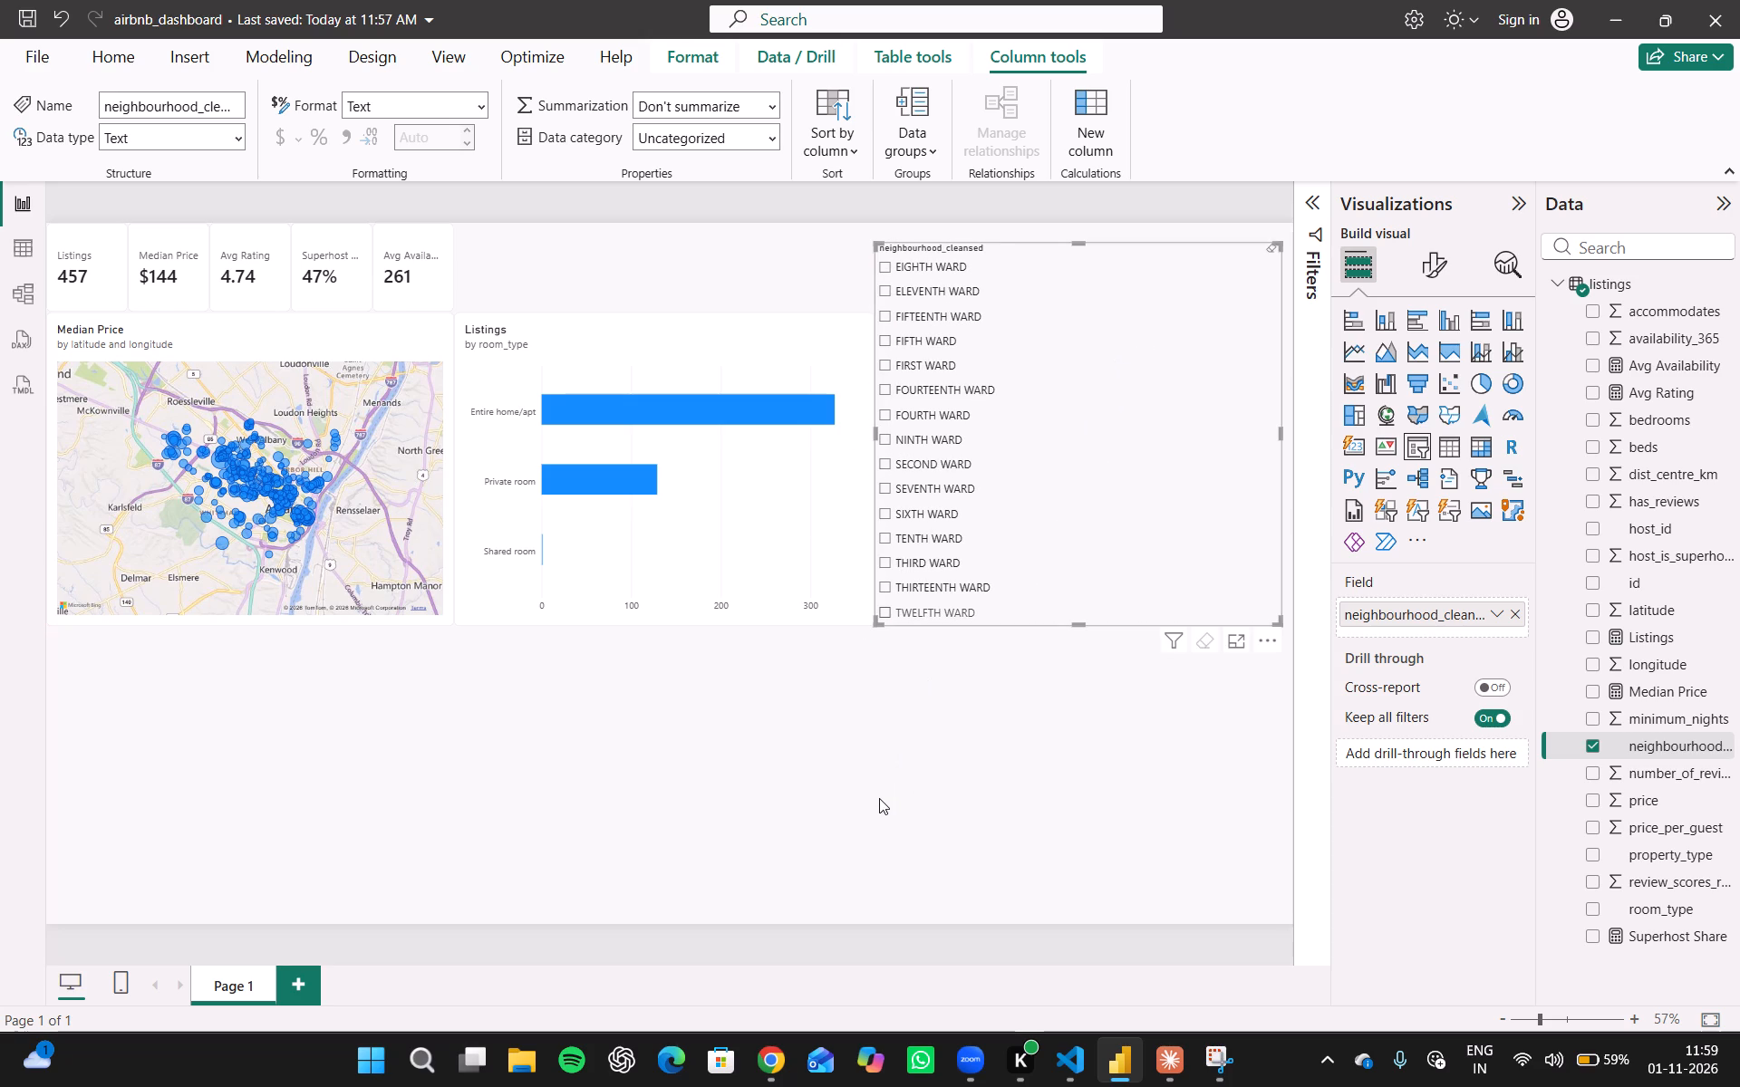
Test the neighbourhood slicer by filtering the report page to THIRTEENTH WARD.
left_click(879, 798)
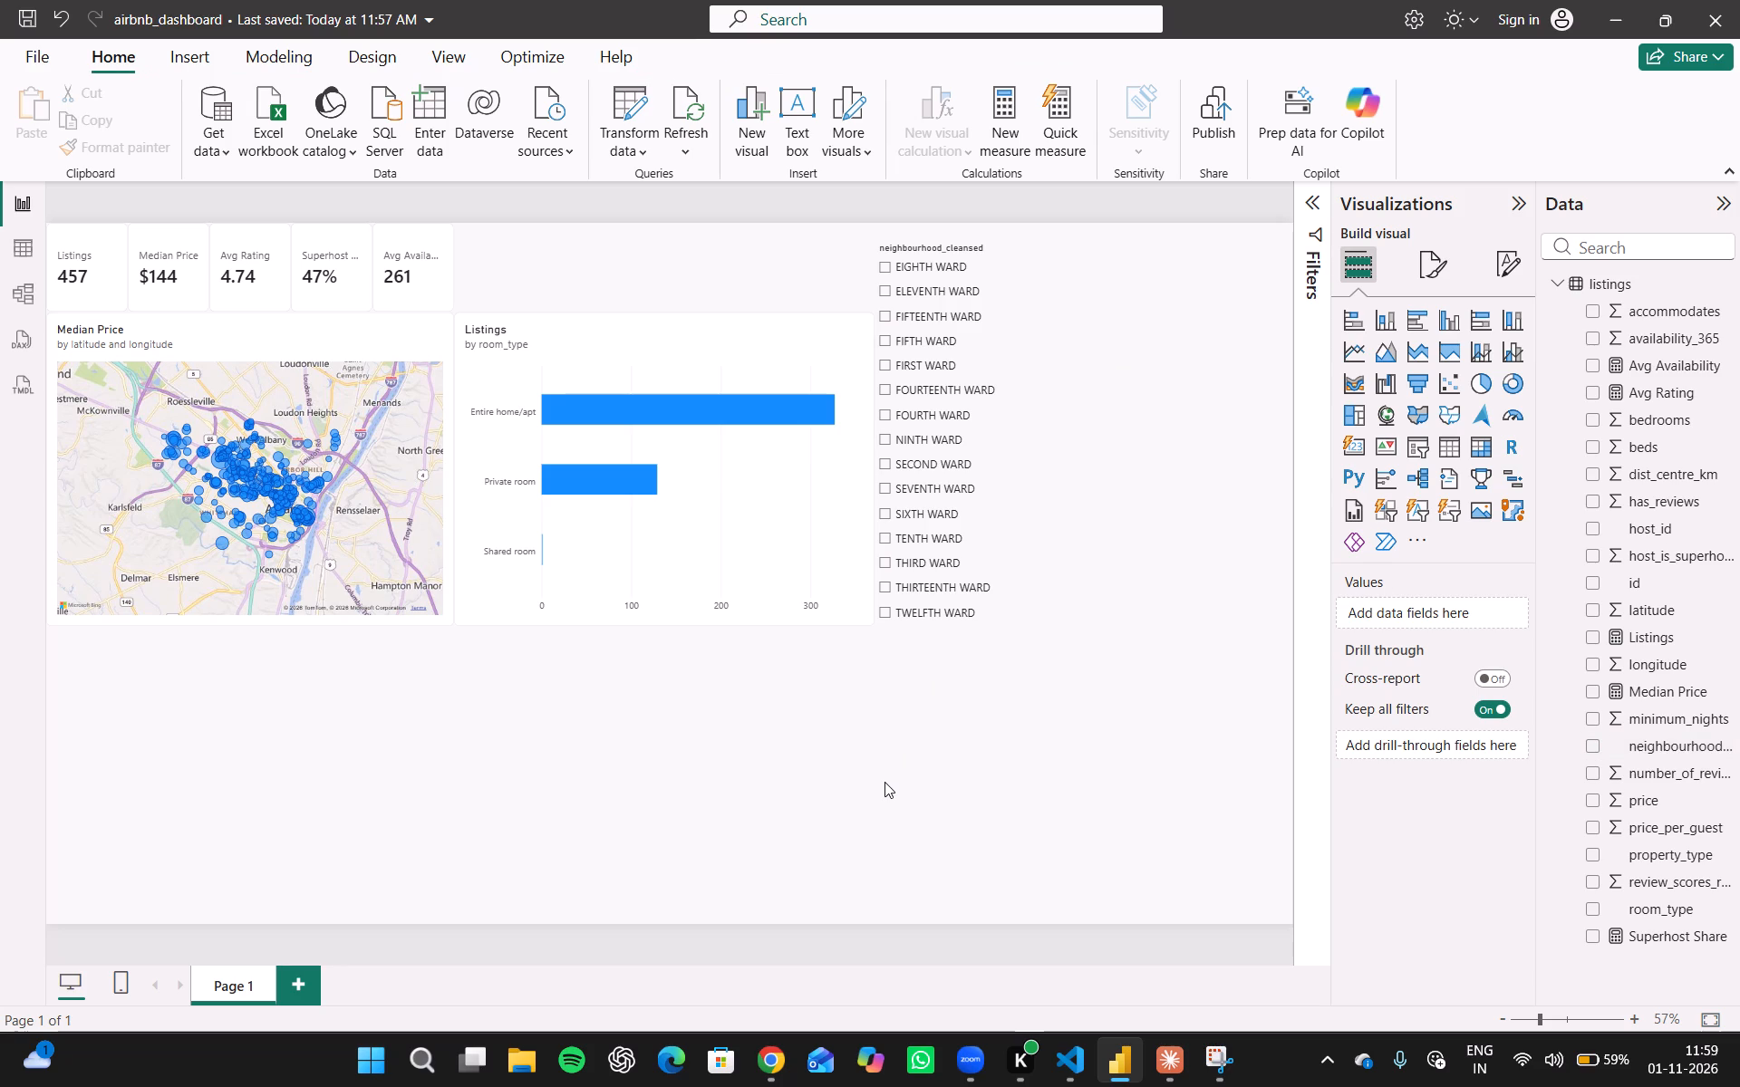
left_click(1053, 585)
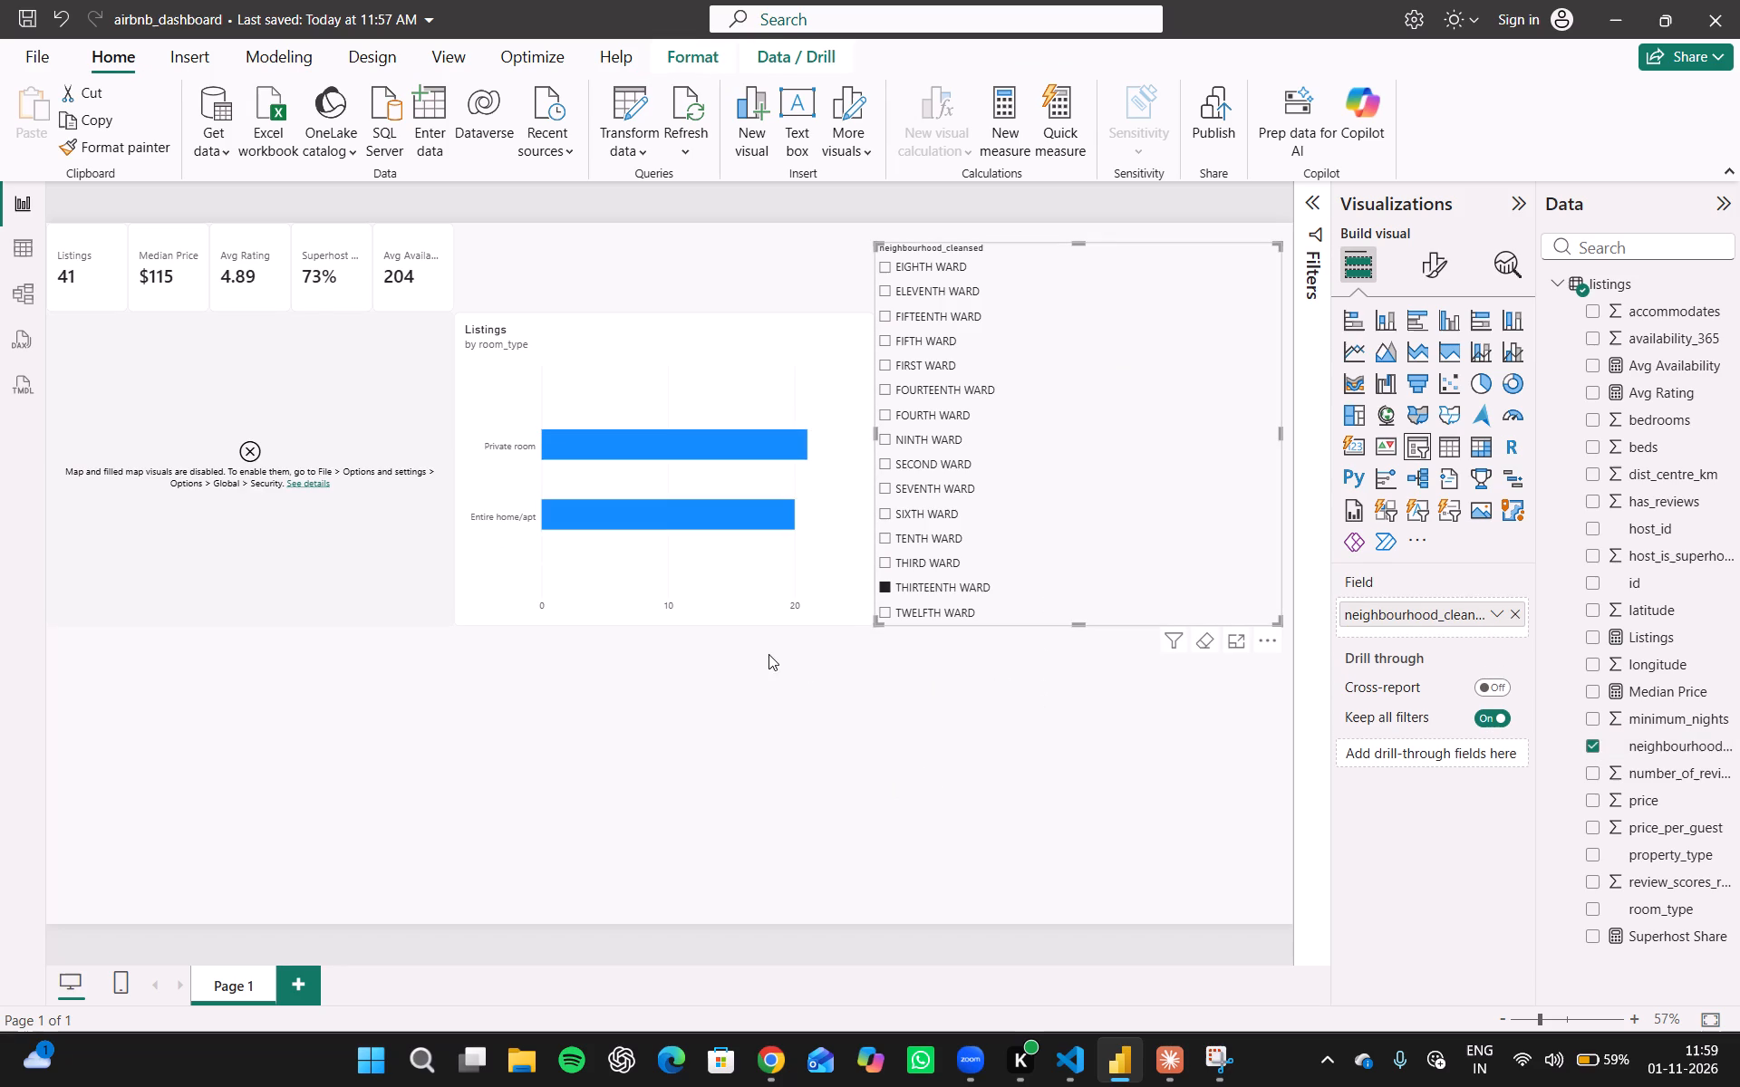
left_click(678, 700)
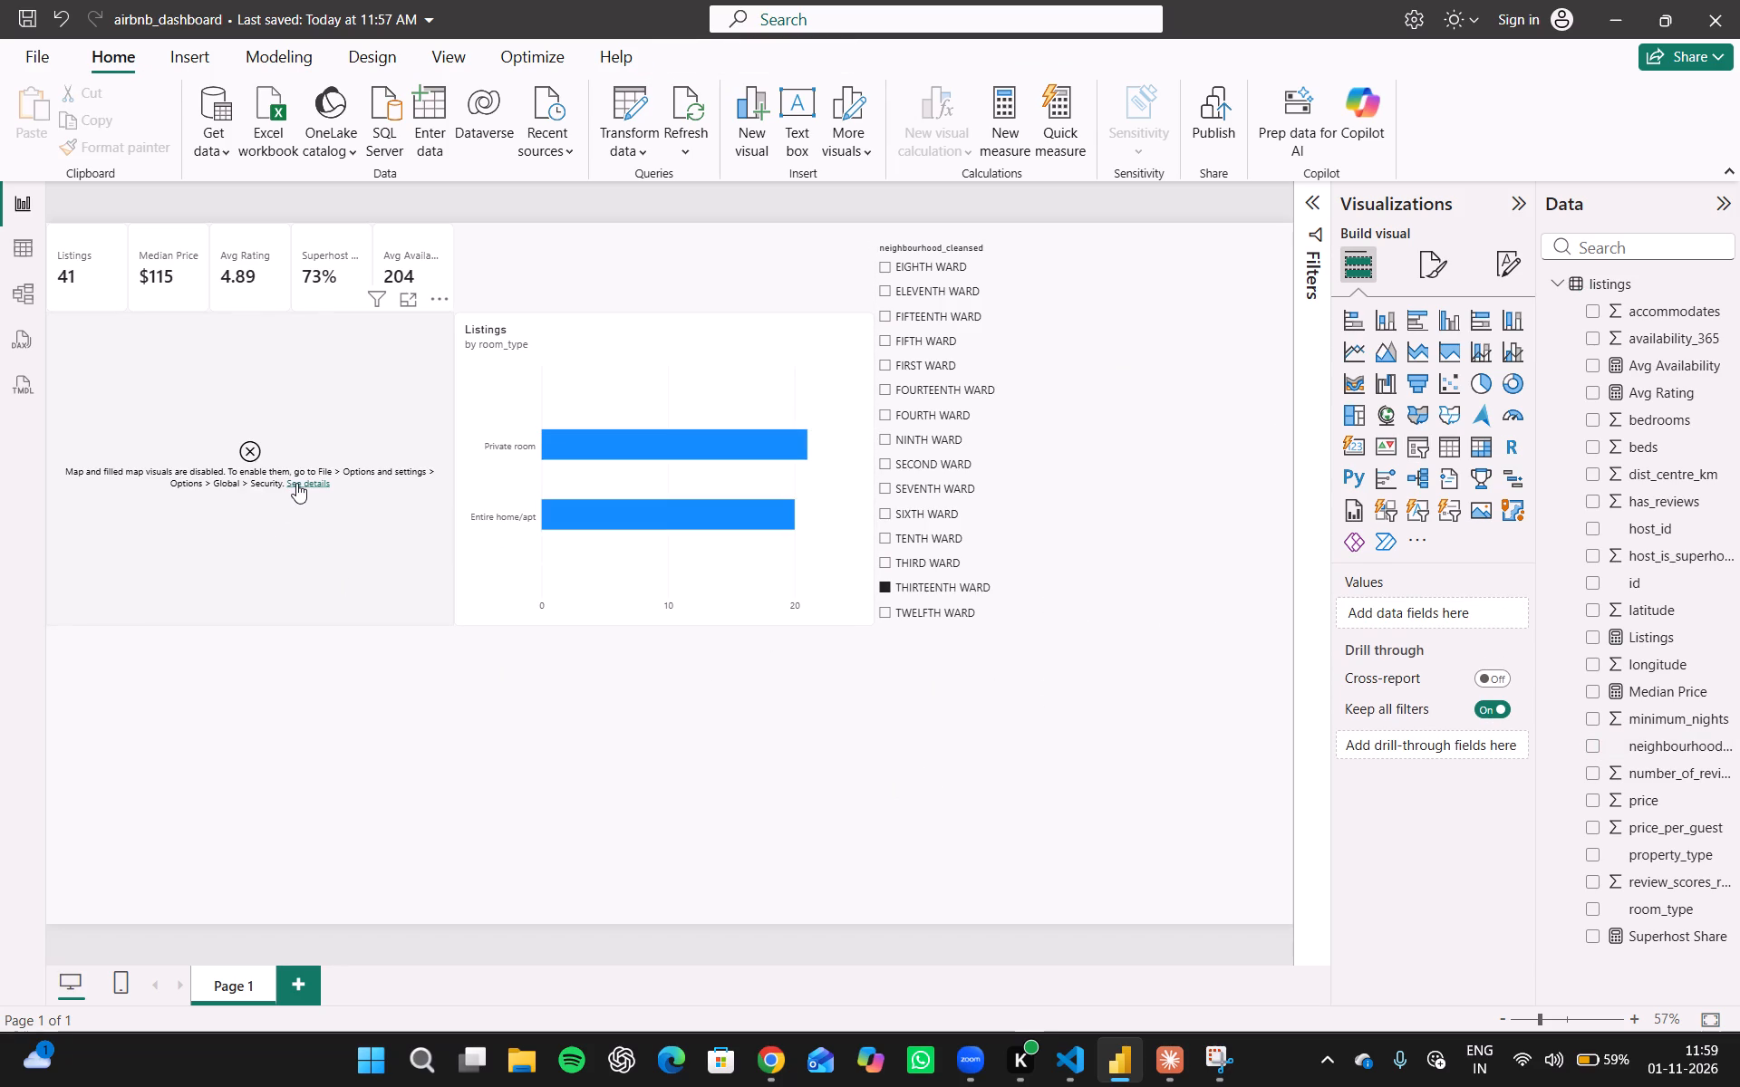
Open the map visual's error details, expand the technical information to read it, and close the message.
left_click(238, 449)
left_click(315, 477)
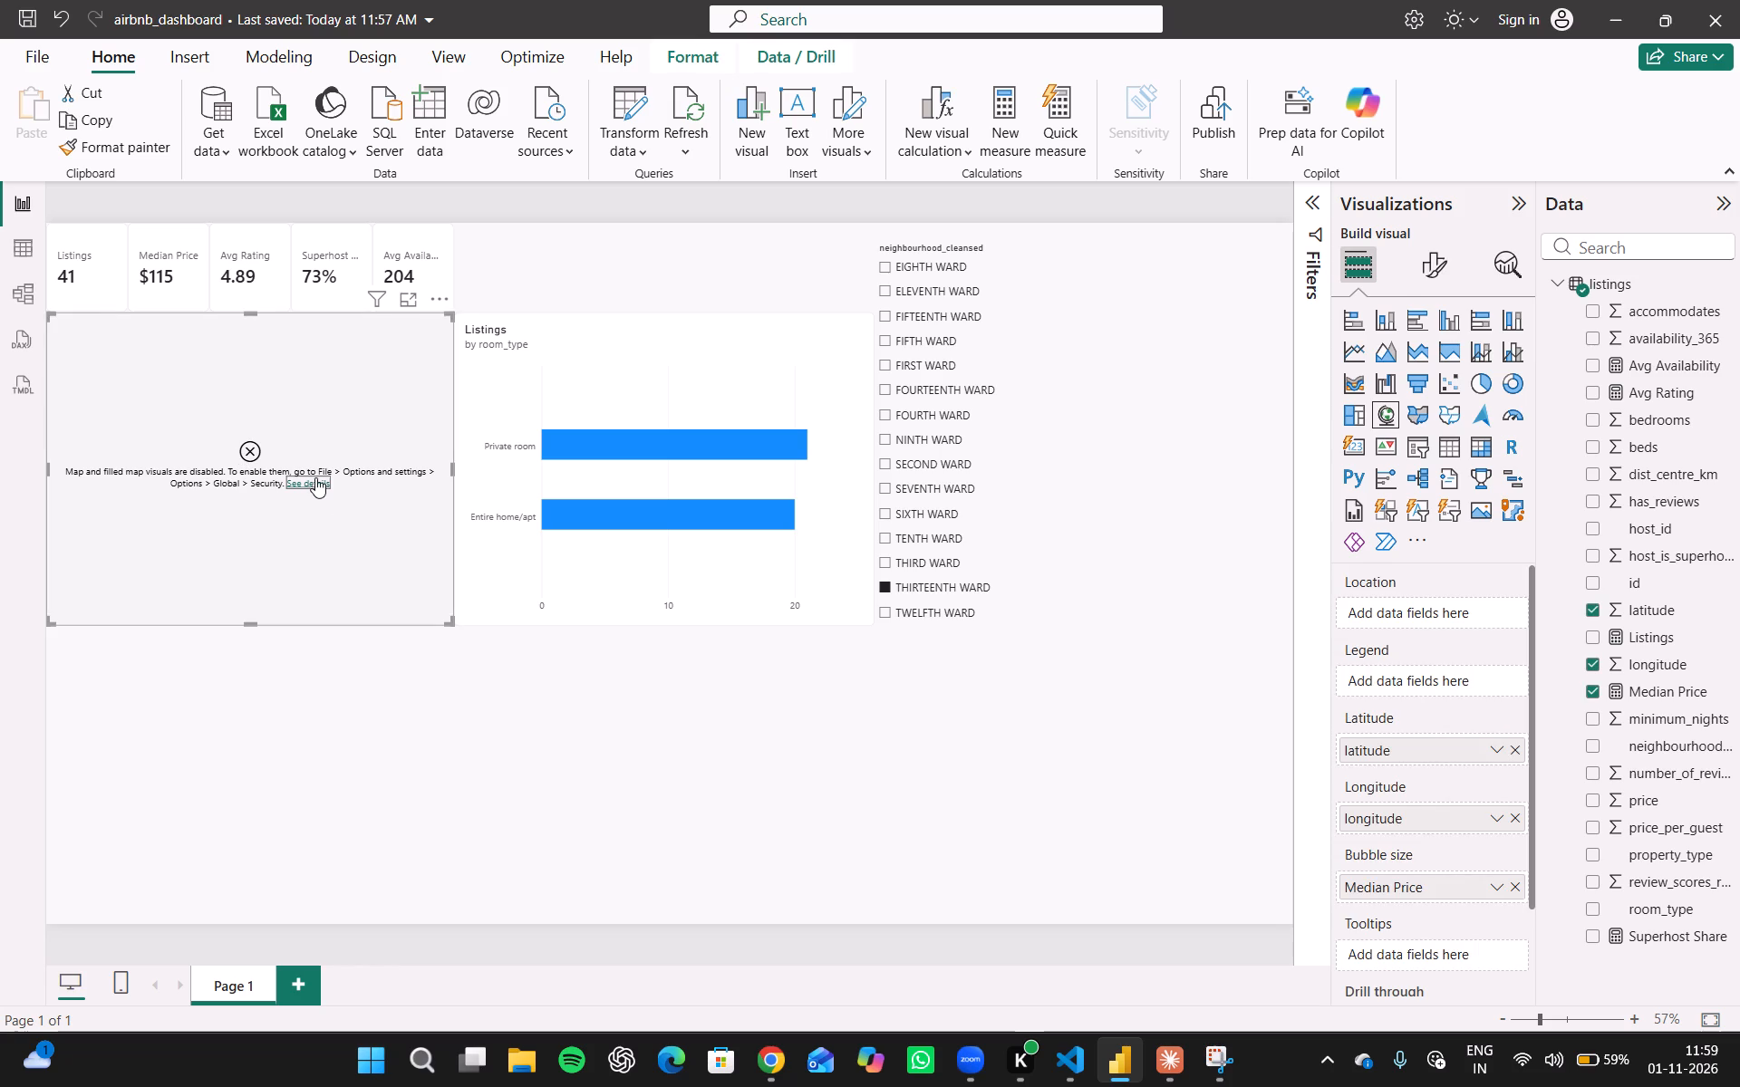
left_click(515, 550)
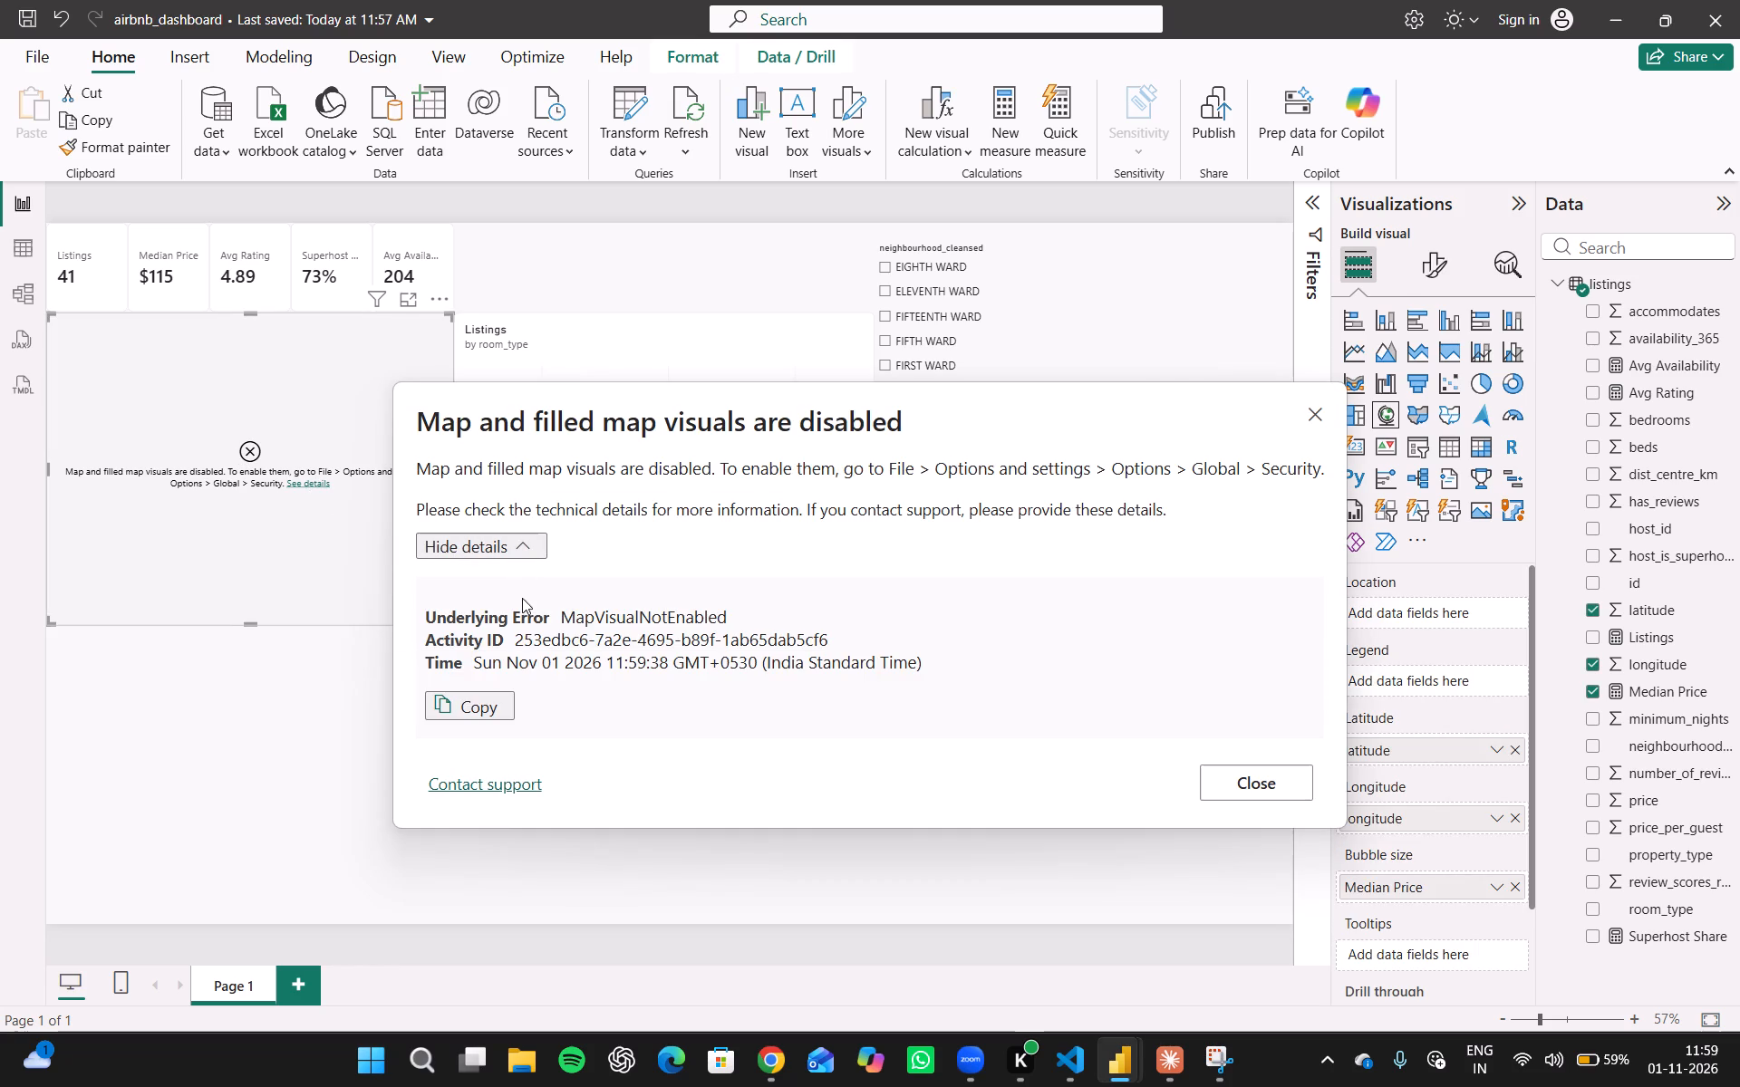
left_click(1274, 789)
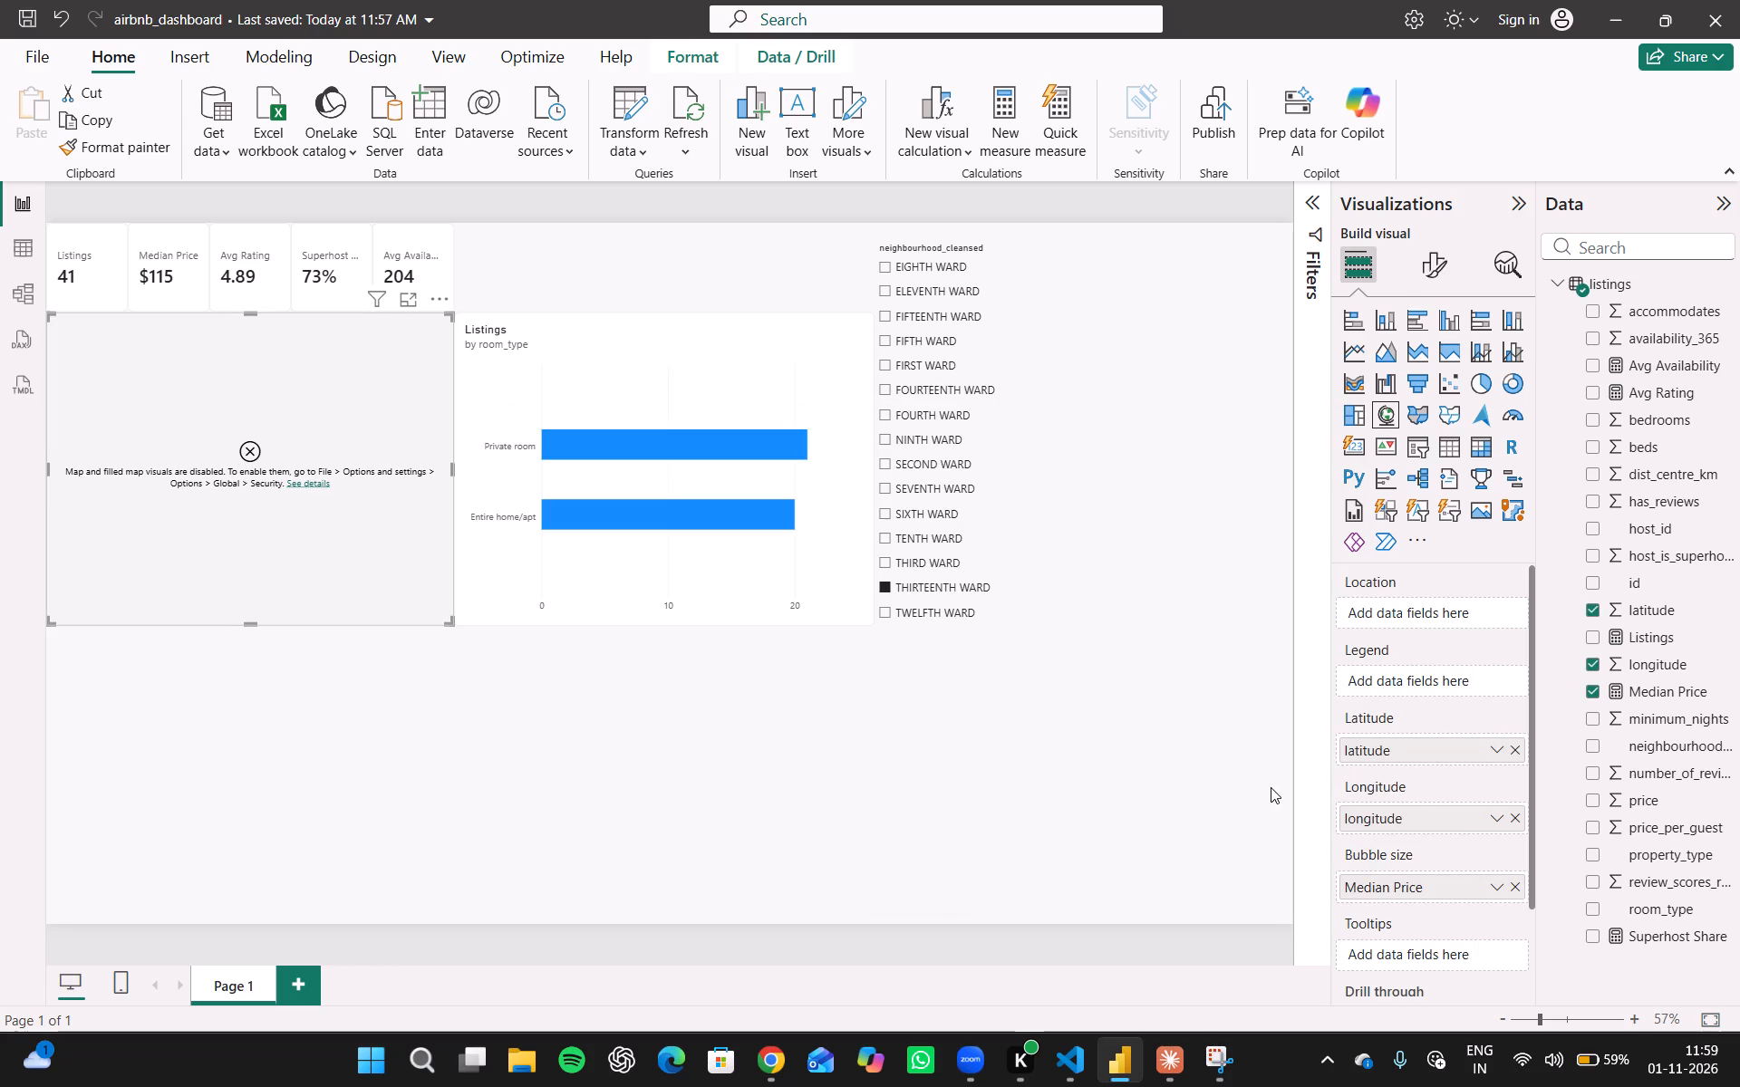
left_click(349, 744)
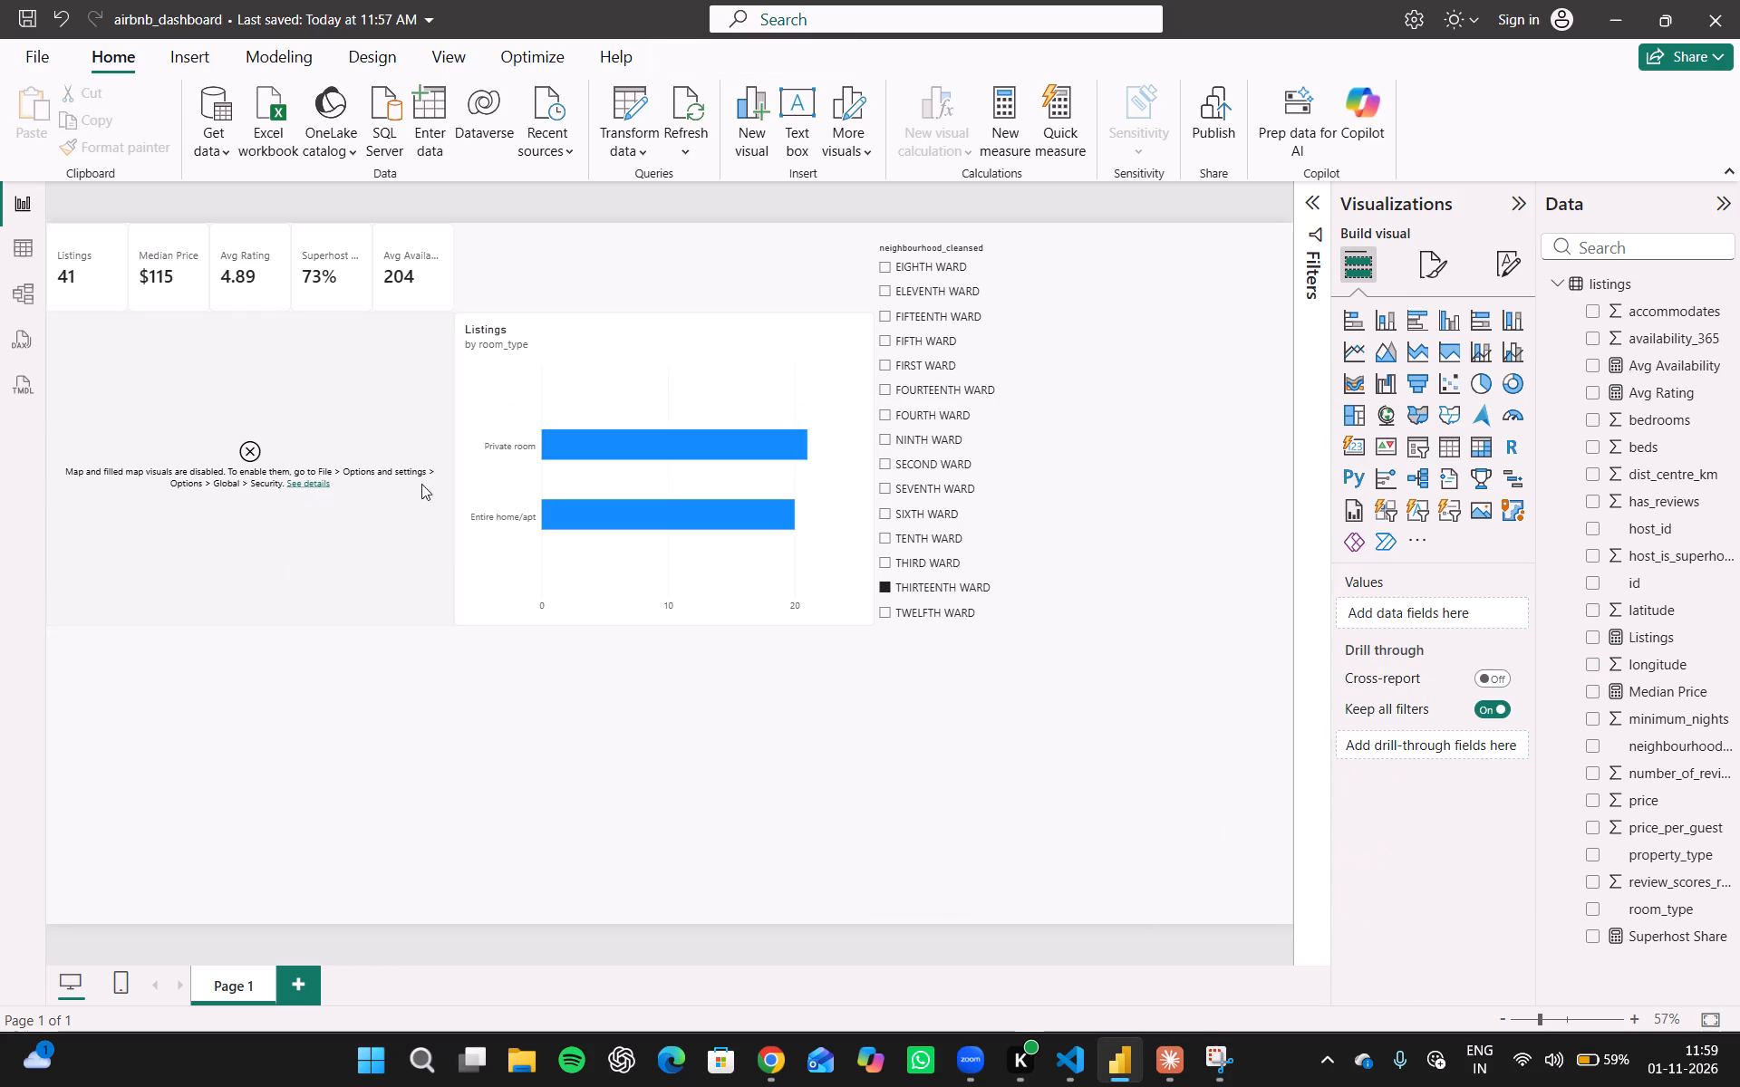
Filter the page to THIRD WARD, highlight Entire home/apt in the bar chart, and check the map visual.
left_click(1008, 555)
left_click(546, 772)
left_click(307, 527)
left_click(227, 528)
left_click(623, 434)
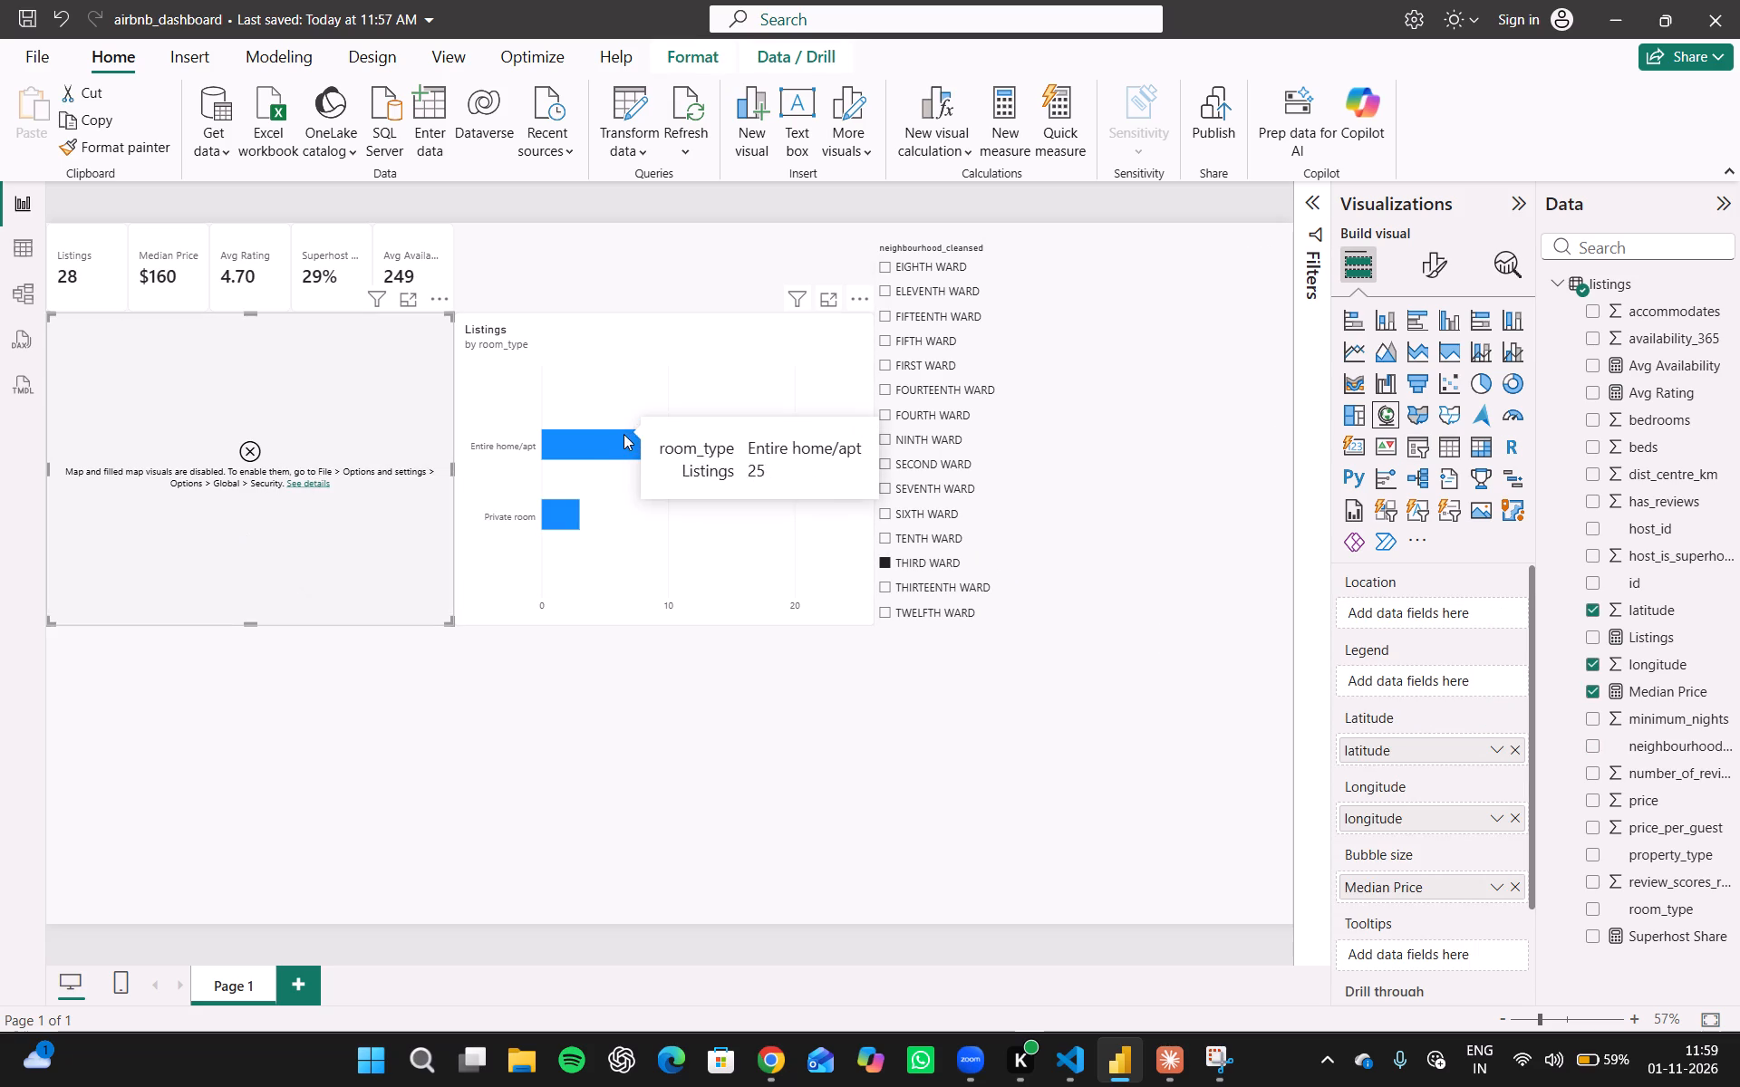
left_click(313, 420)
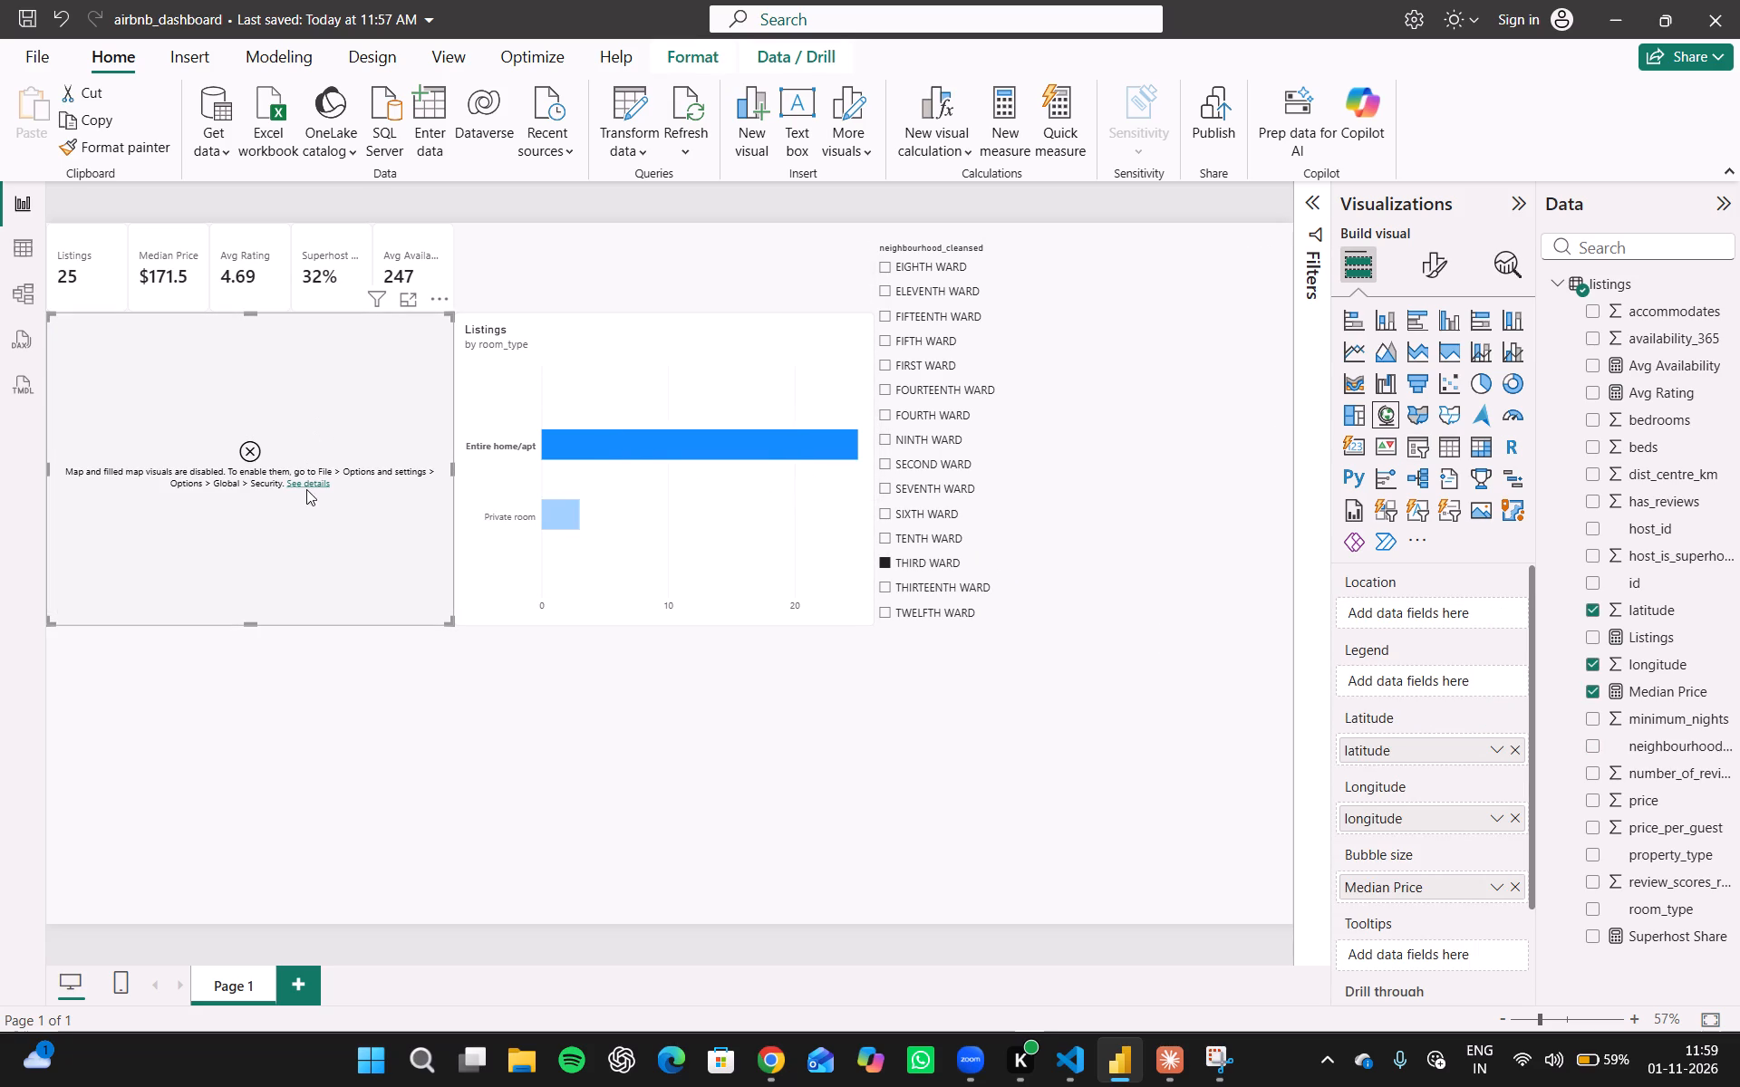
left_click(283, 748)
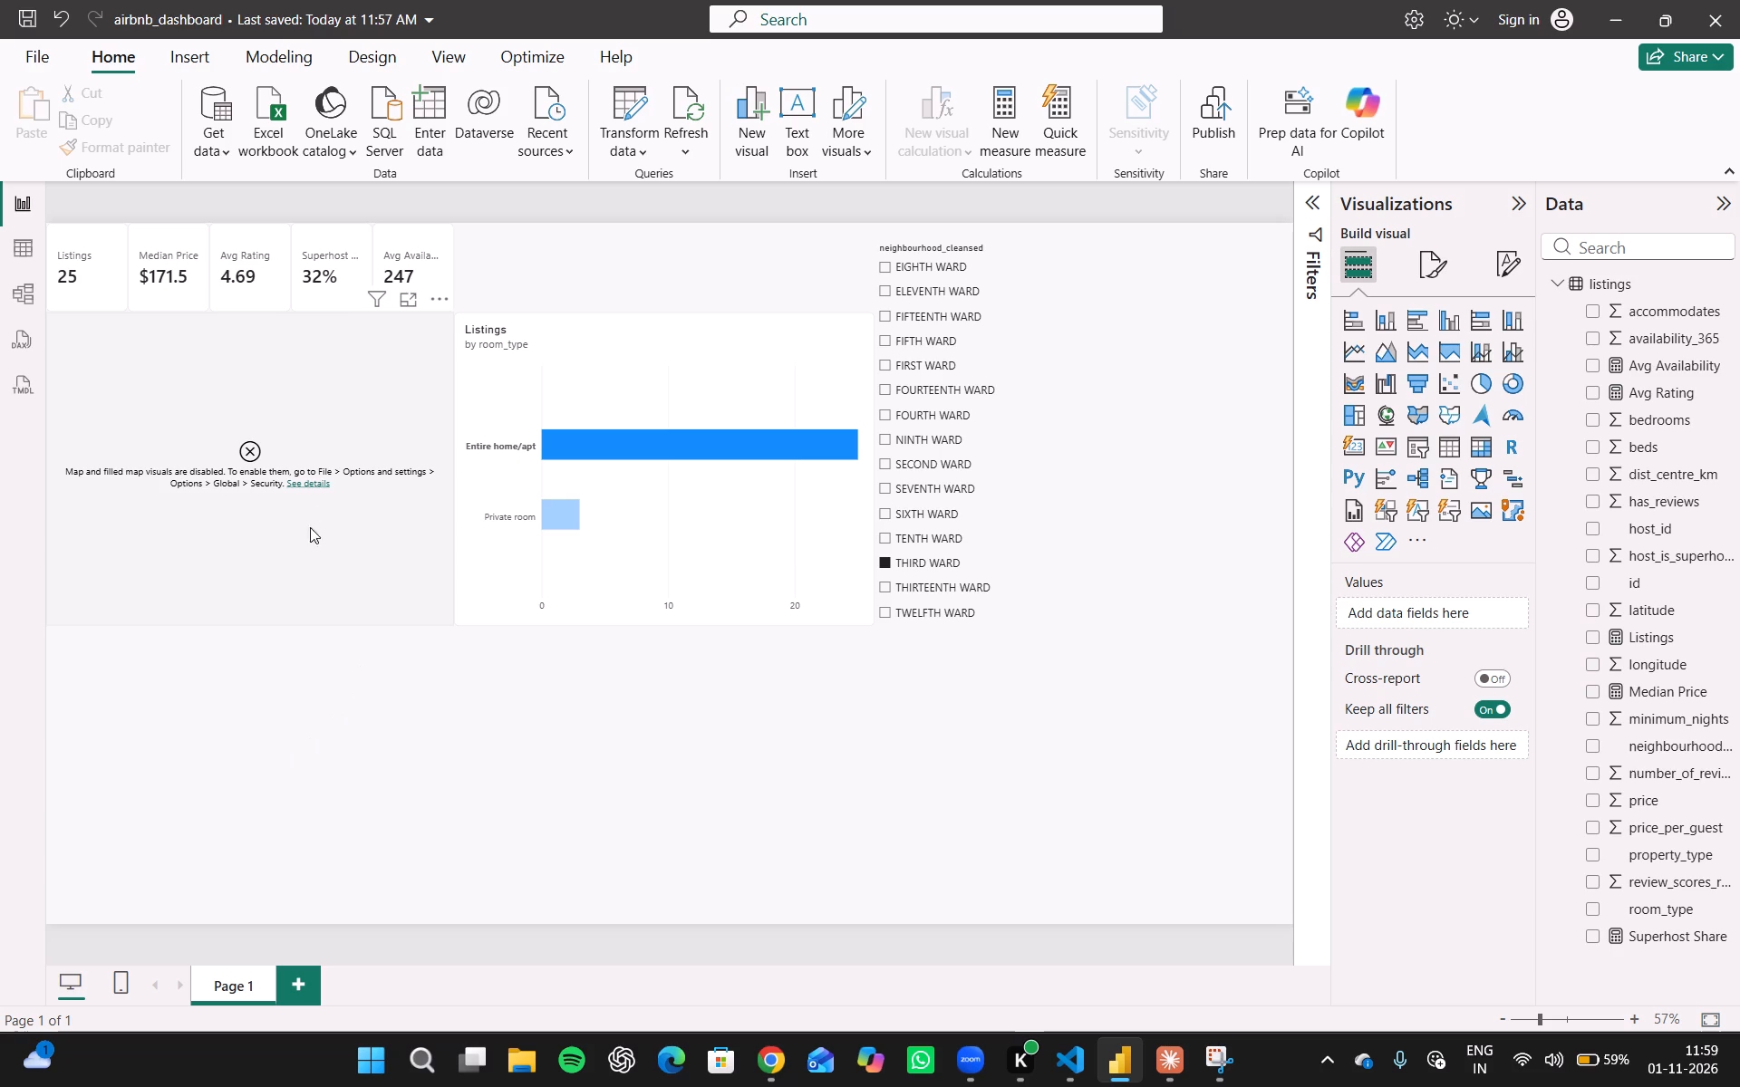
In the global Security options, review the map visuals setting, enable the default web browser for authentication, and apply the options.
left_click(47, 65)
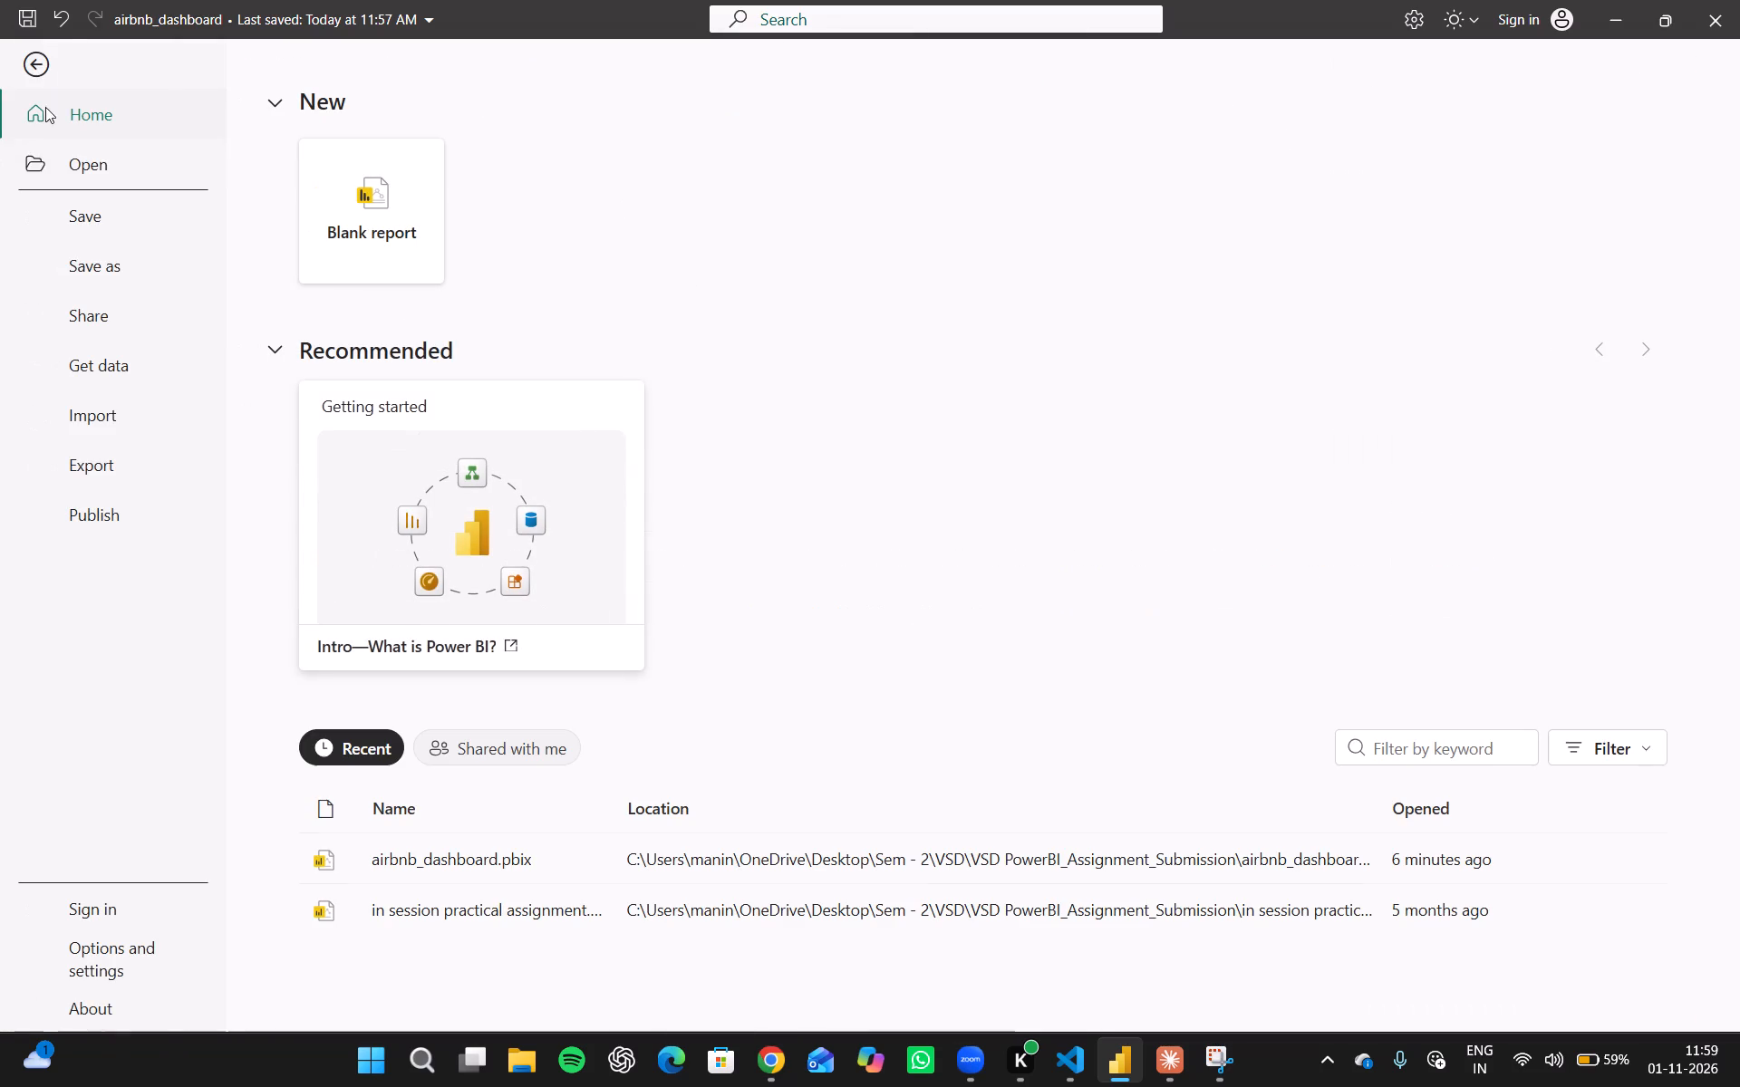
left_click(175, 967)
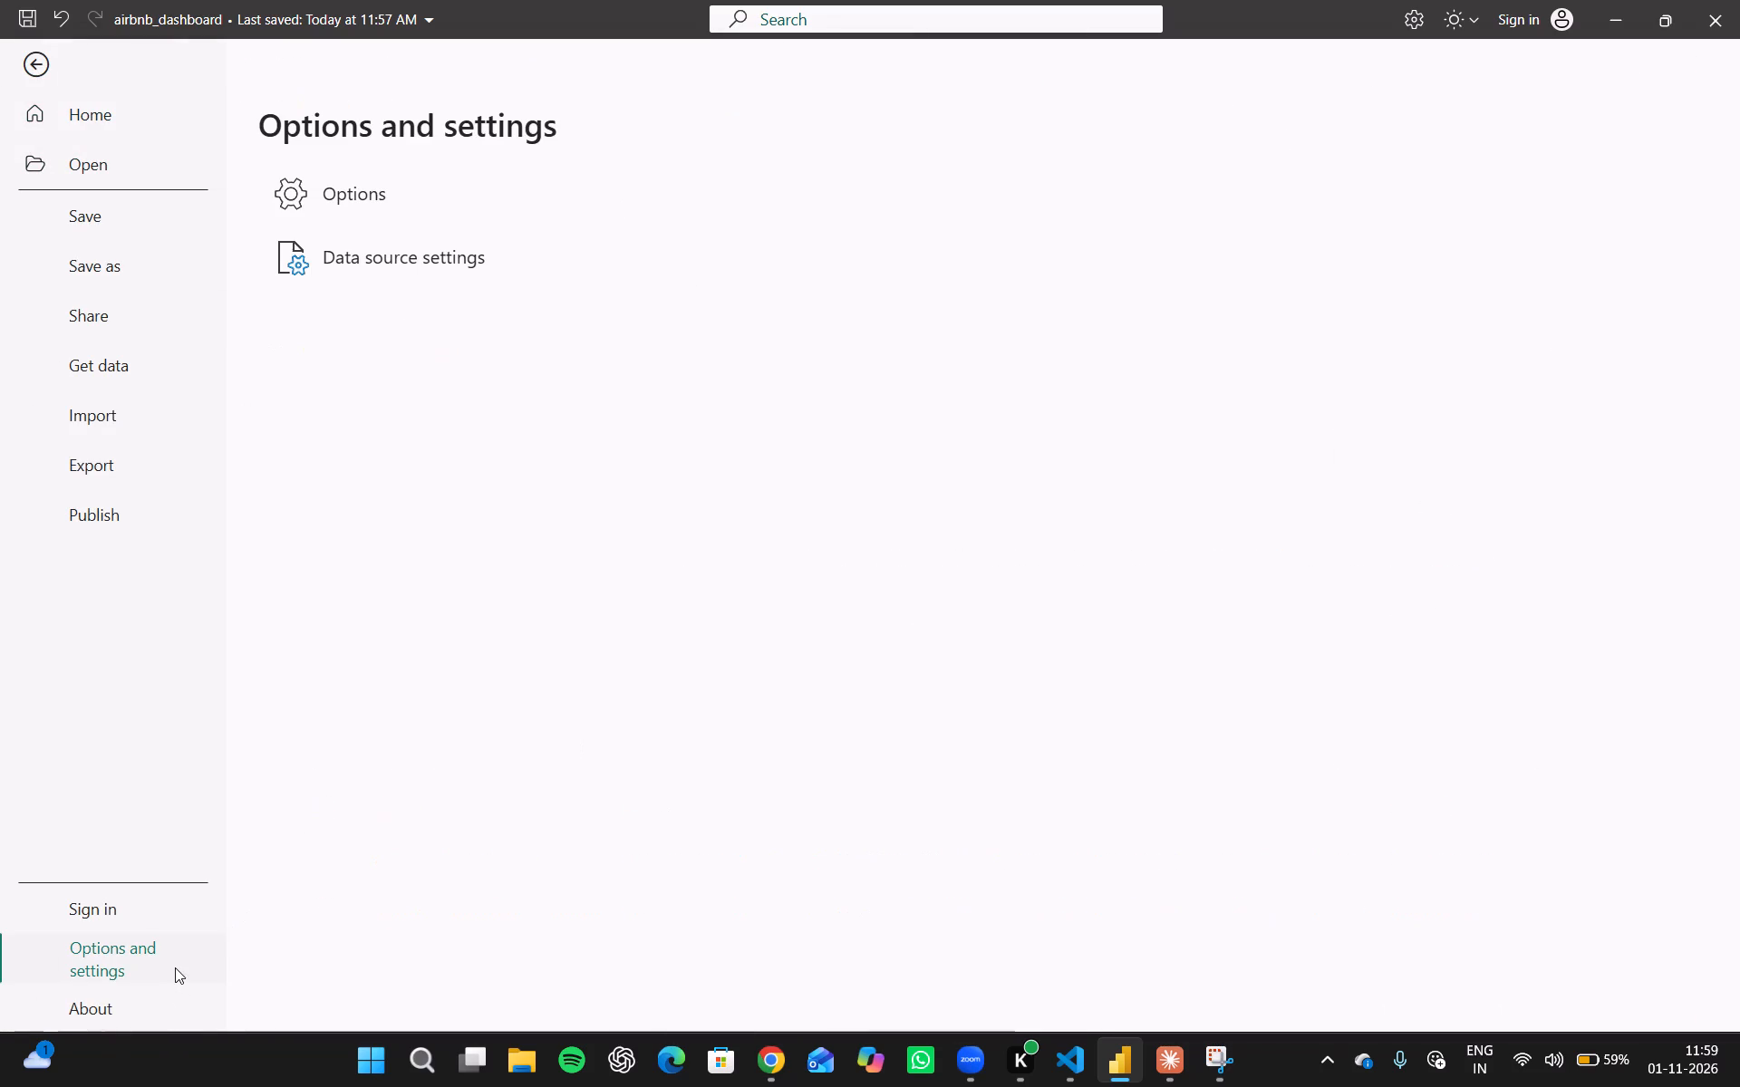
left_click(397, 211)
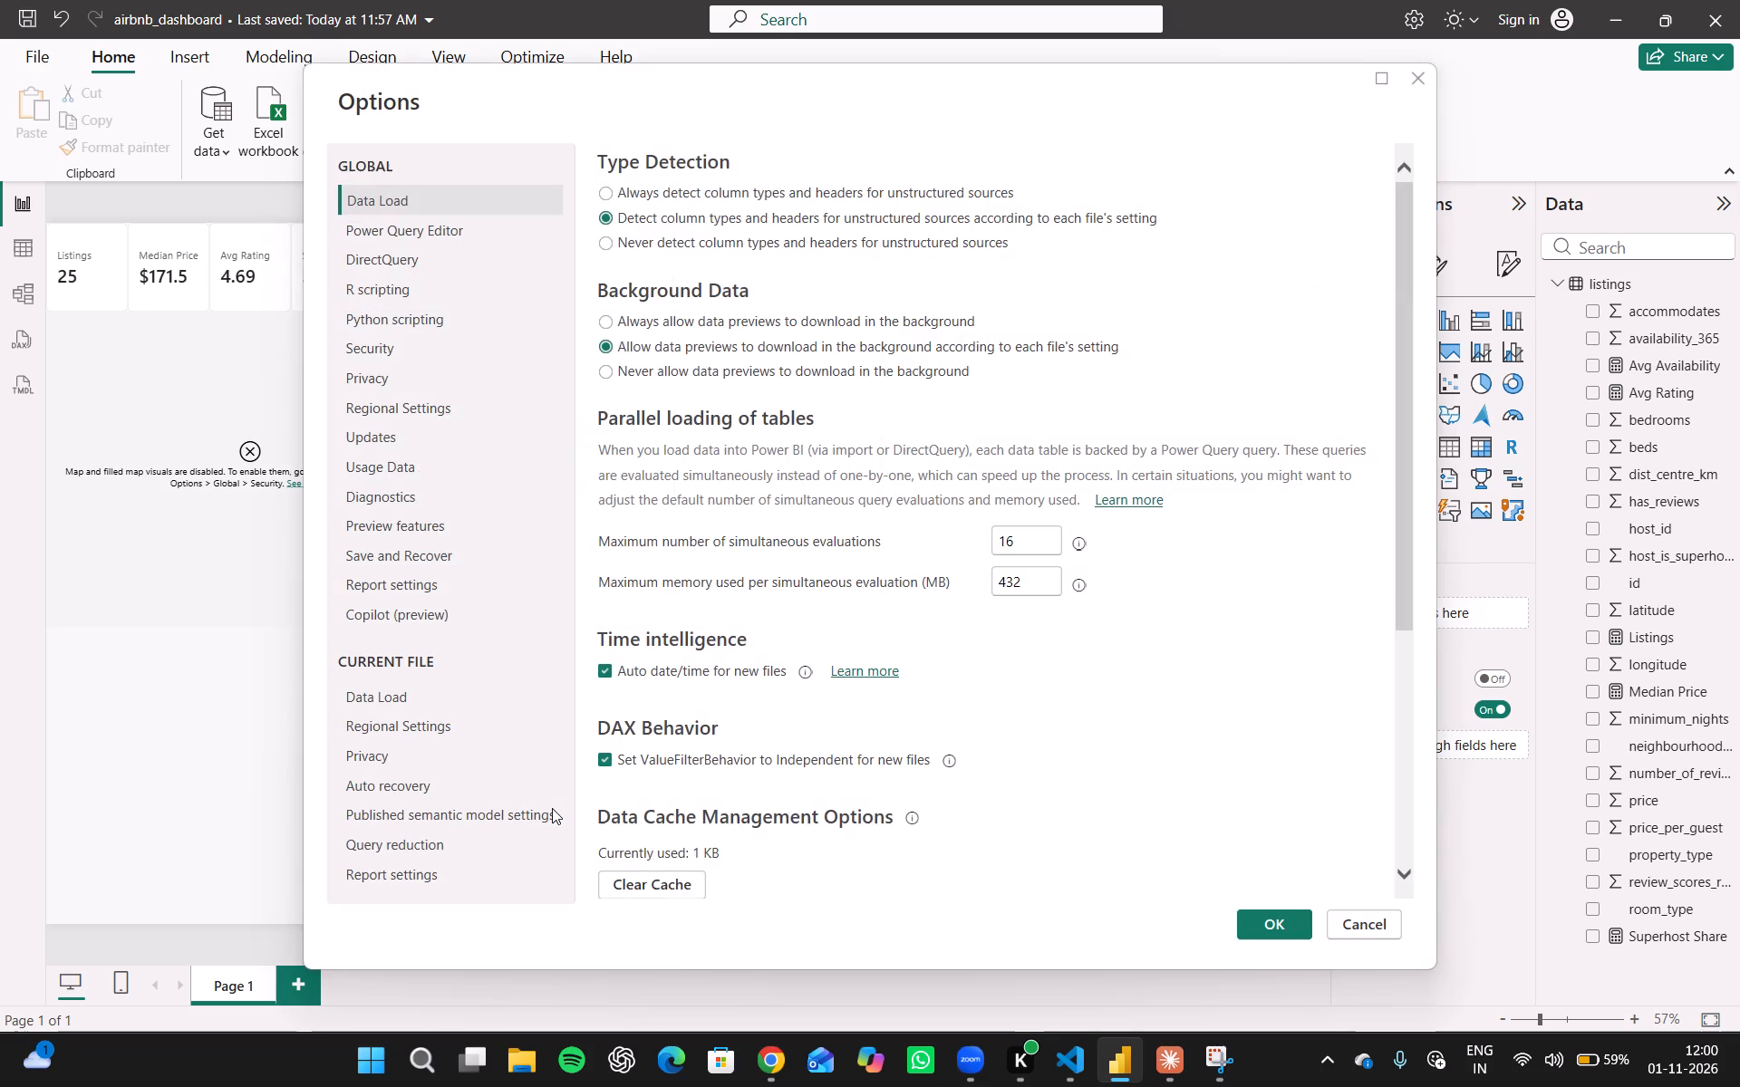
scroll(745, 798, "down", 13)
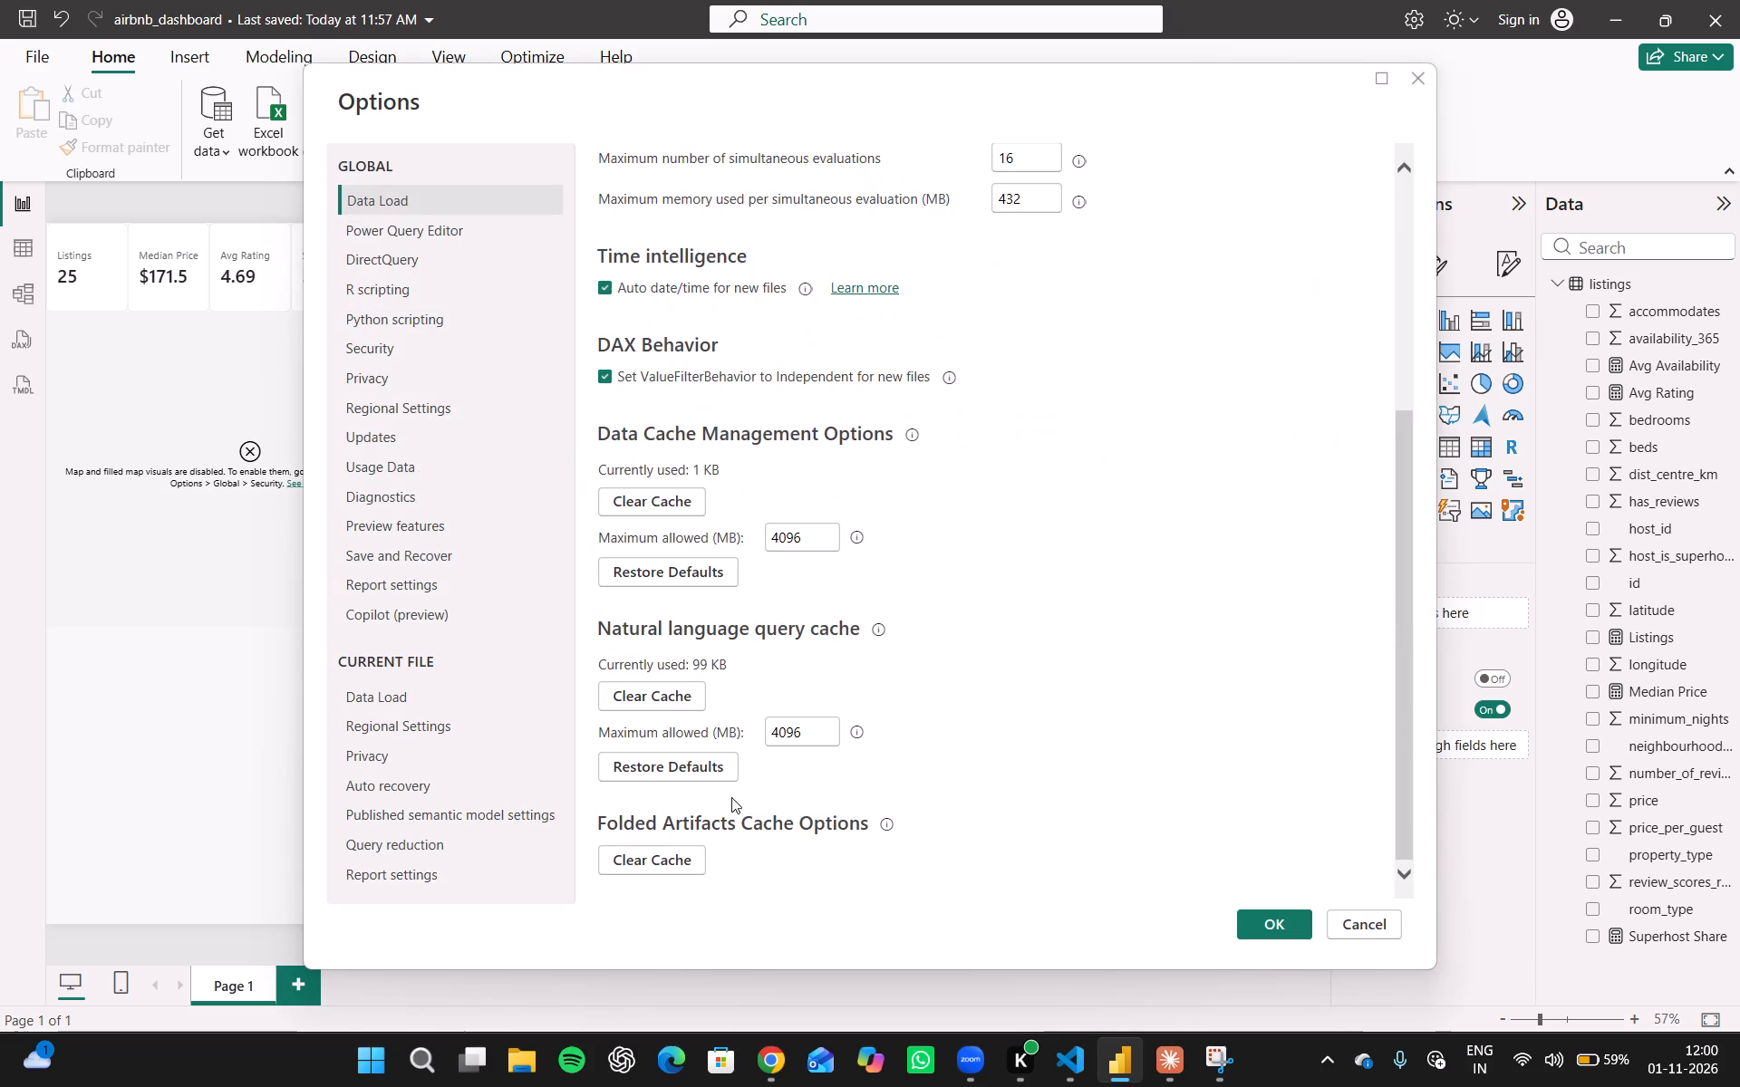
left_click(373, 361)
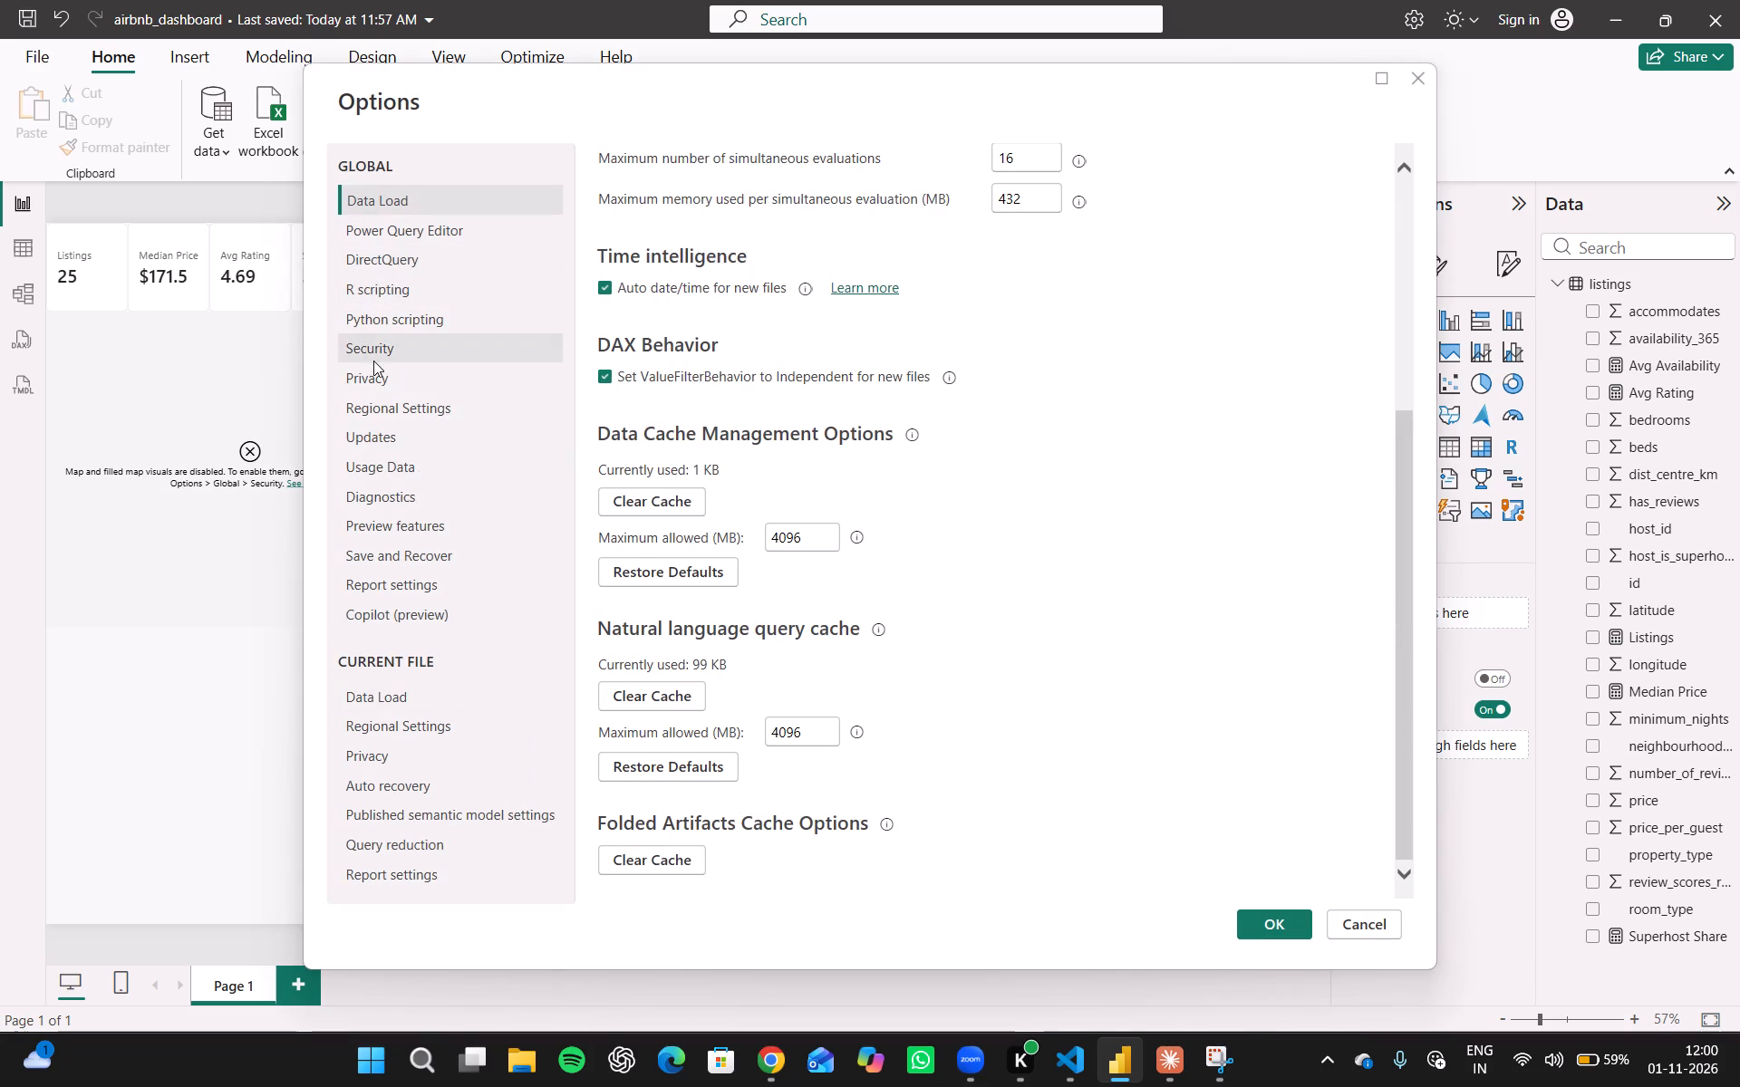
scroll(1060, 551, "down", 8)
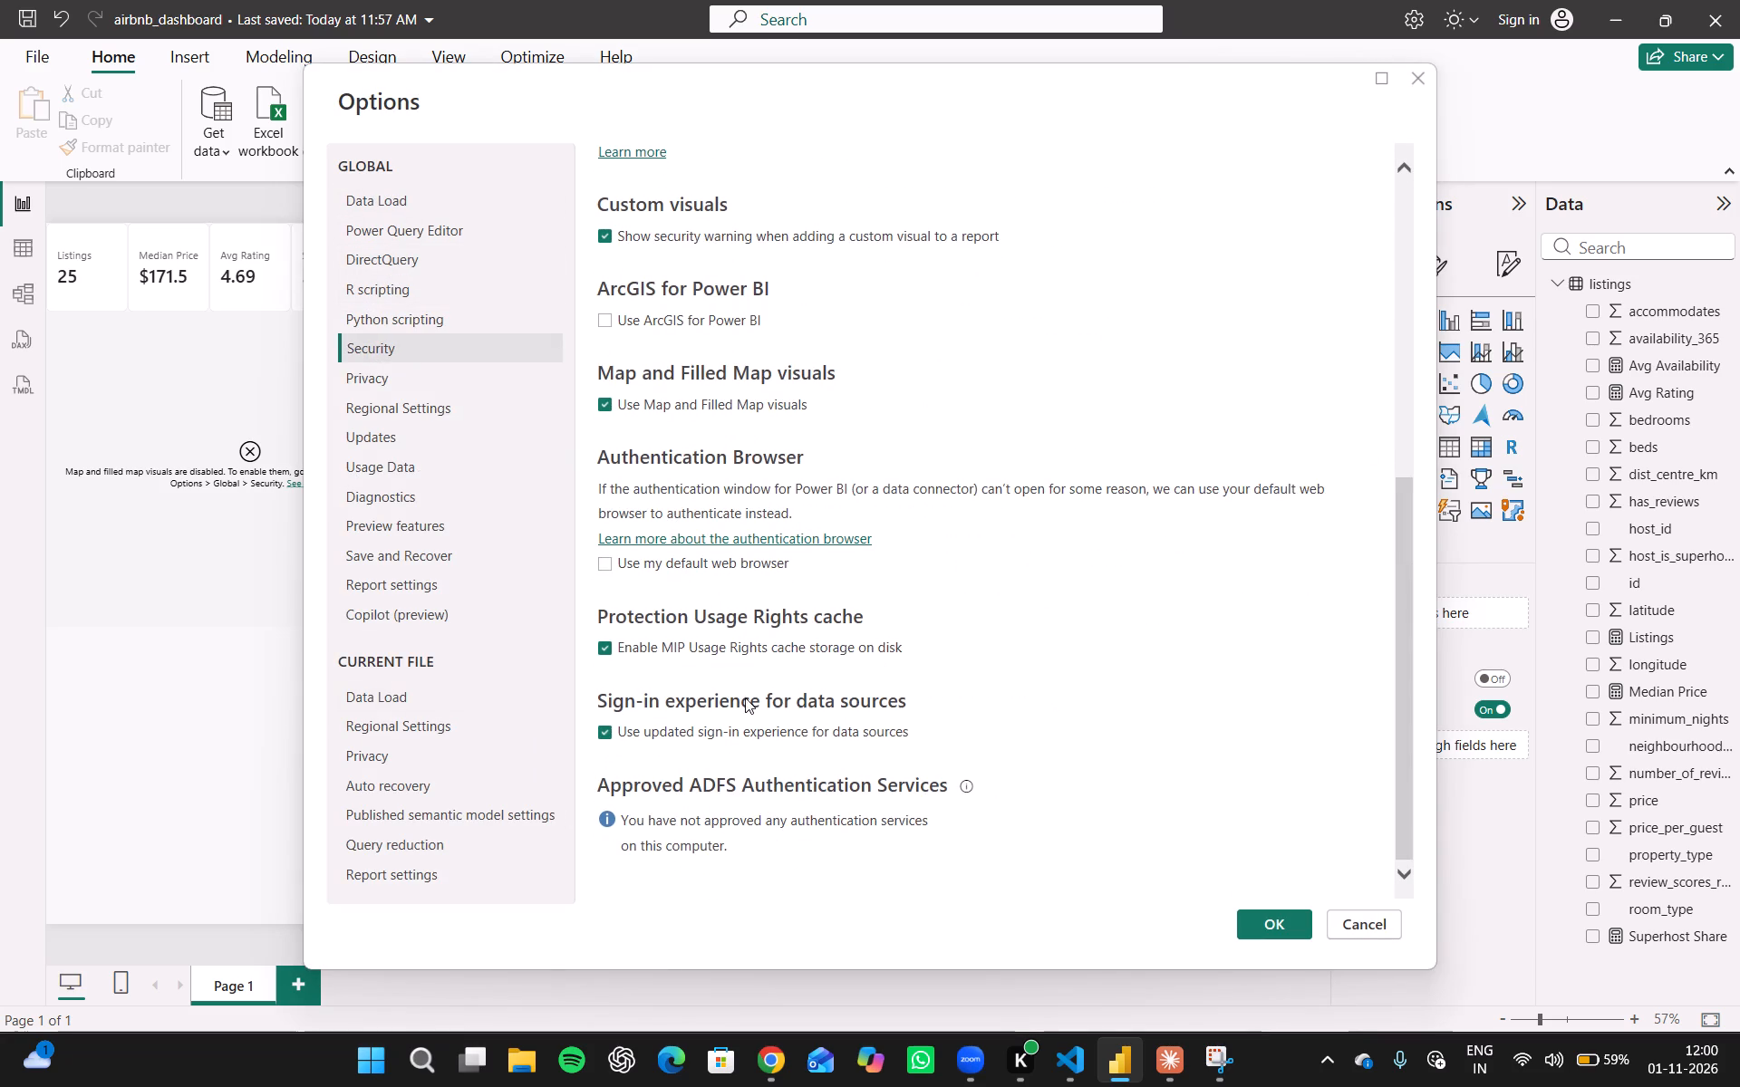
left_click(612, 563)
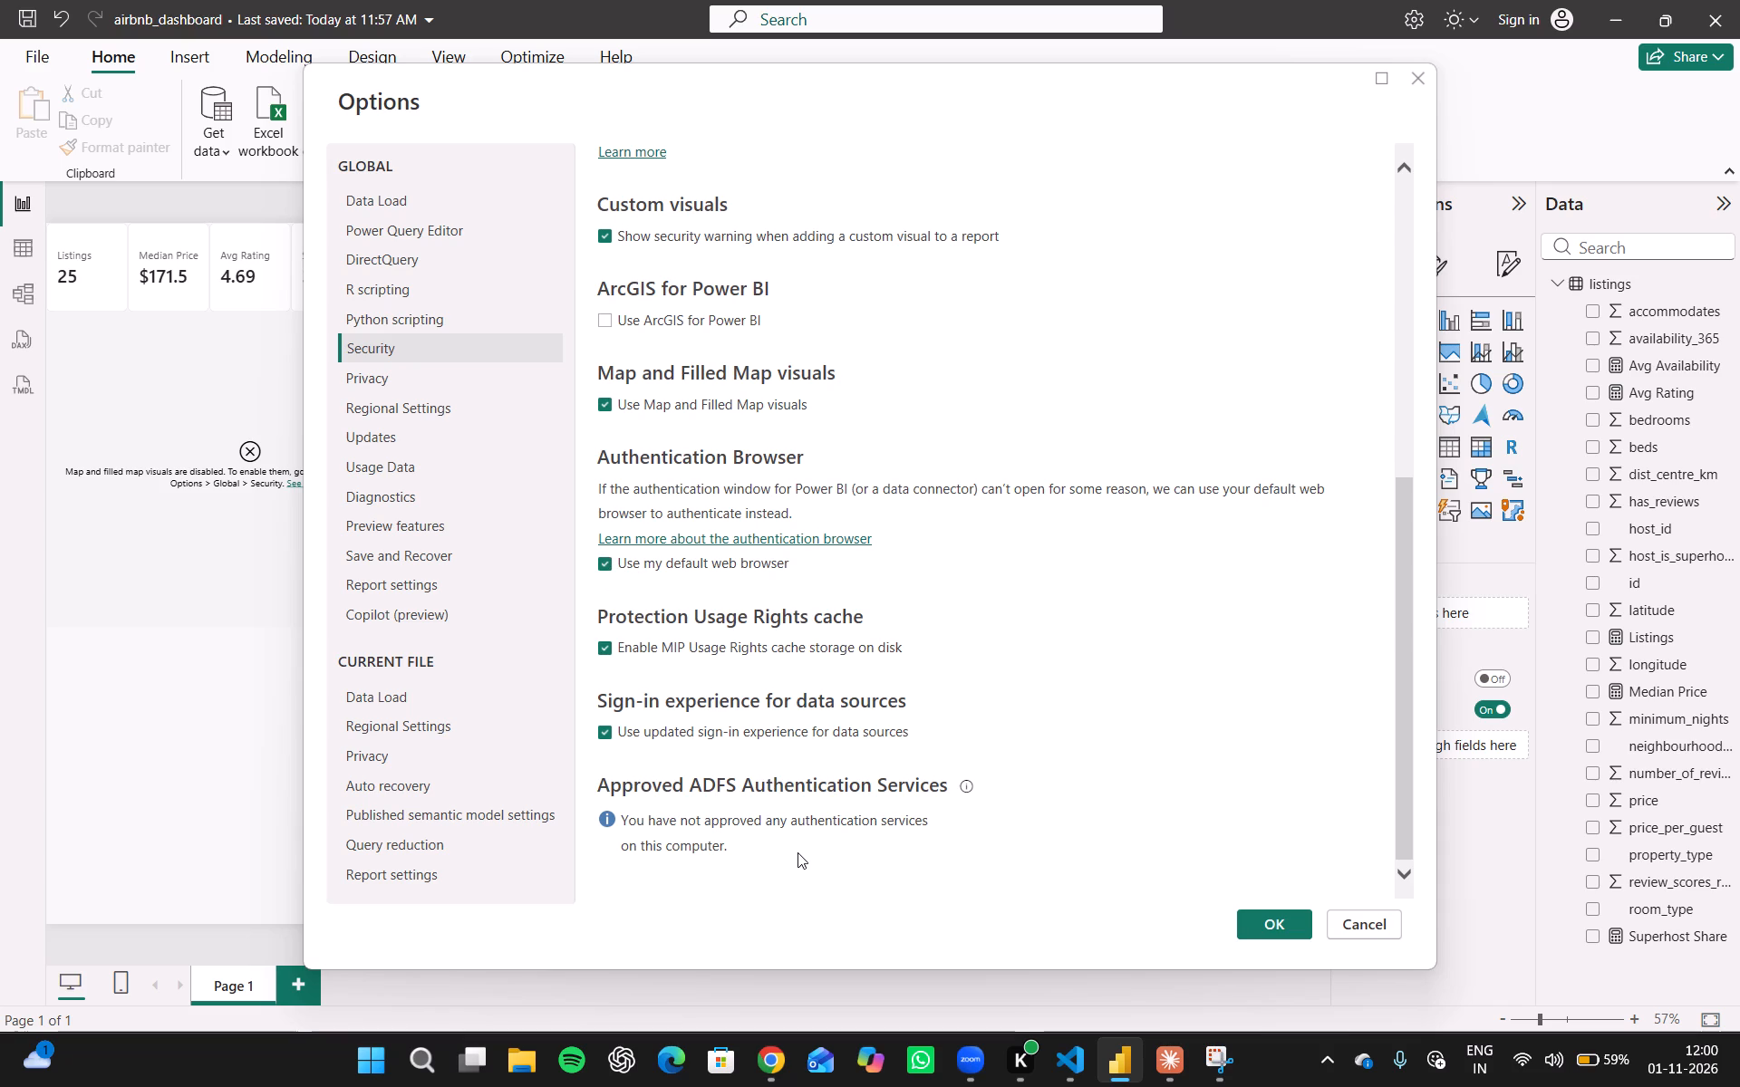
scroll(797, 850, "up", 4)
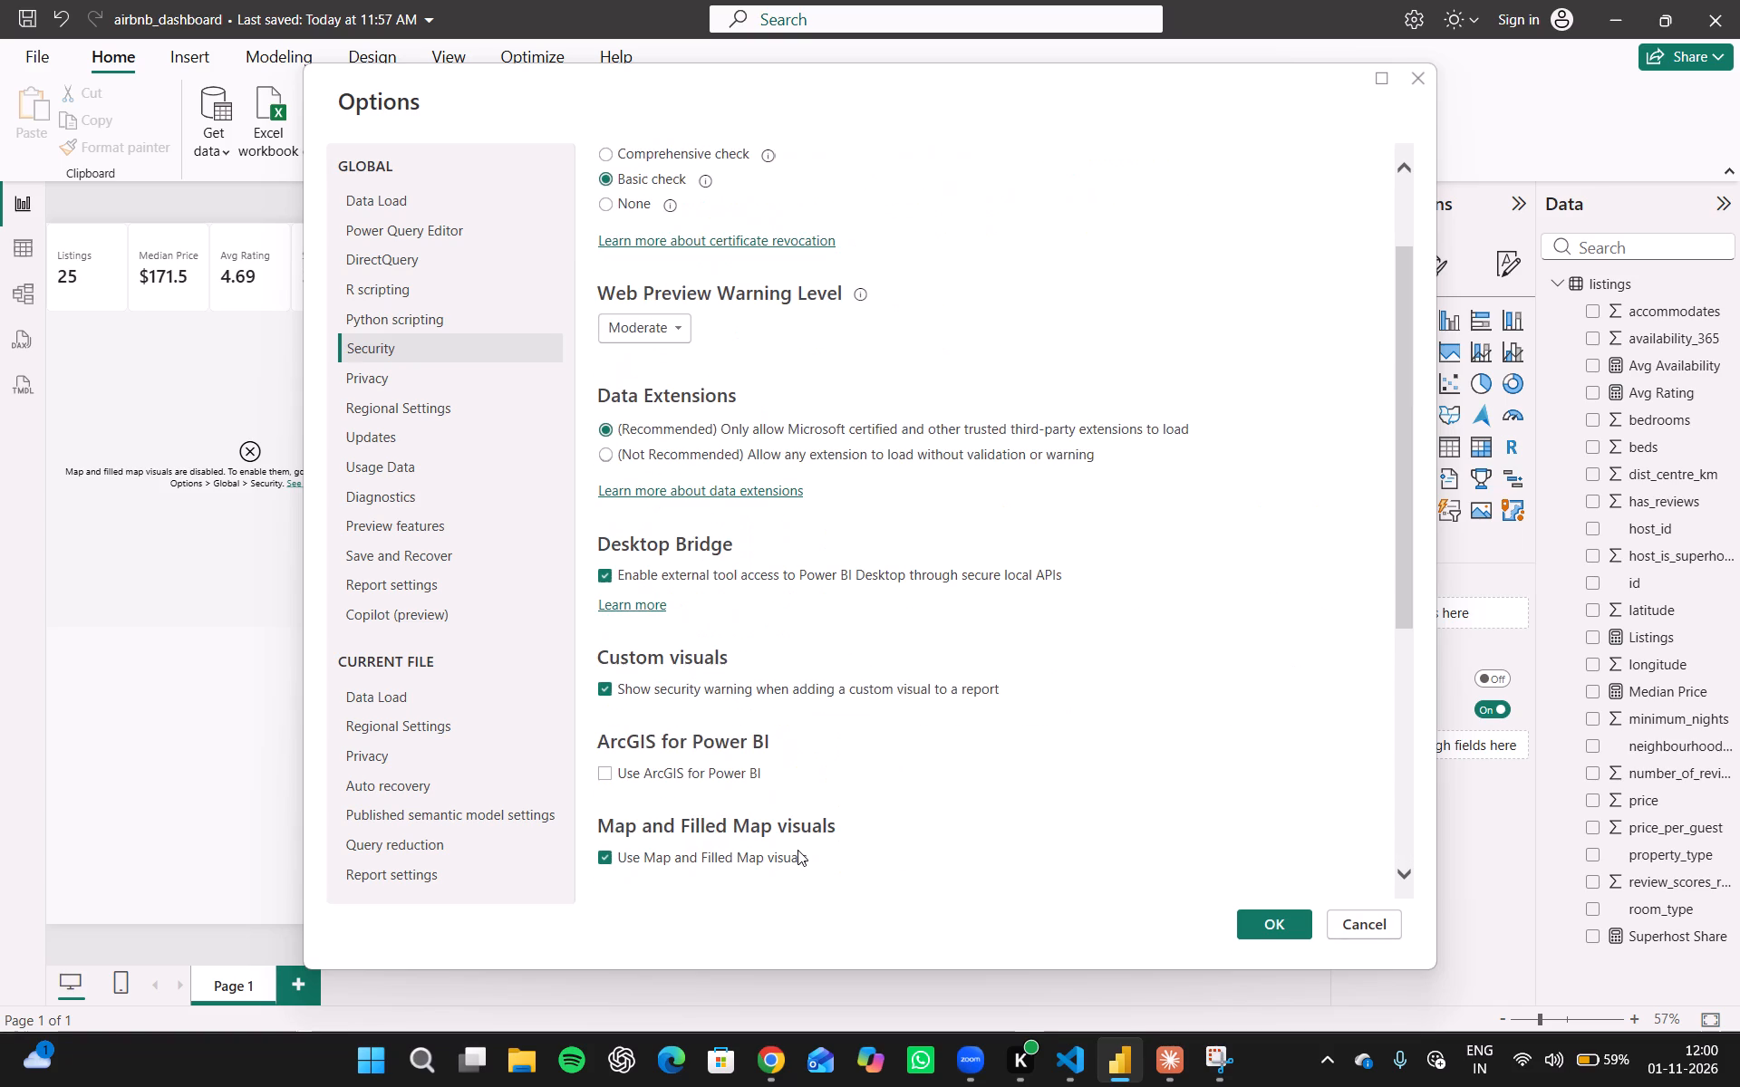
scroll(797, 850, "up", 1)
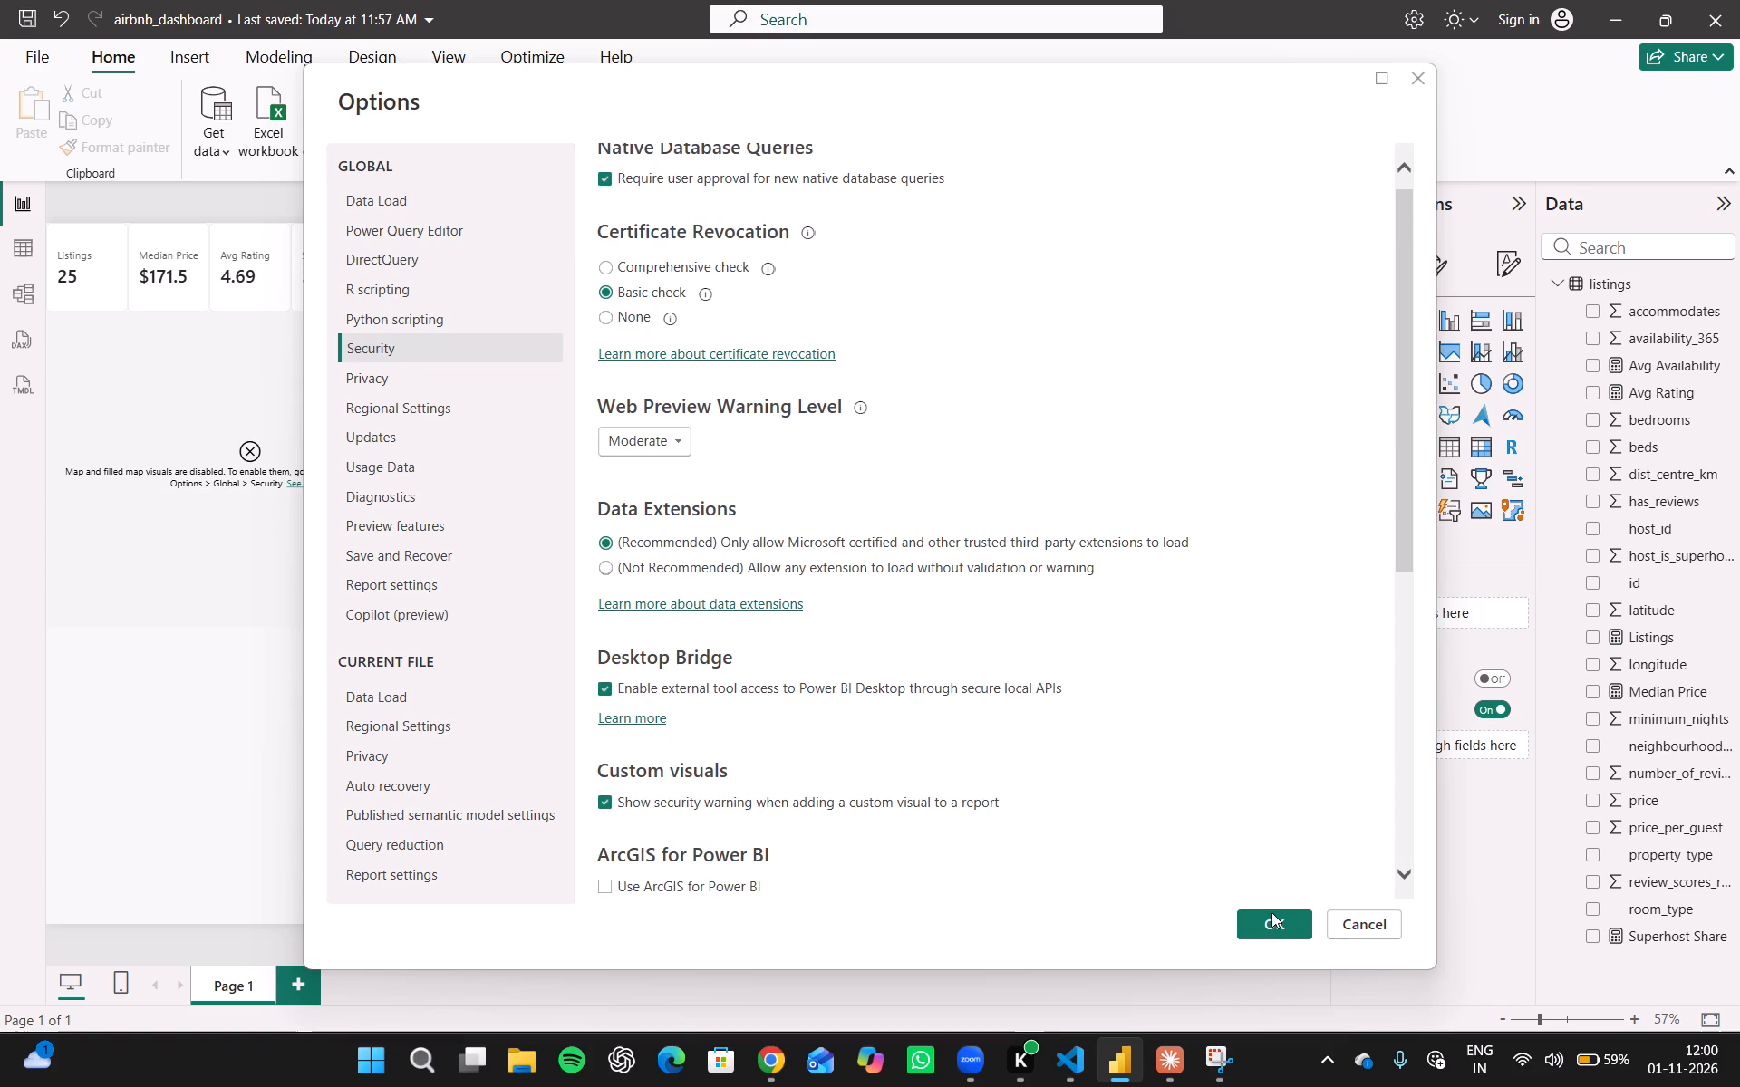
left_click(1286, 919)
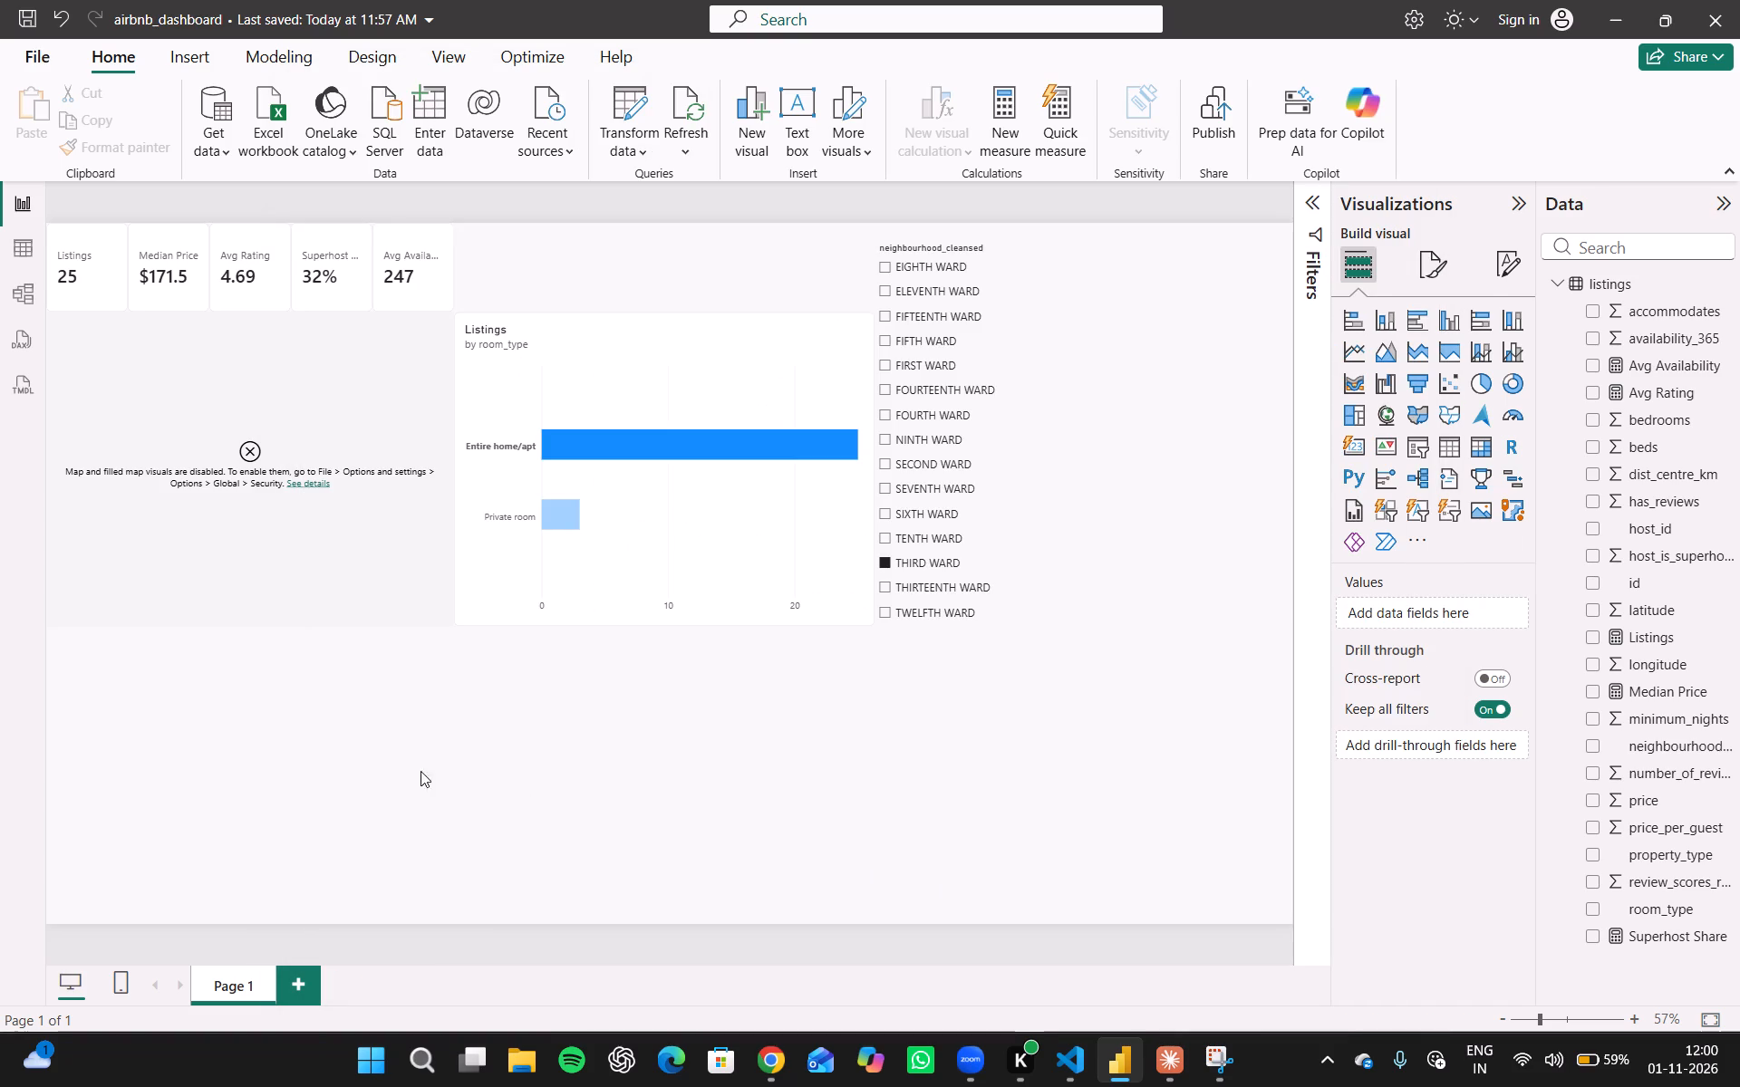
Recheck the map visual and inspect its latitude, longitude and bubble size field assignments.
left_click(411, 728)
left_click(333, 492)
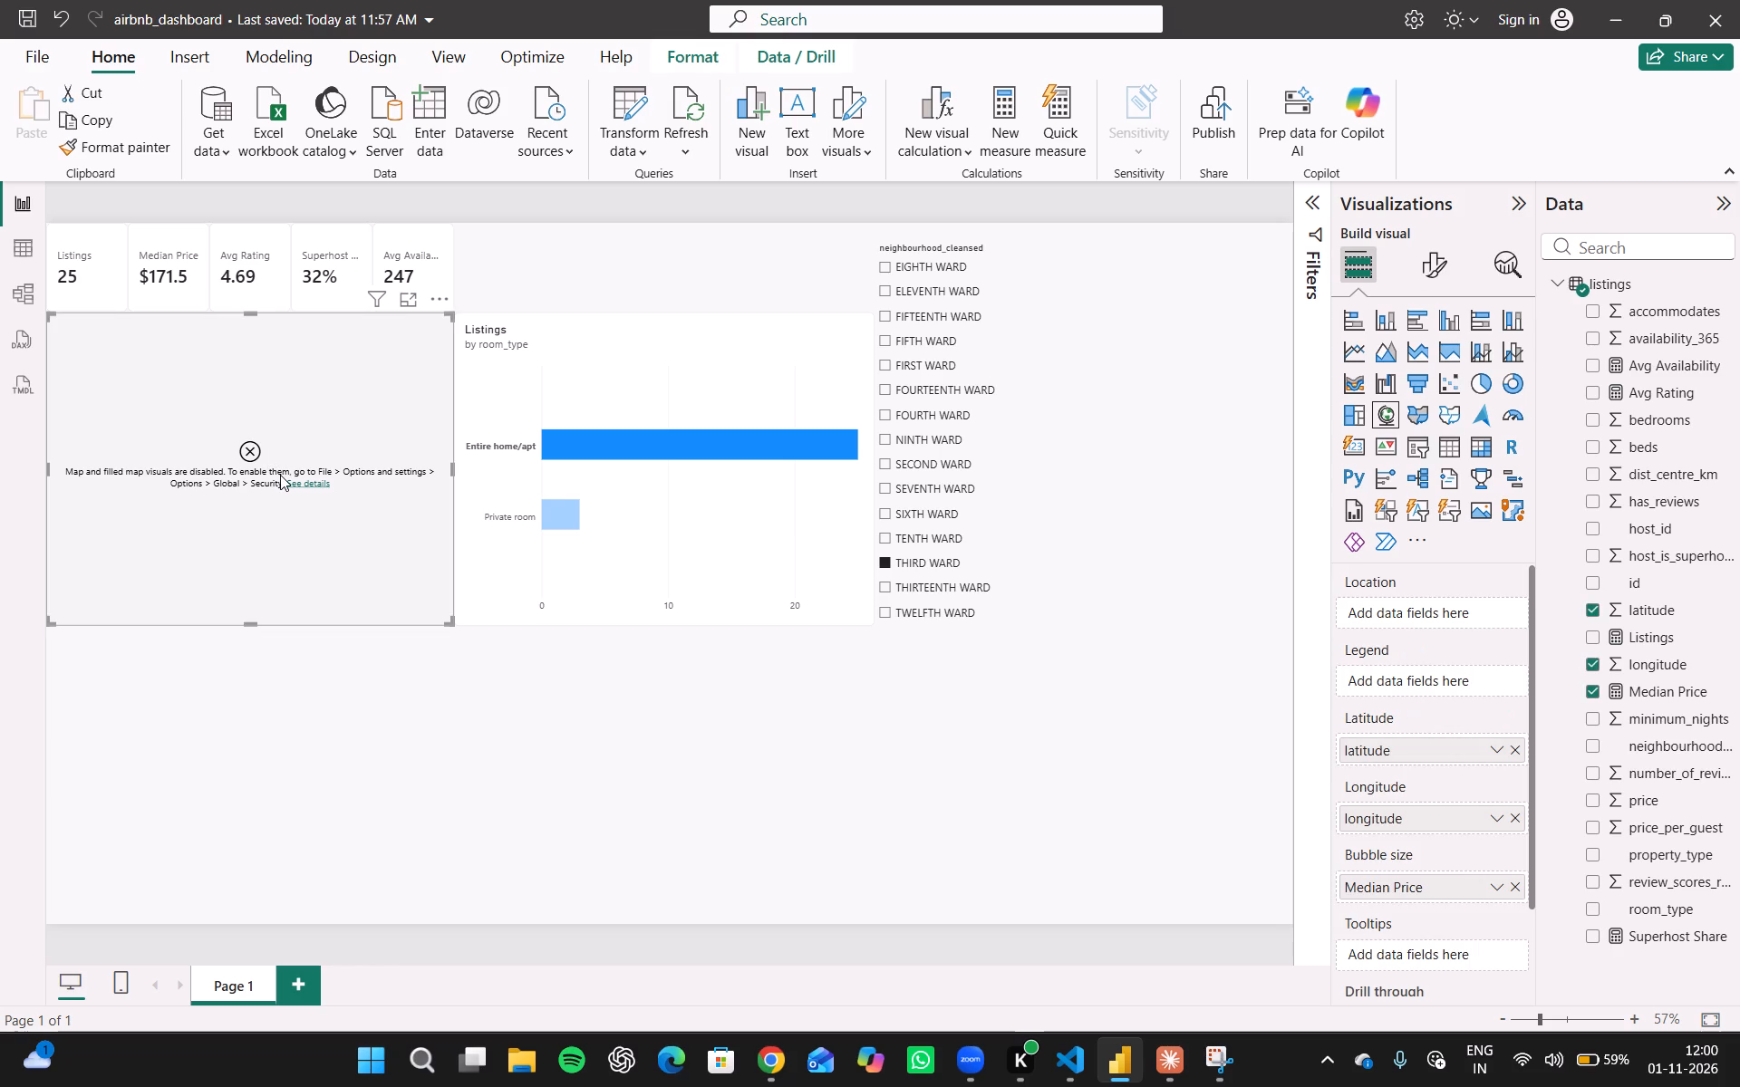
scroll(1352, 842, "down", 3)
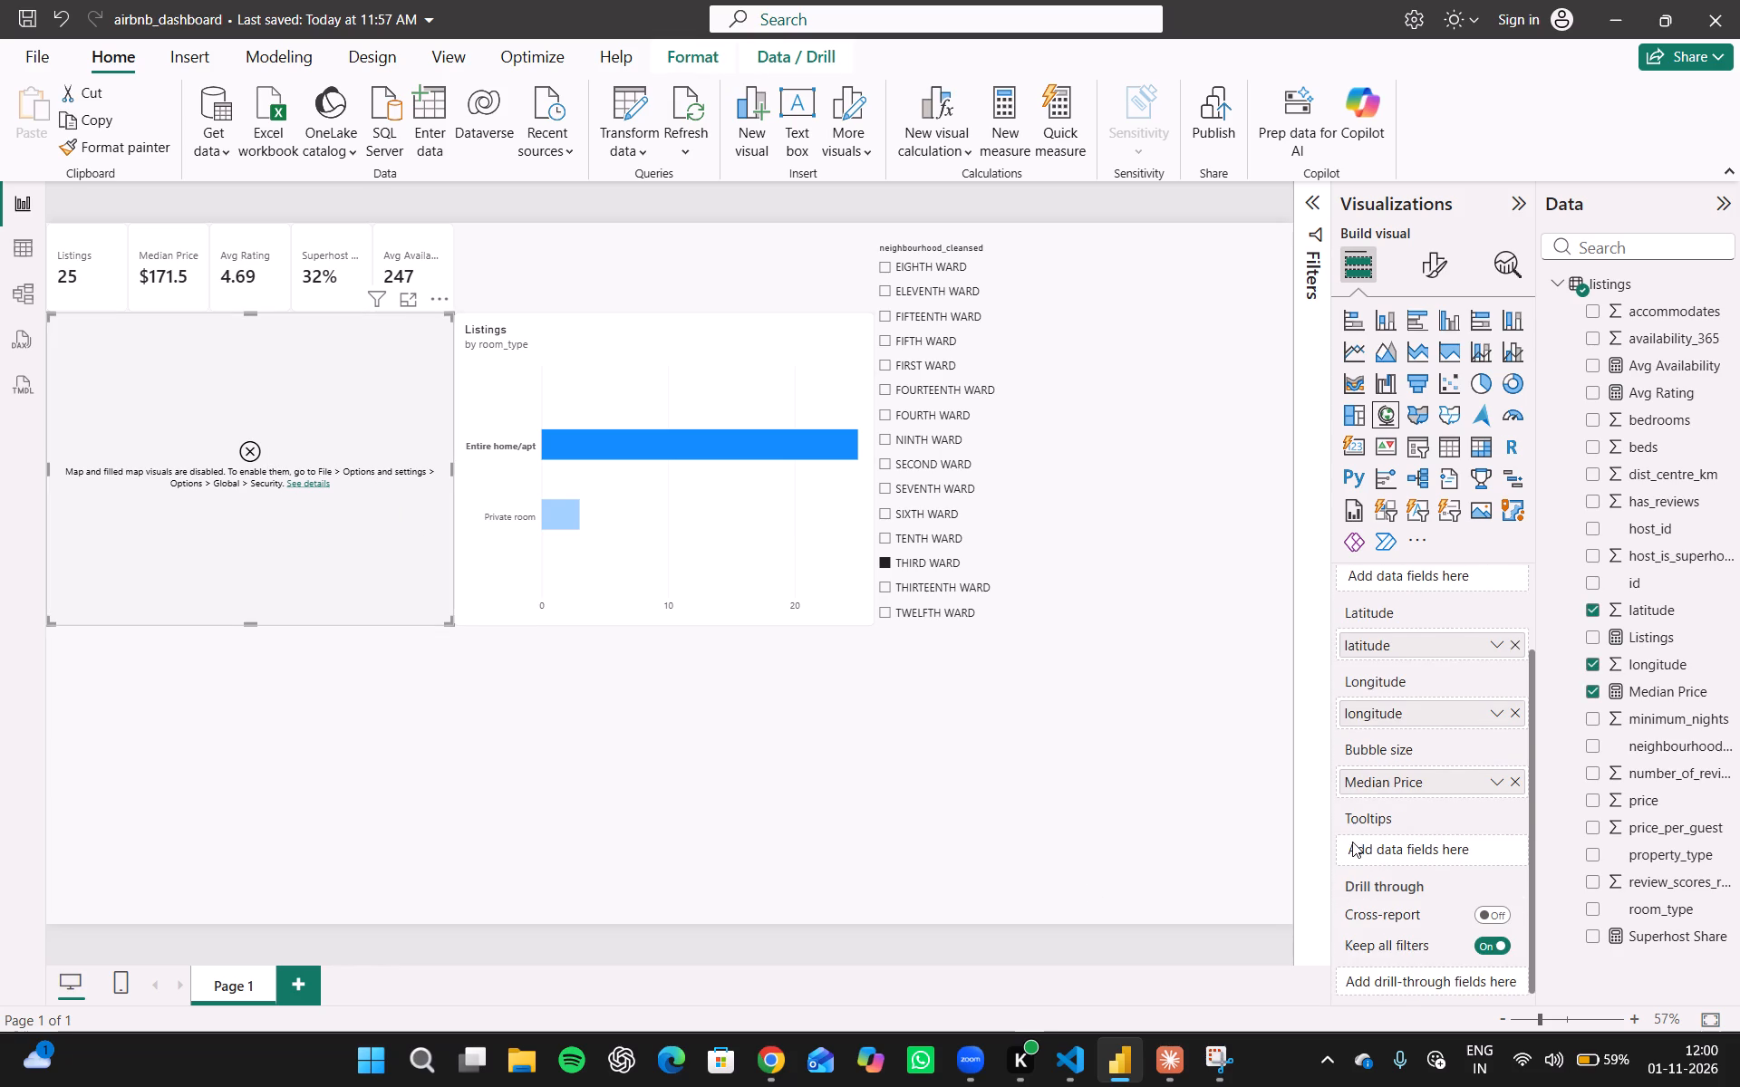
scroll(1352, 842, "down", 1)
scroll(1374, 629, "up", 1)
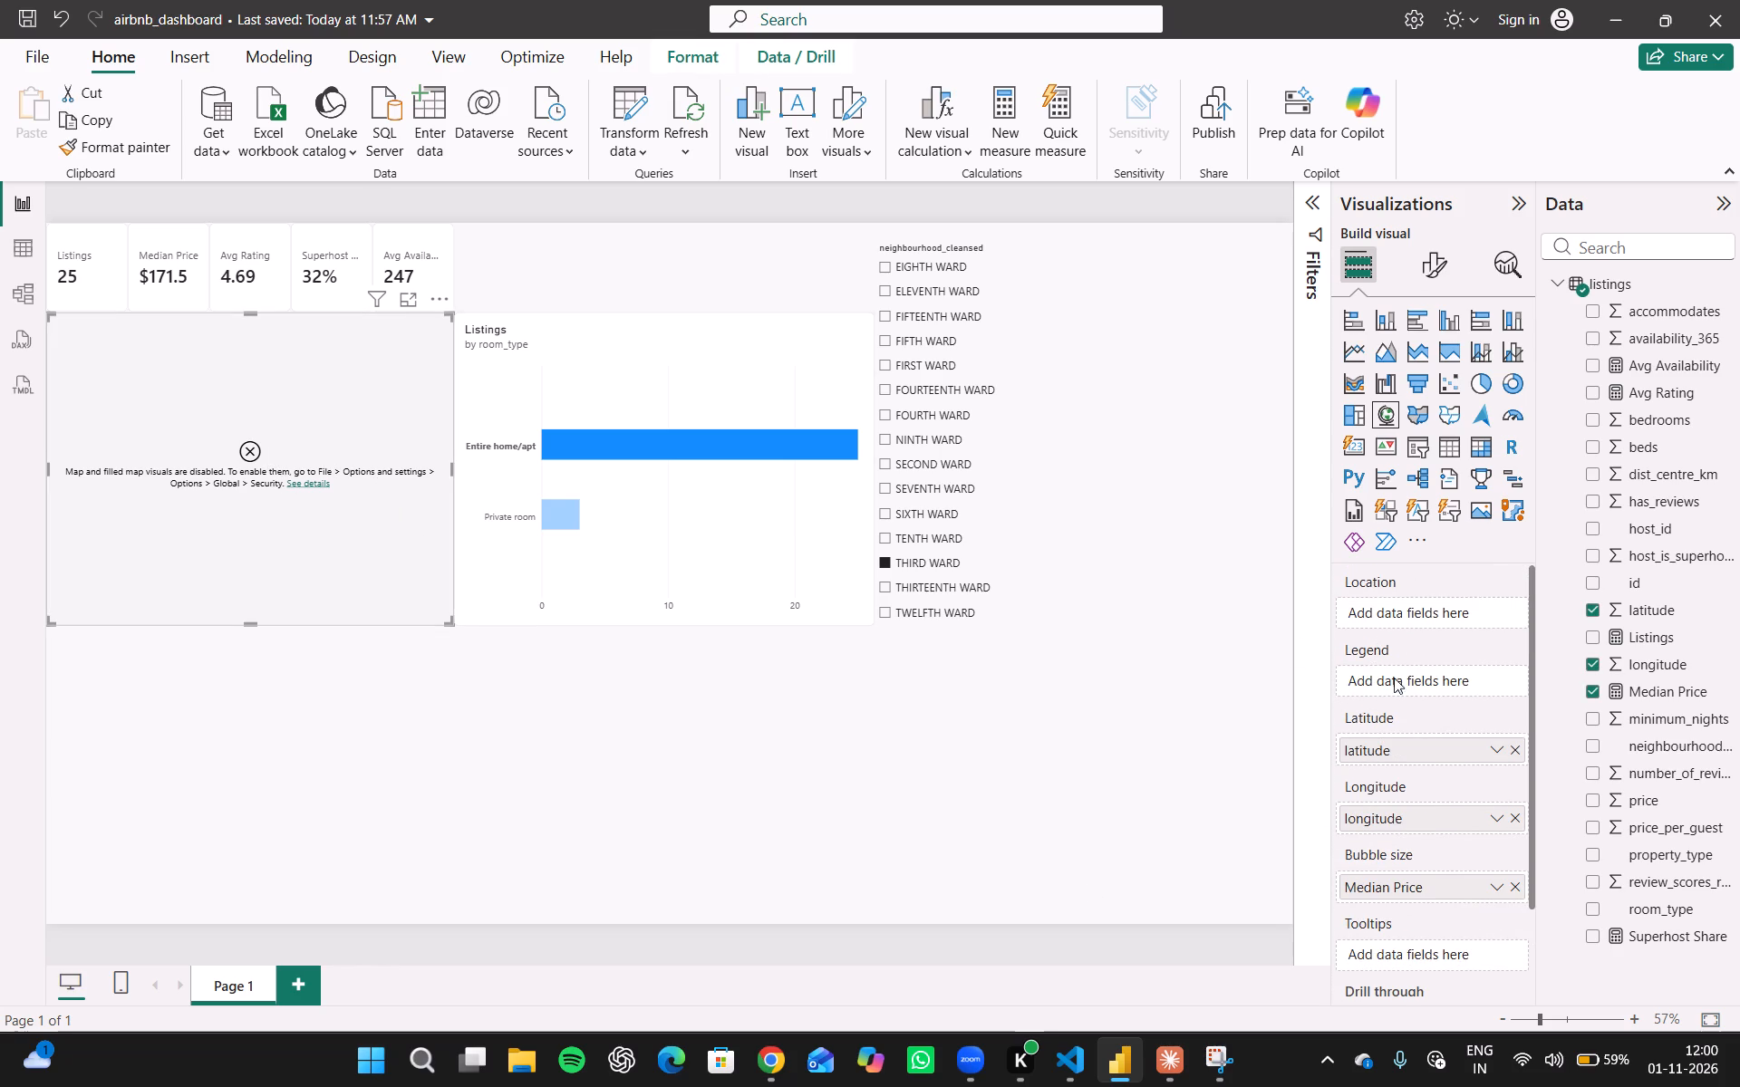
left_click(1418, 750)
left_click(1502, 751)
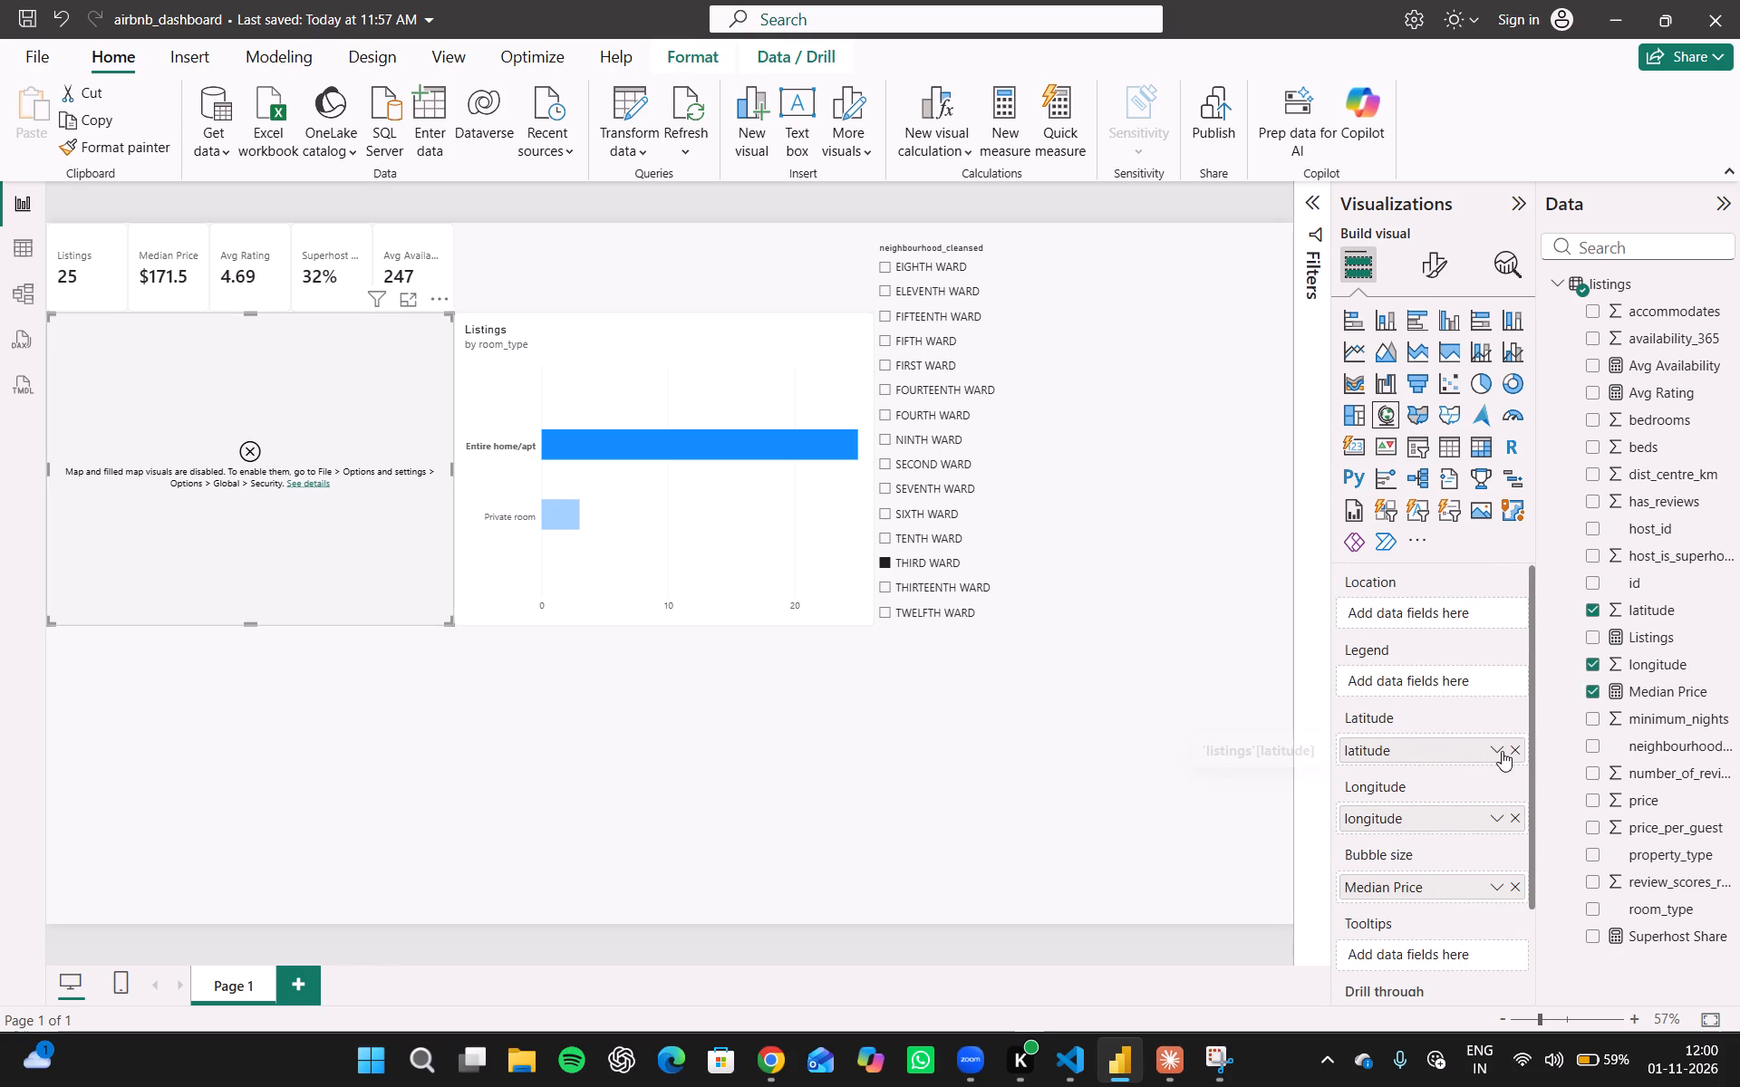
left_click(1502, 751)
left_click(1427, 792)
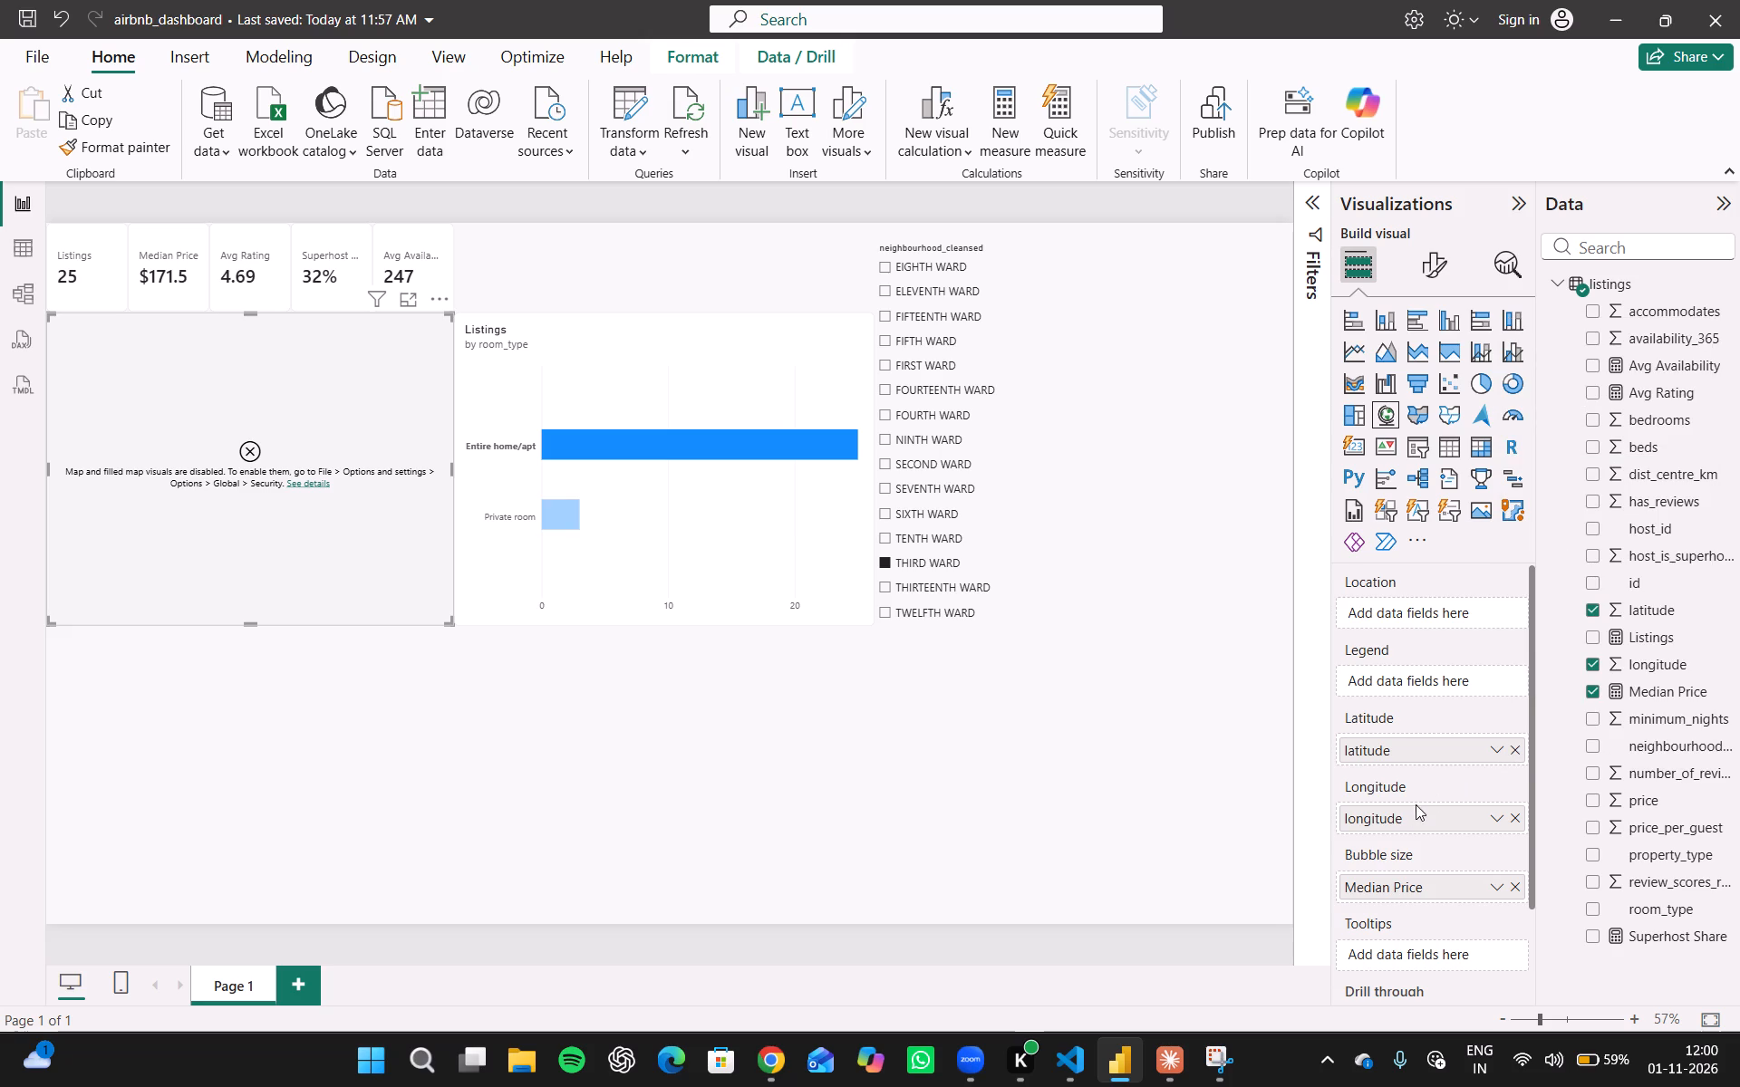
left_click(1406, 822)
left_click(1406, 822)
left_click(1116, 847)
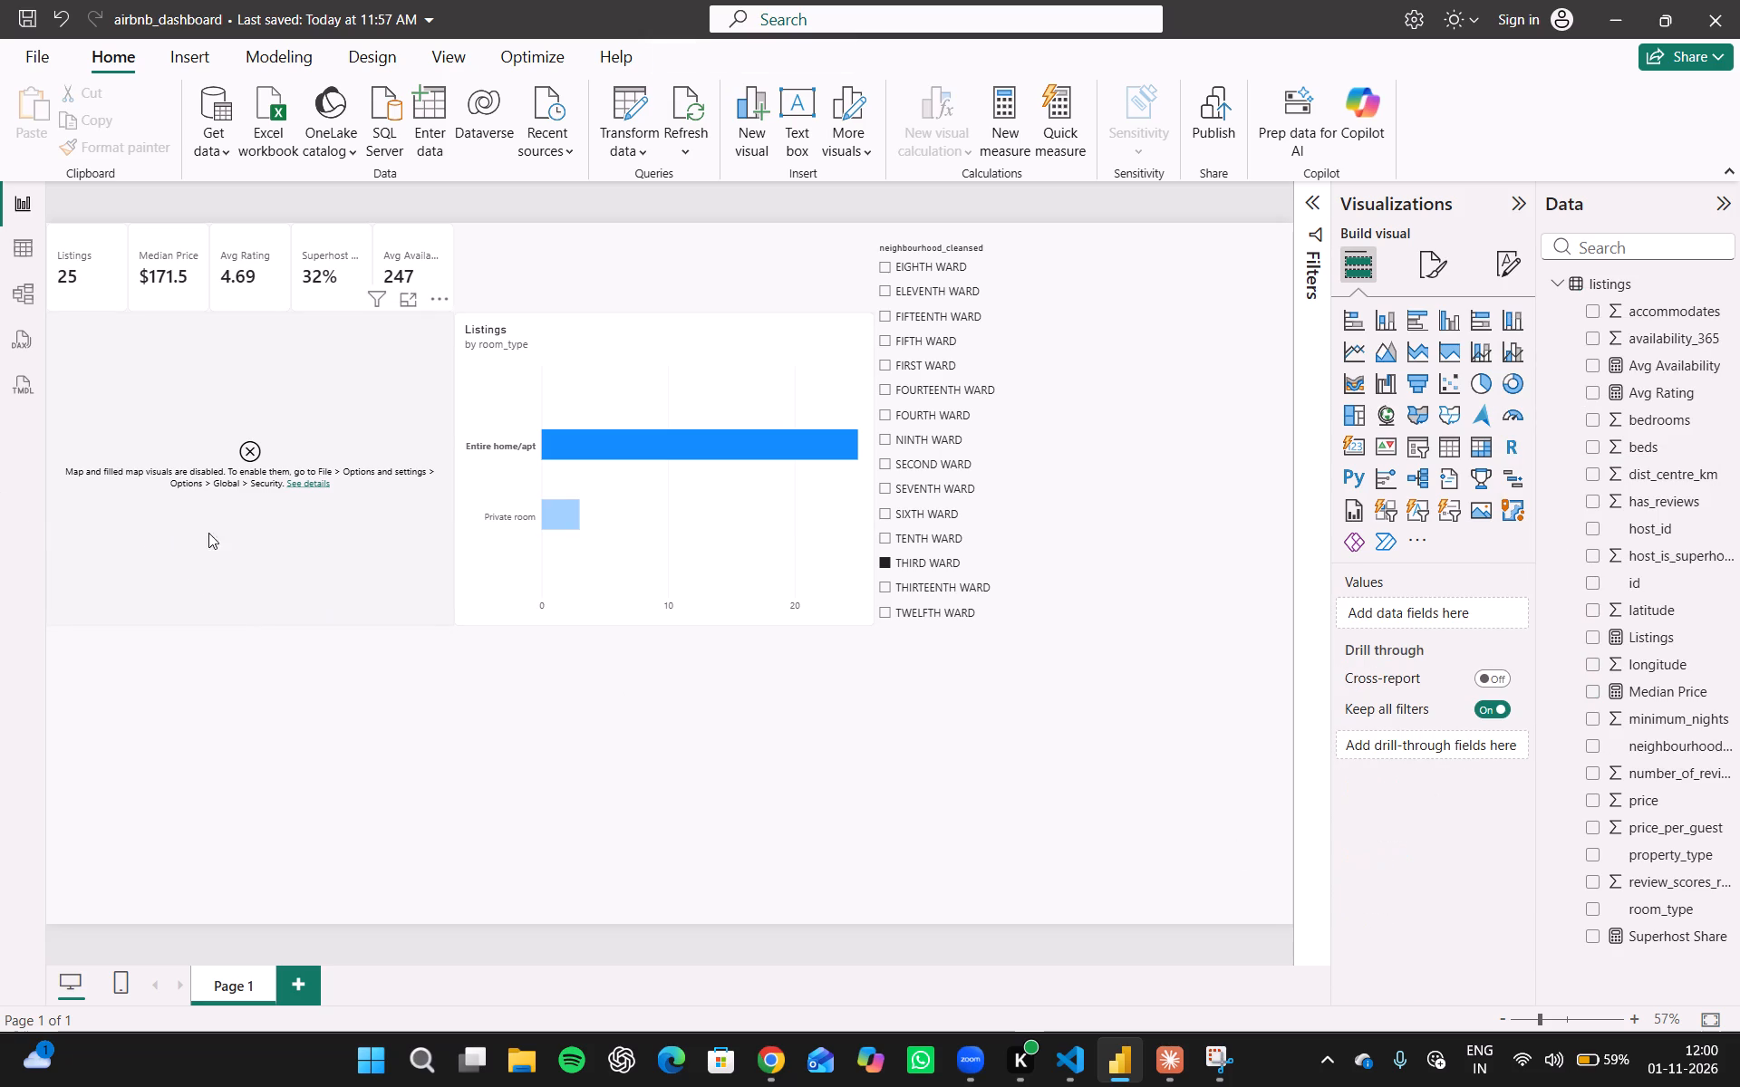
Clear the Entire home/apt highlight in the bar chart and recheck the map visual's error details.
double_click(337, 748)
left_click(560, 543)
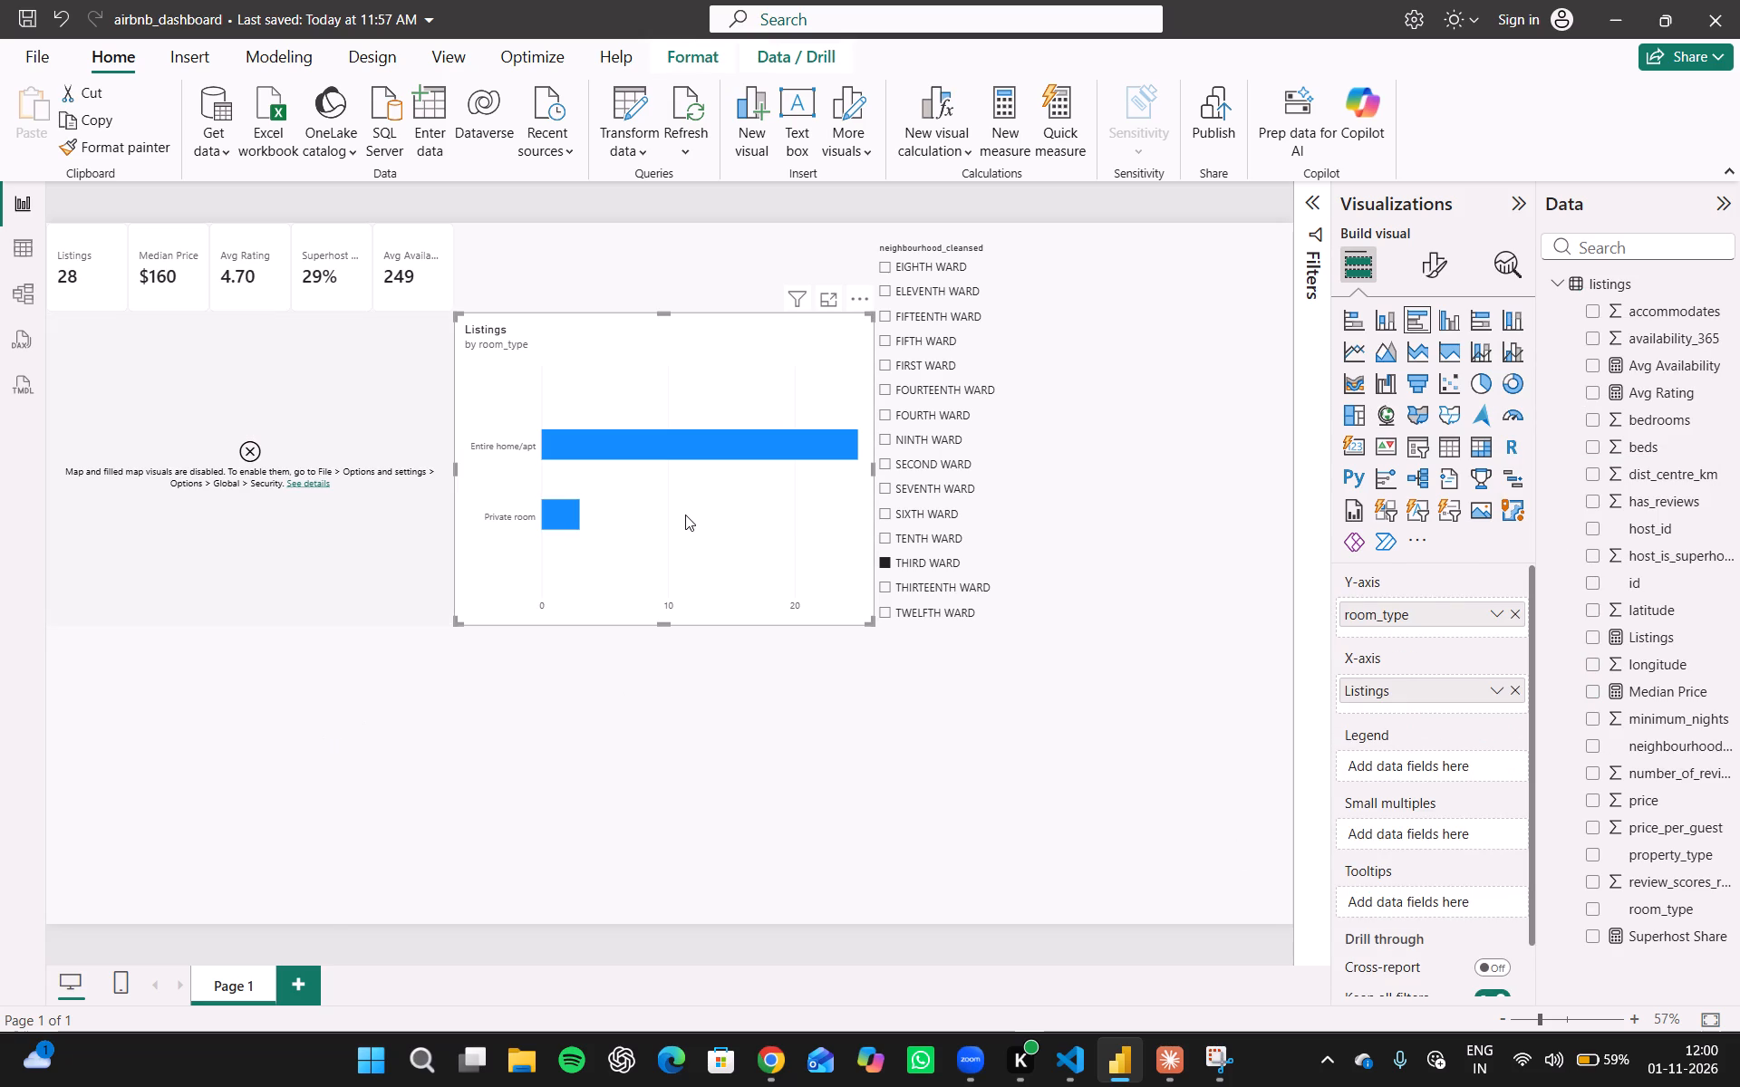
left_click(325, 482)
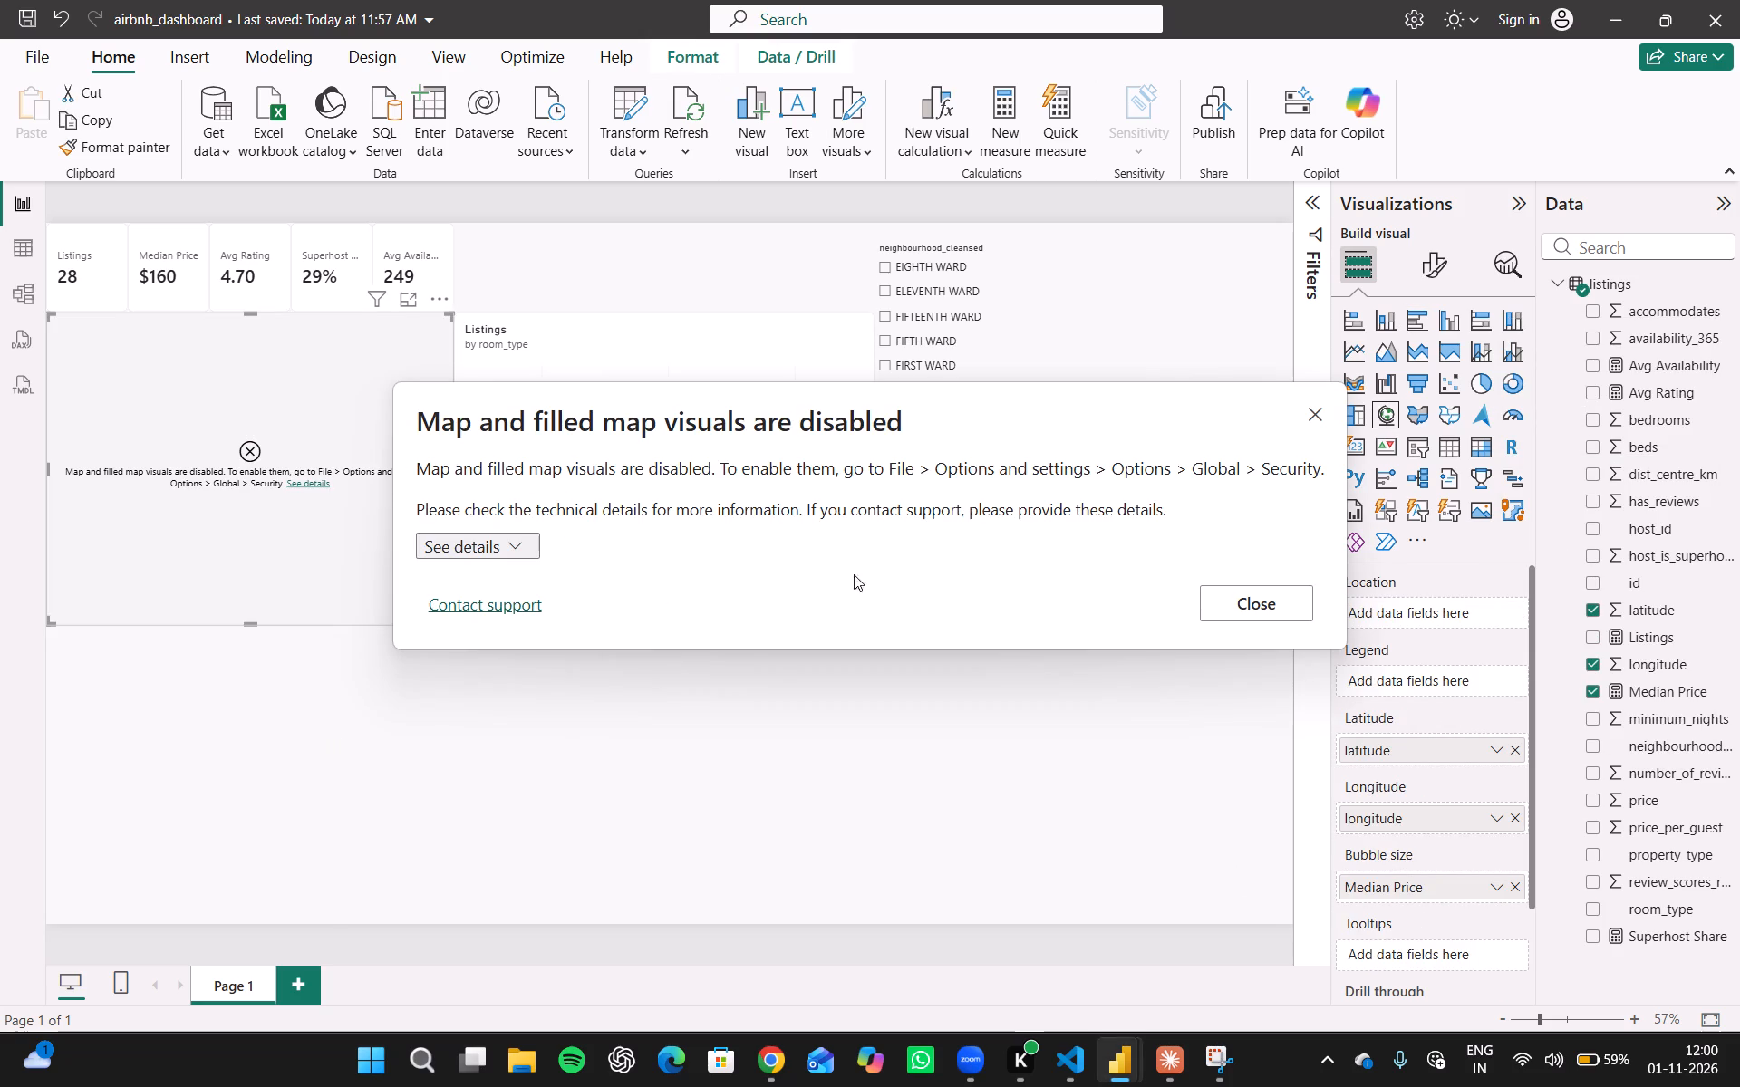
left_click(1257, 593)
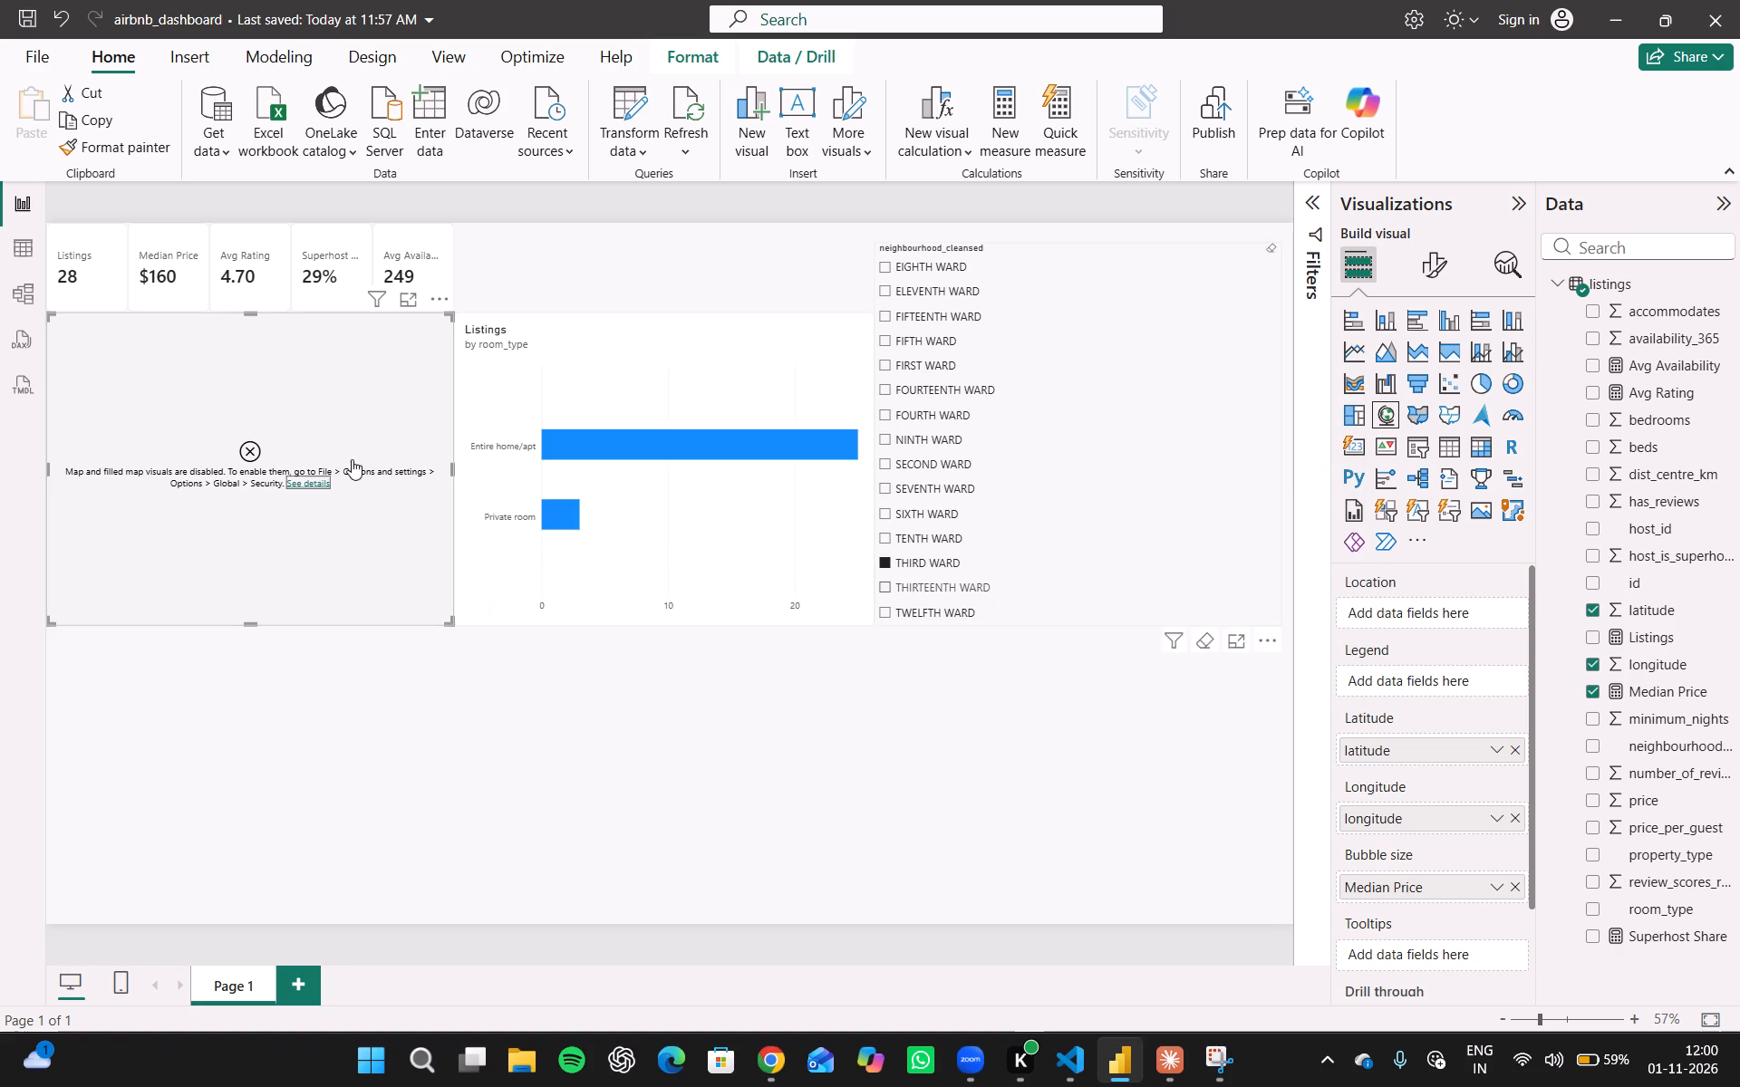
Test the neighbourhood slicer with FIRST WARD and FOURTEENTH WARD, then clear the ward selection.
left_click(315, 269)
left_click(430, 281)
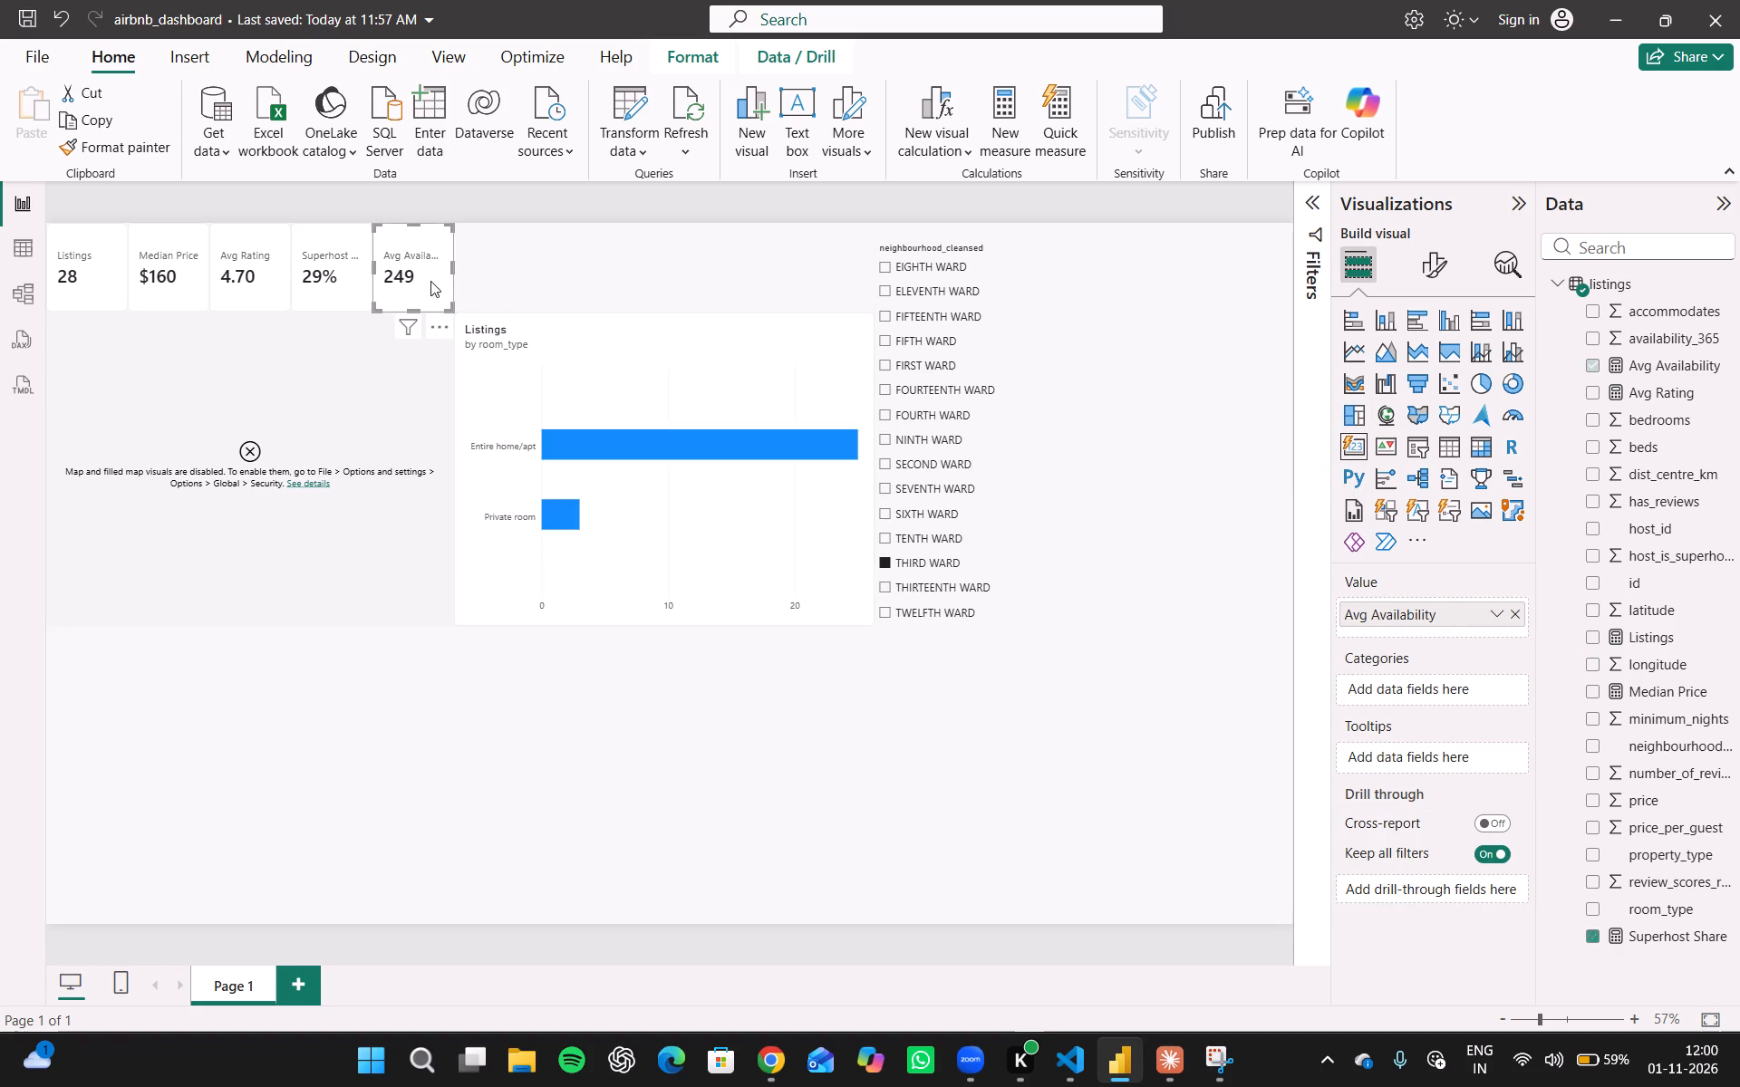
left_click(598, 355)
left_click(1015, 358)
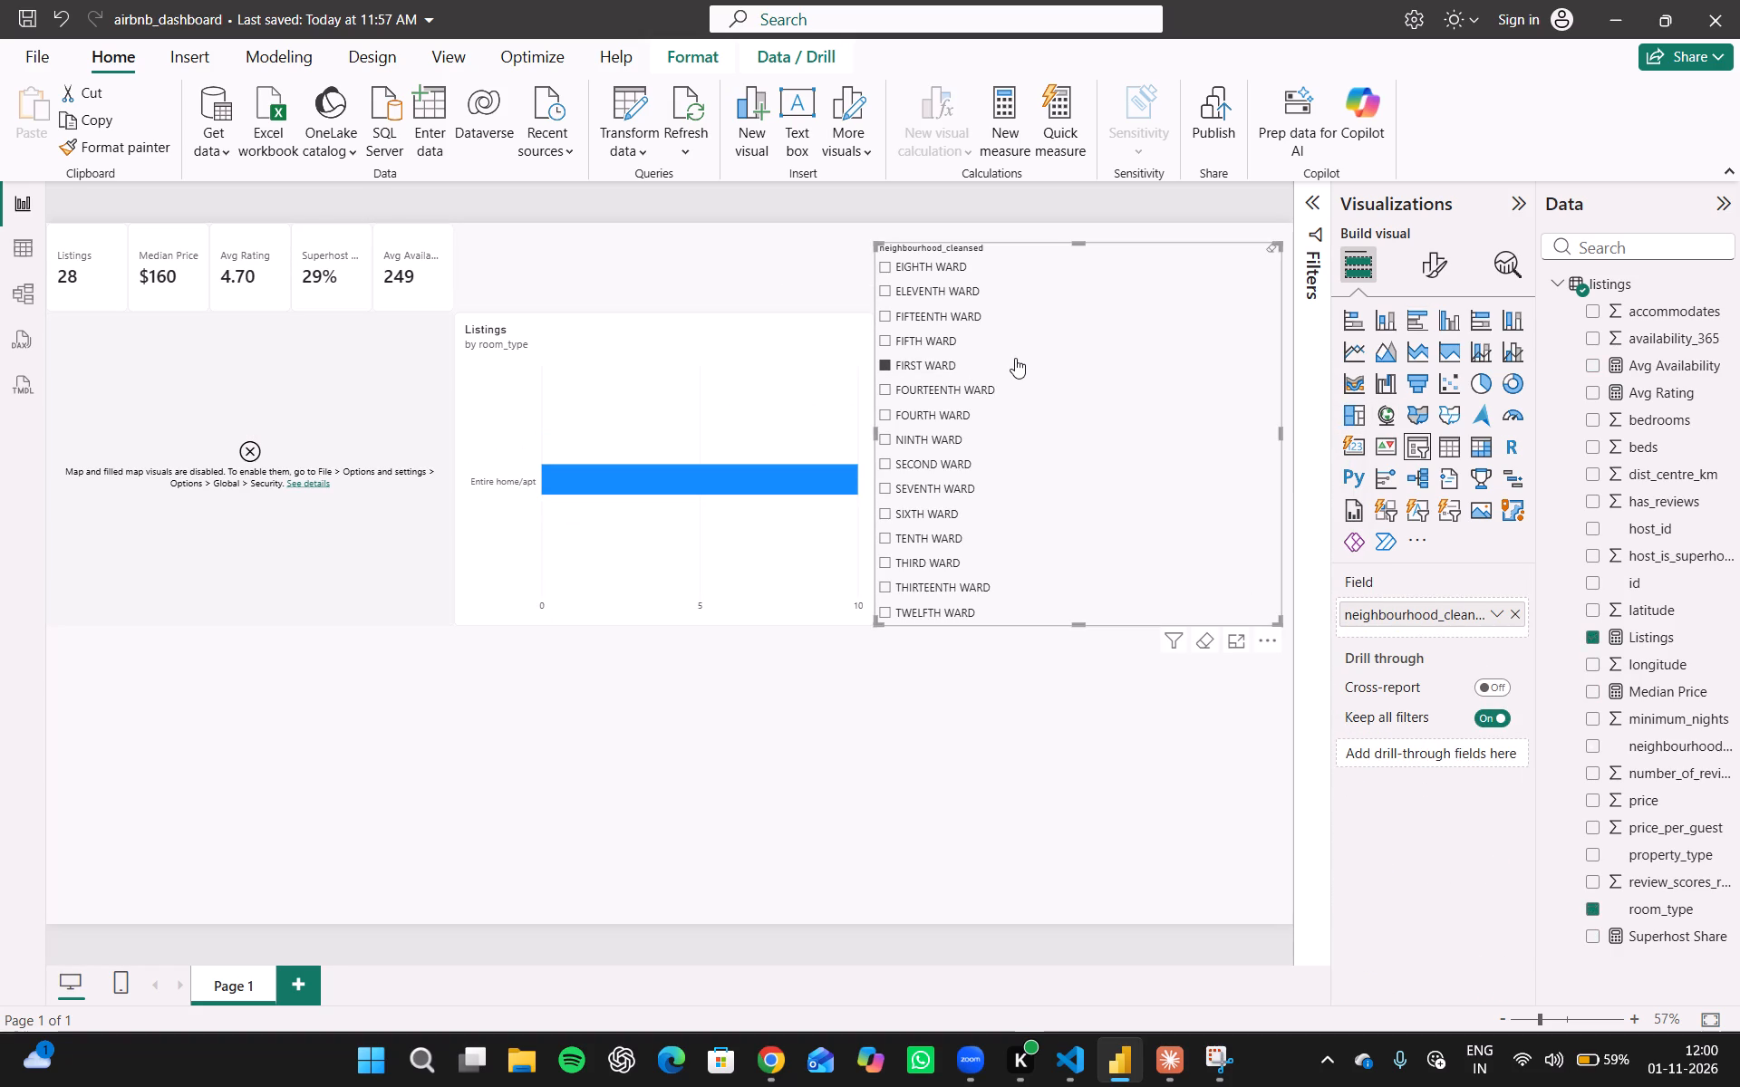
left_click(924, 381)
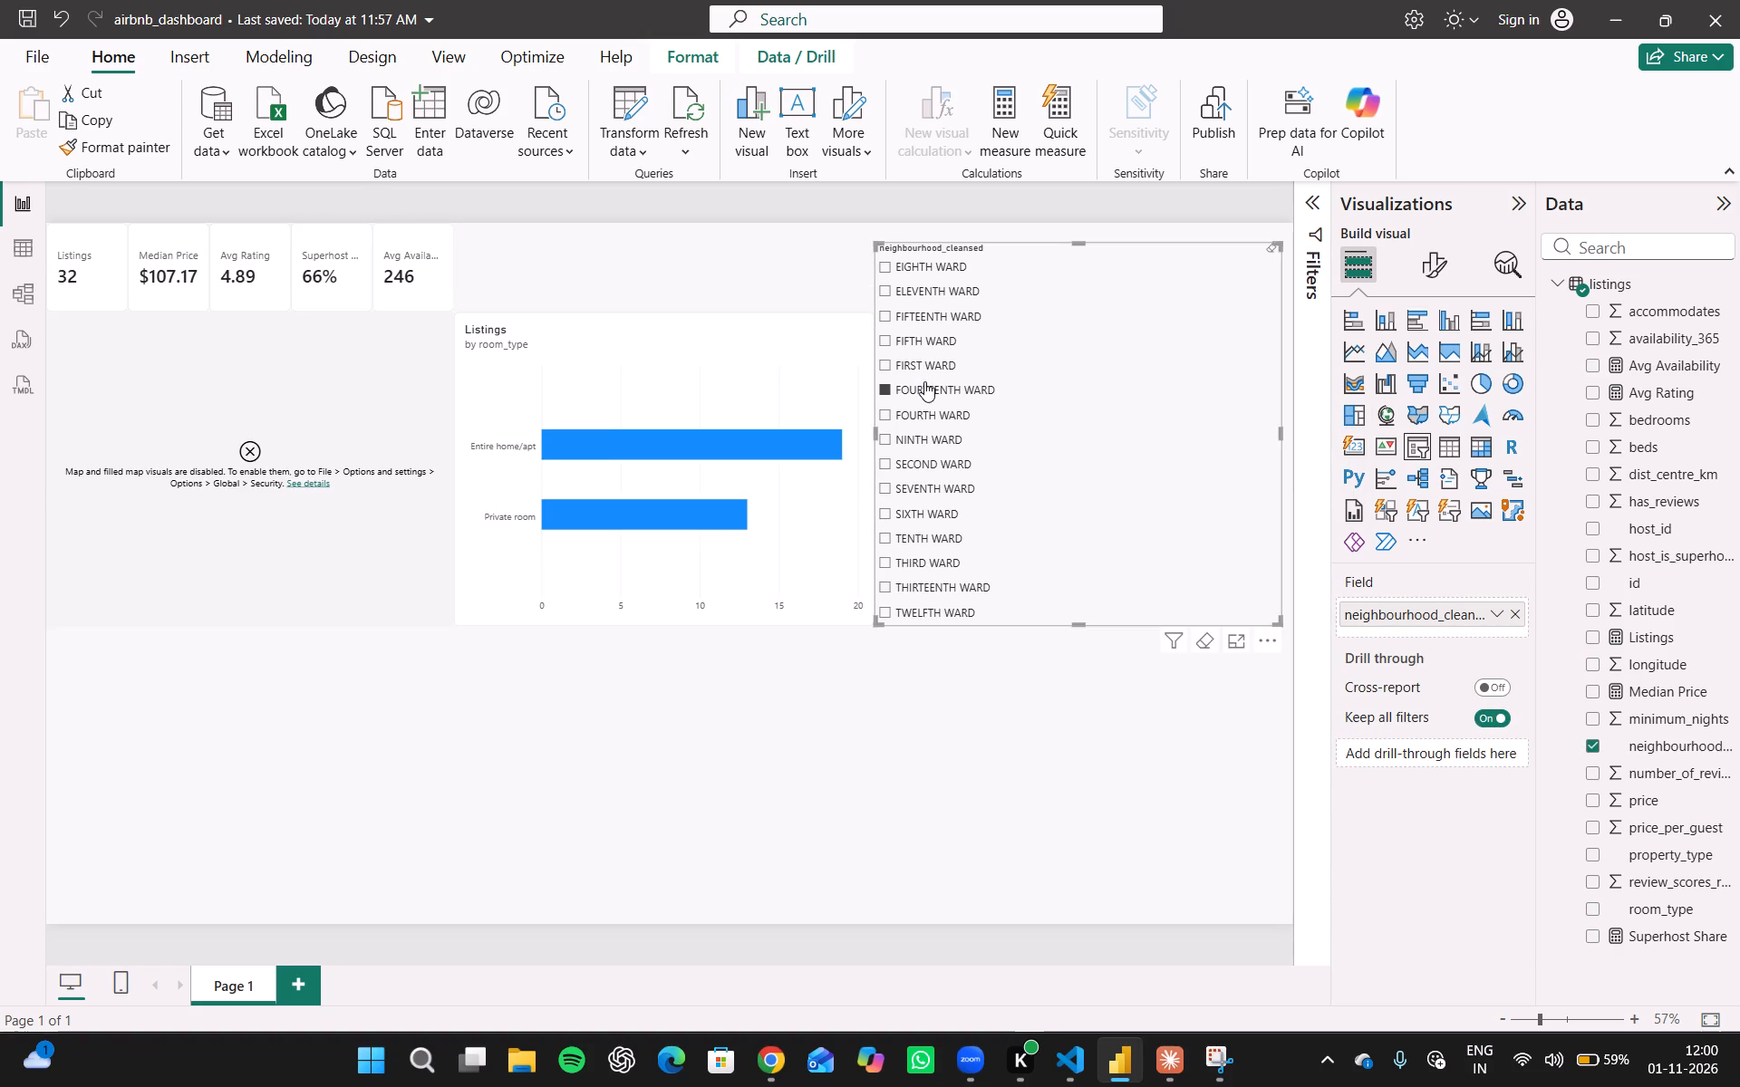
left_click(886, 388)
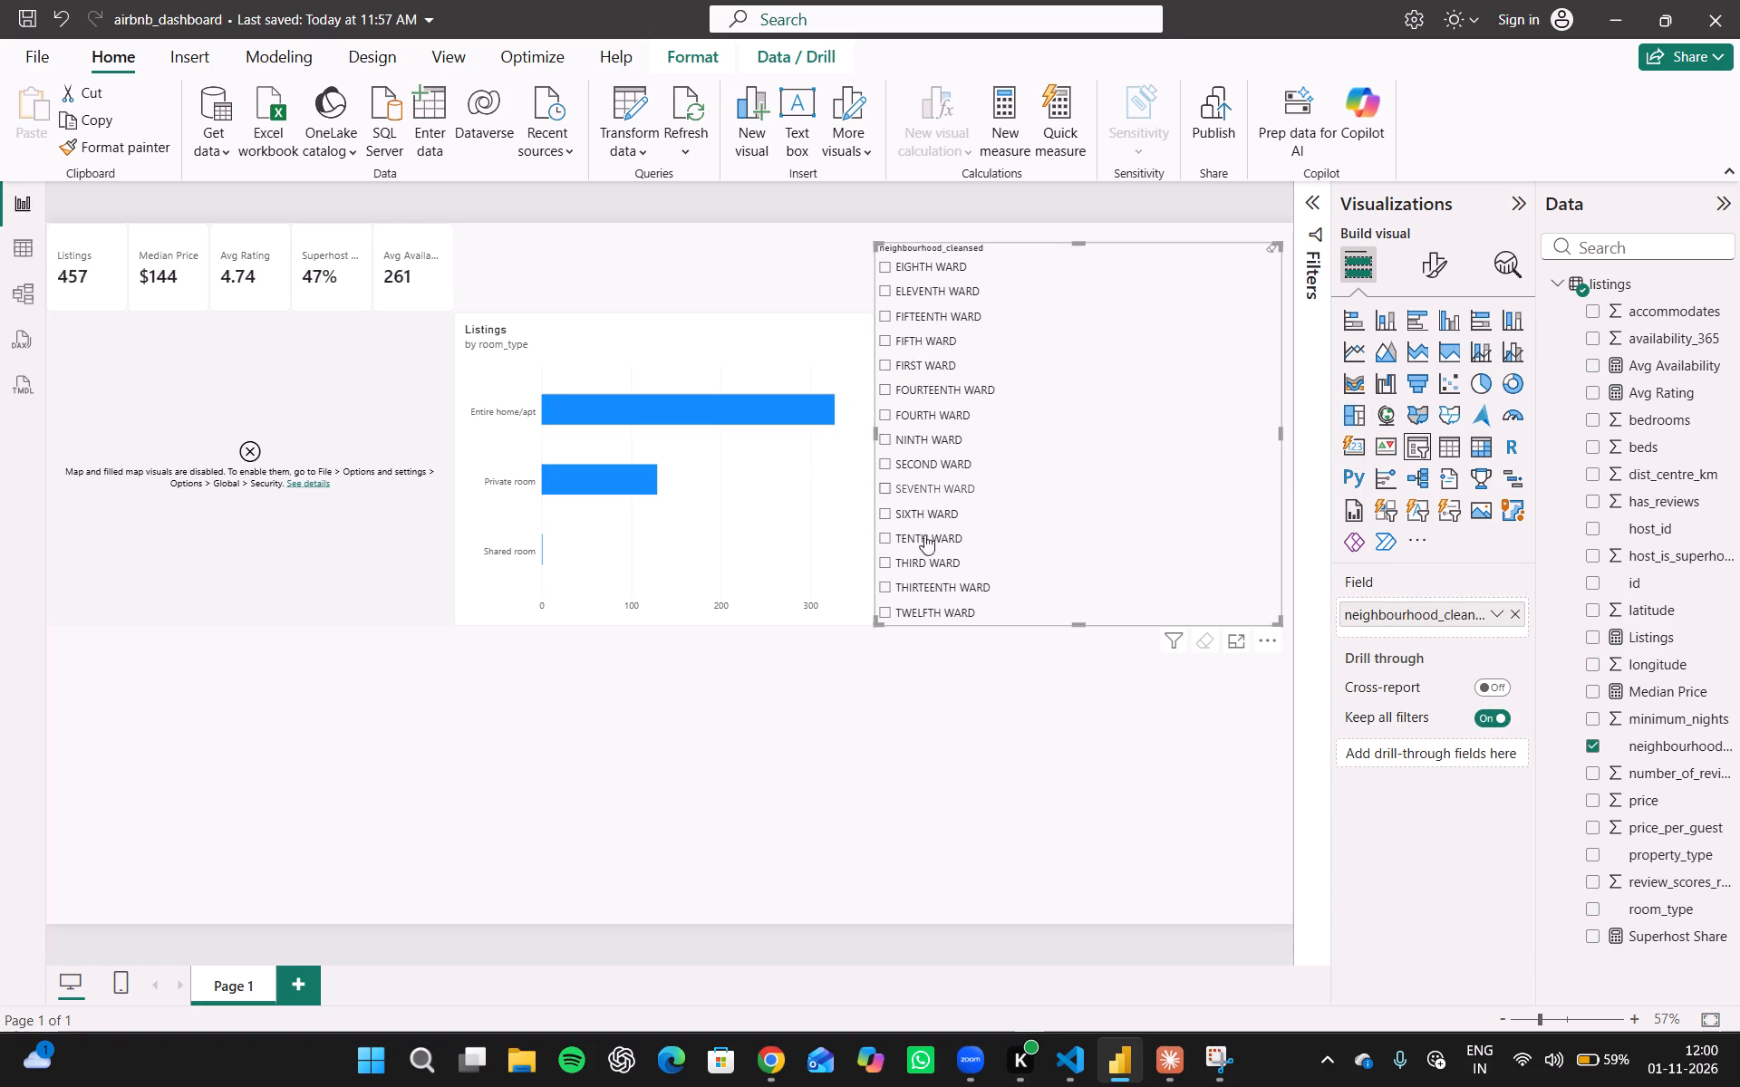
Test the neighbourhood slicer with FOURTH WARD and TWELFTH WARD, clearing each selection and deselecting the slicer.
left_click(944, 712)
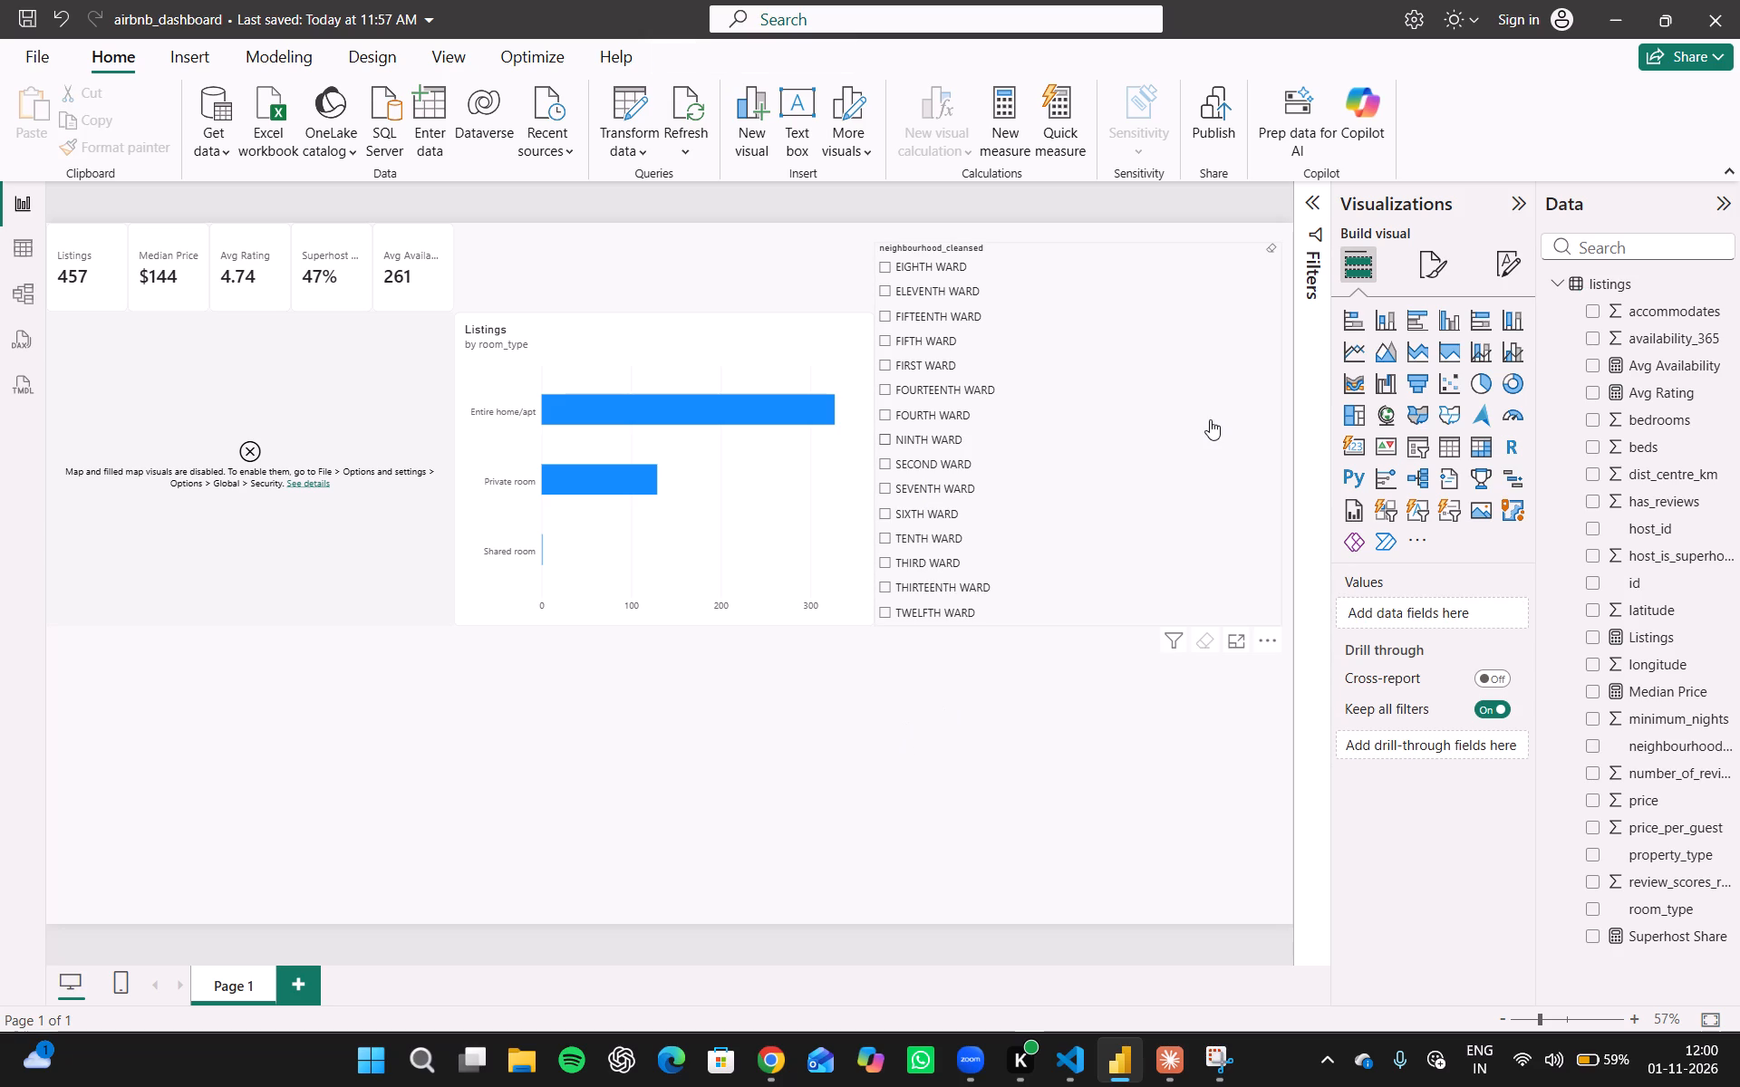
left_click(1210, 419)
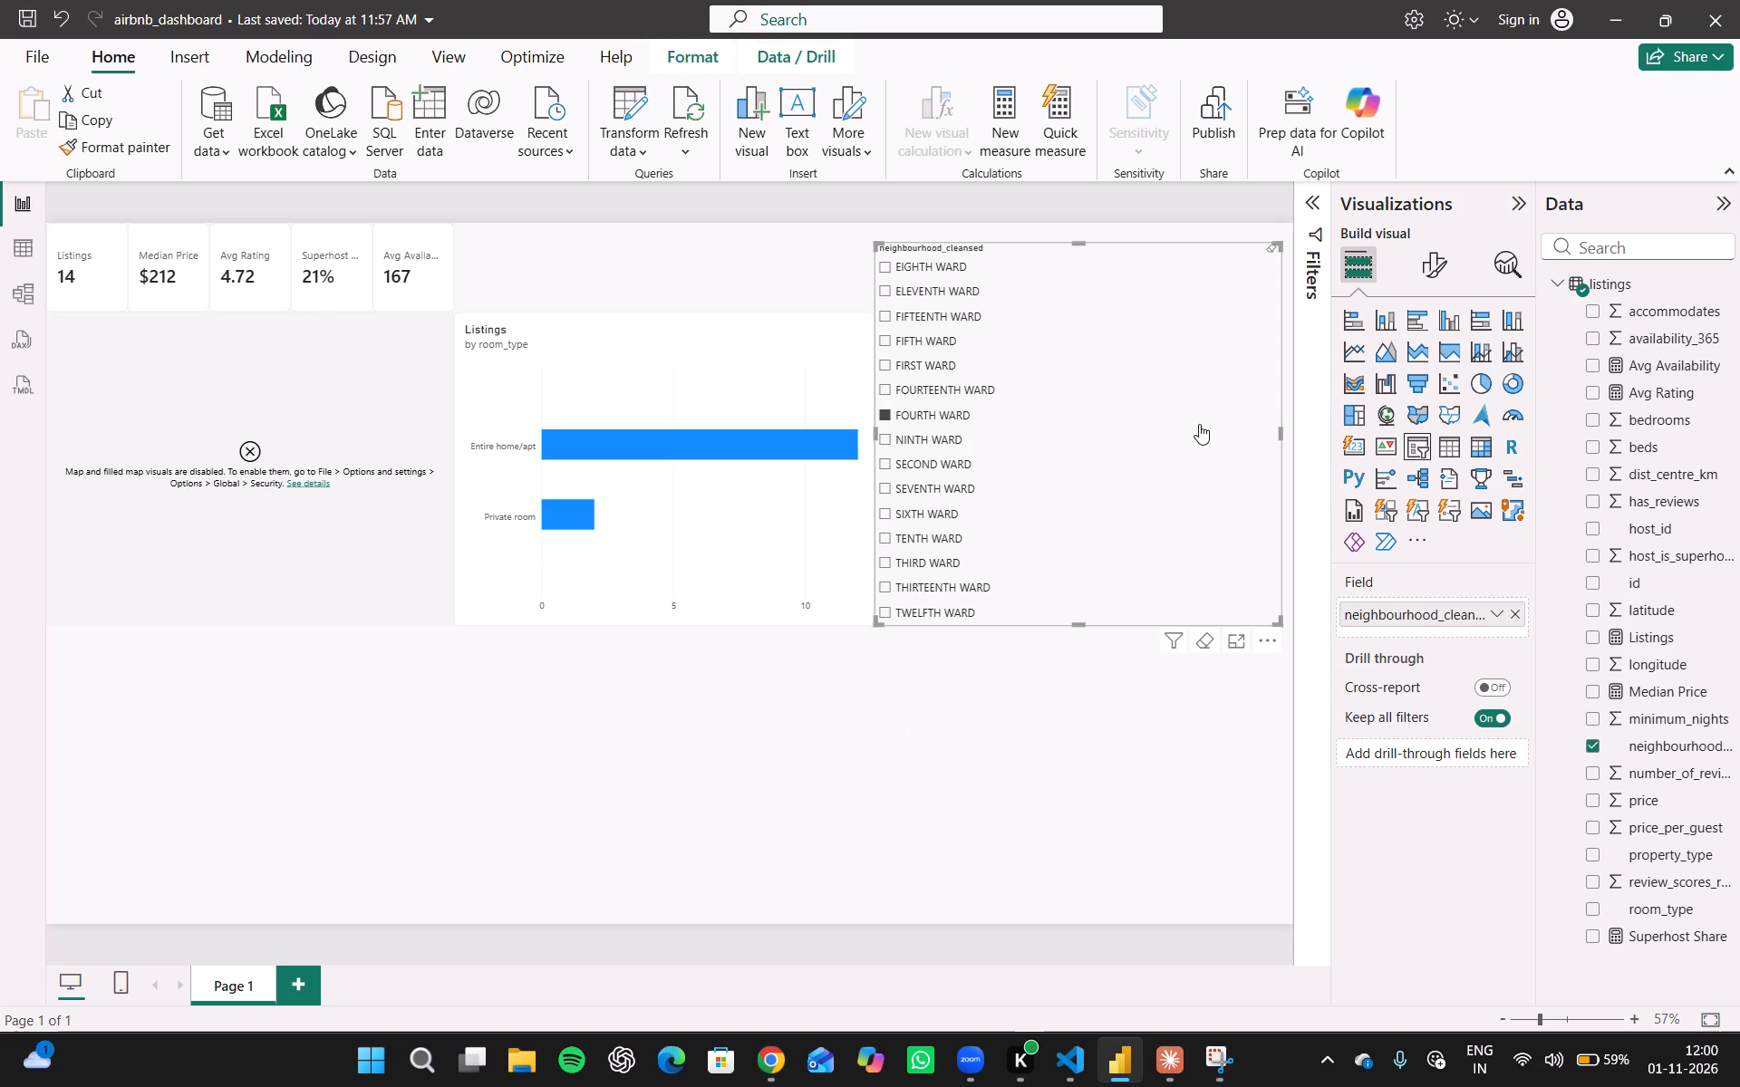
left_click(980, 411)
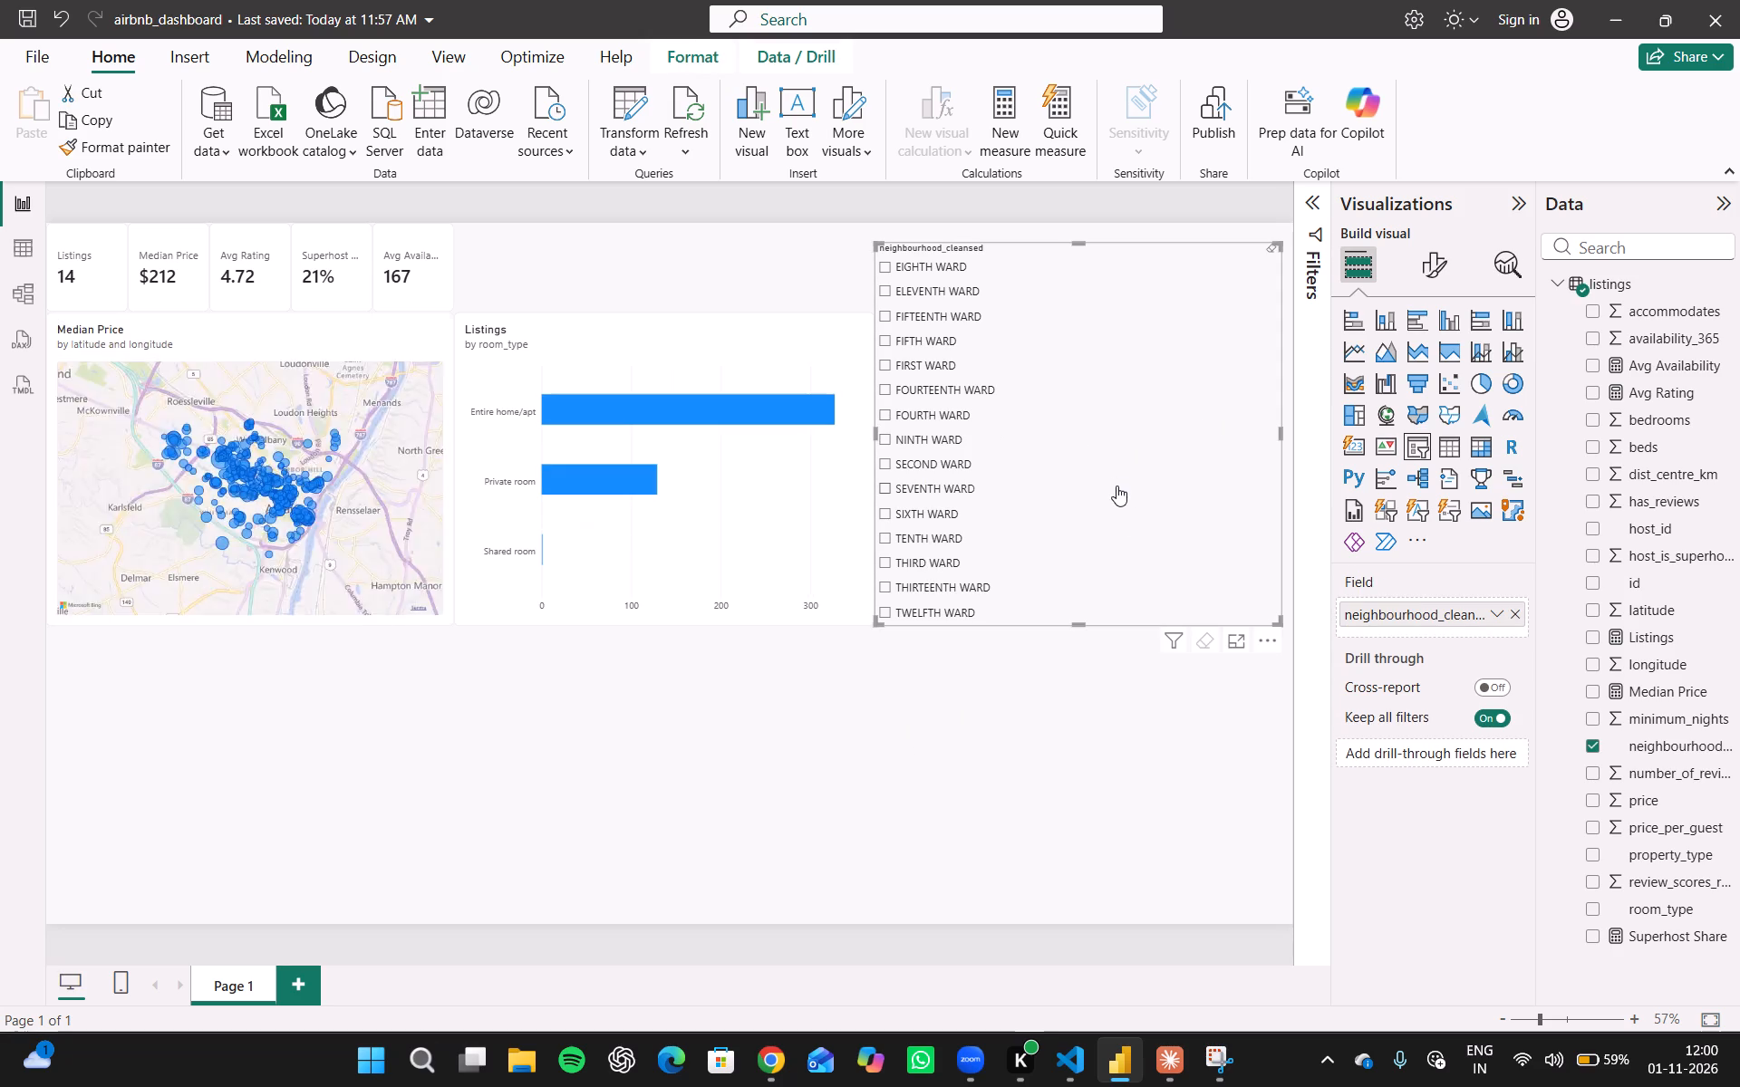
left_click(1266, 620)
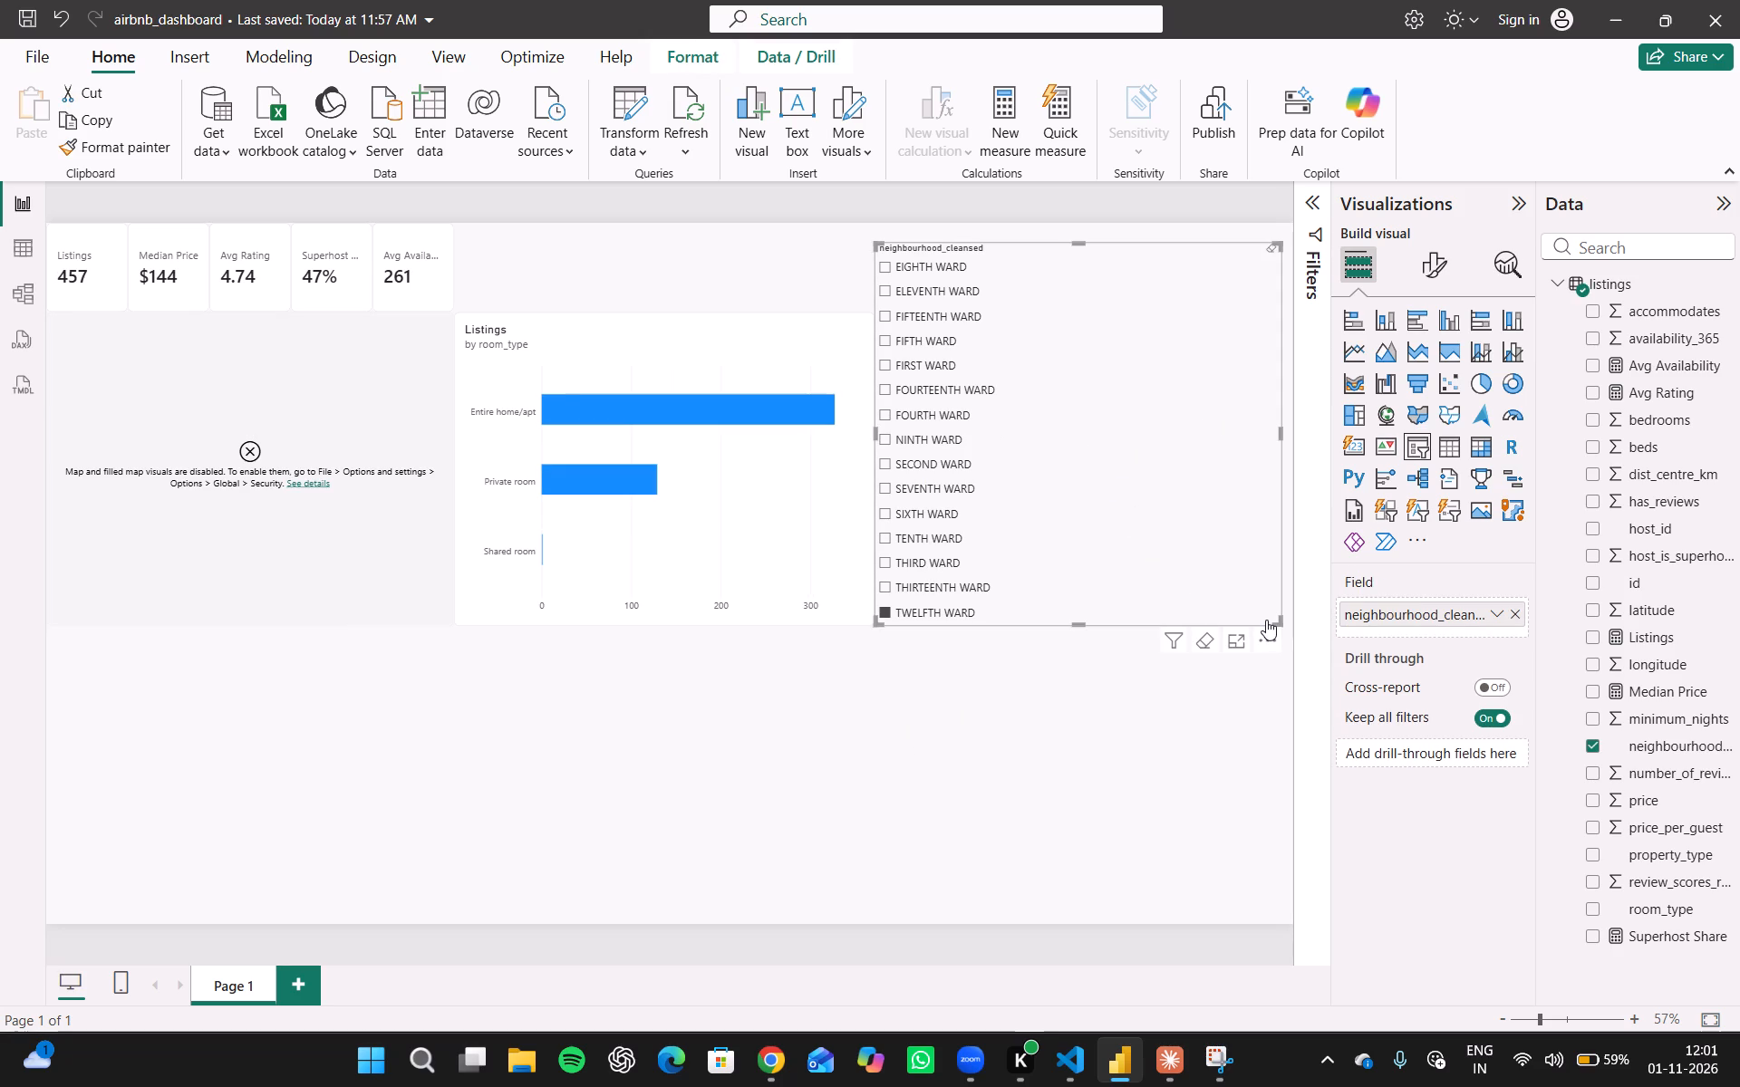
left_click(1266, 620)
left_click(1119, 686)
left_click(1119, 686)
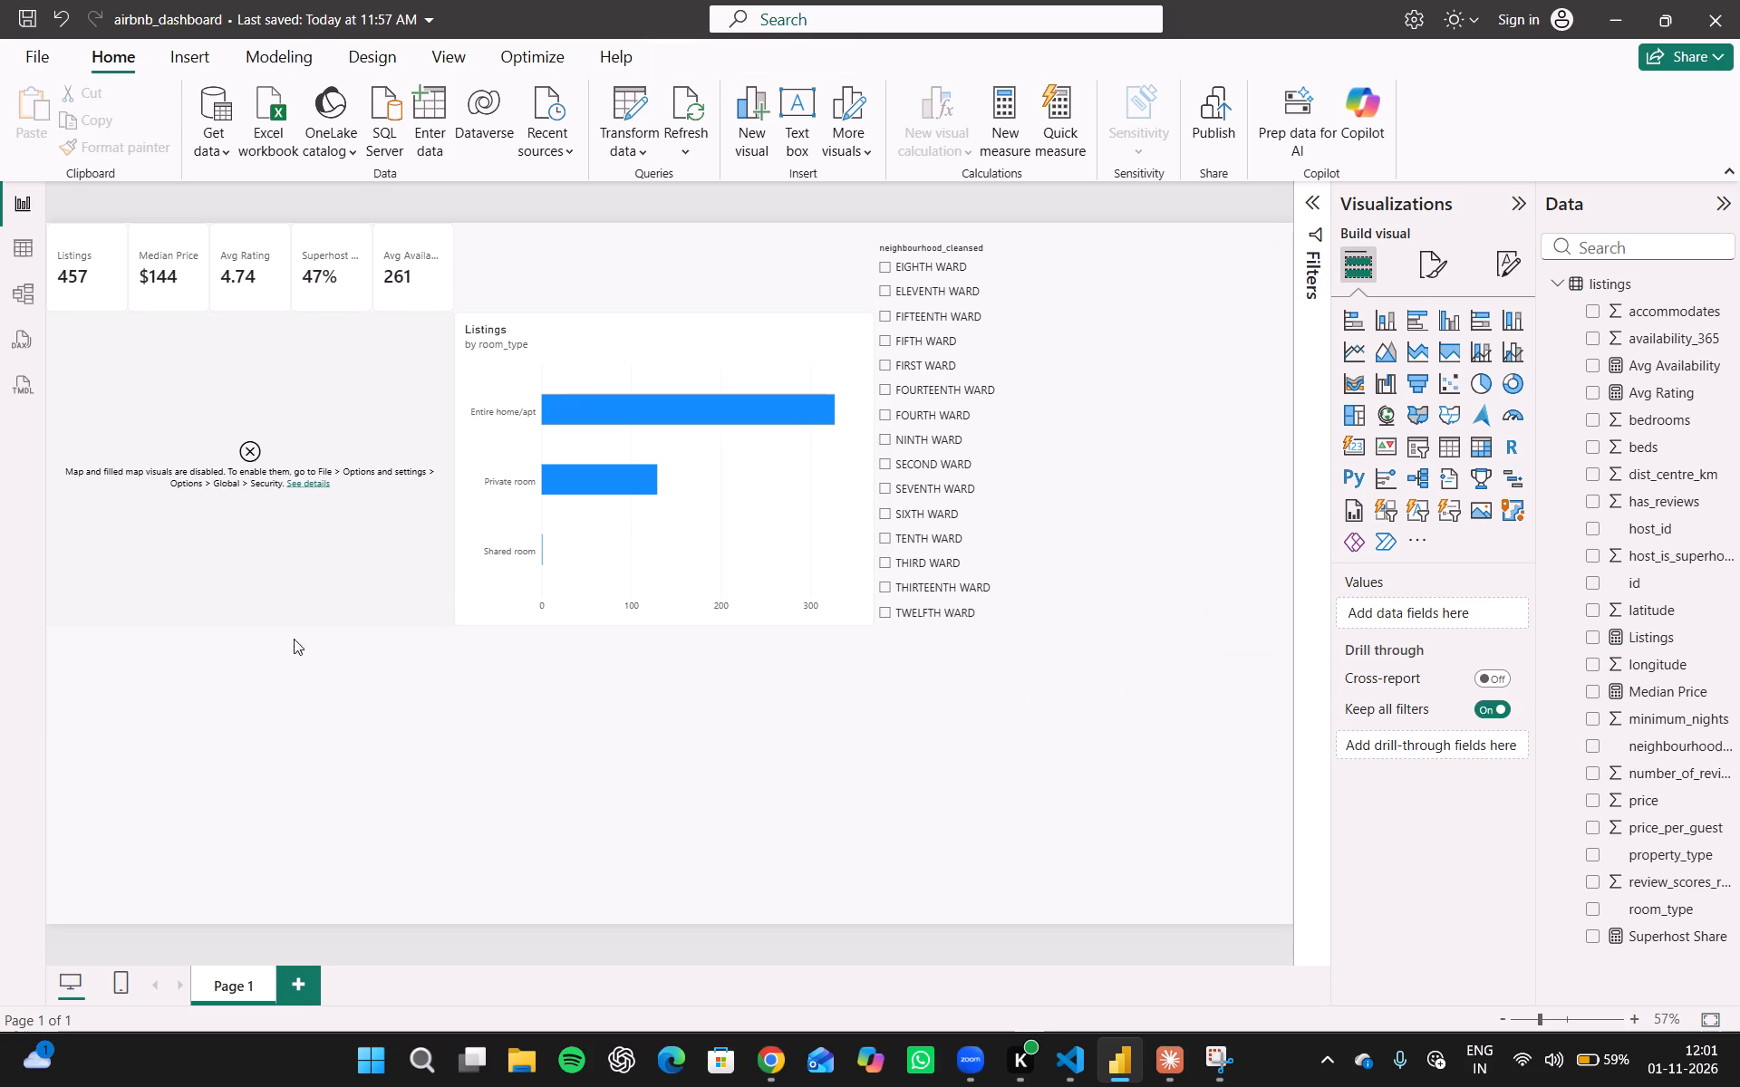
Recheck the disabled map visual and look through its available context options.
left_click(268, 555)
left_click(268, 555)
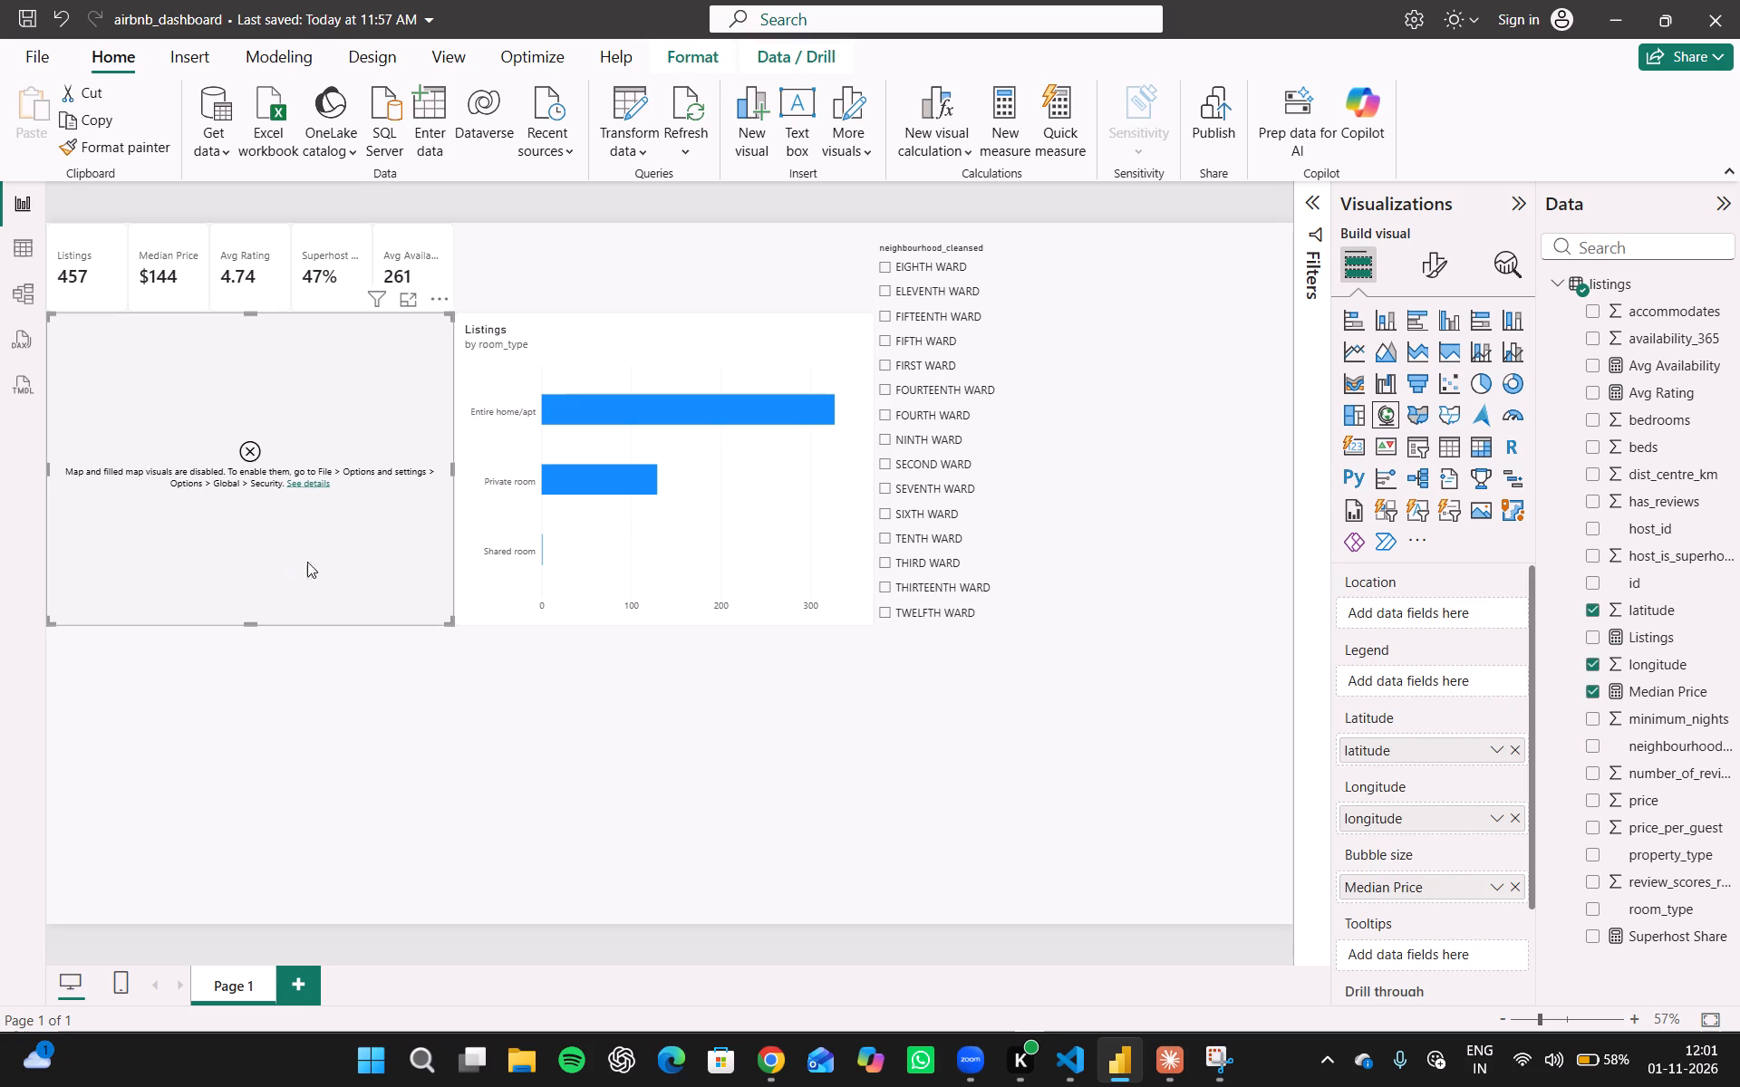
left_click(1021, 753)
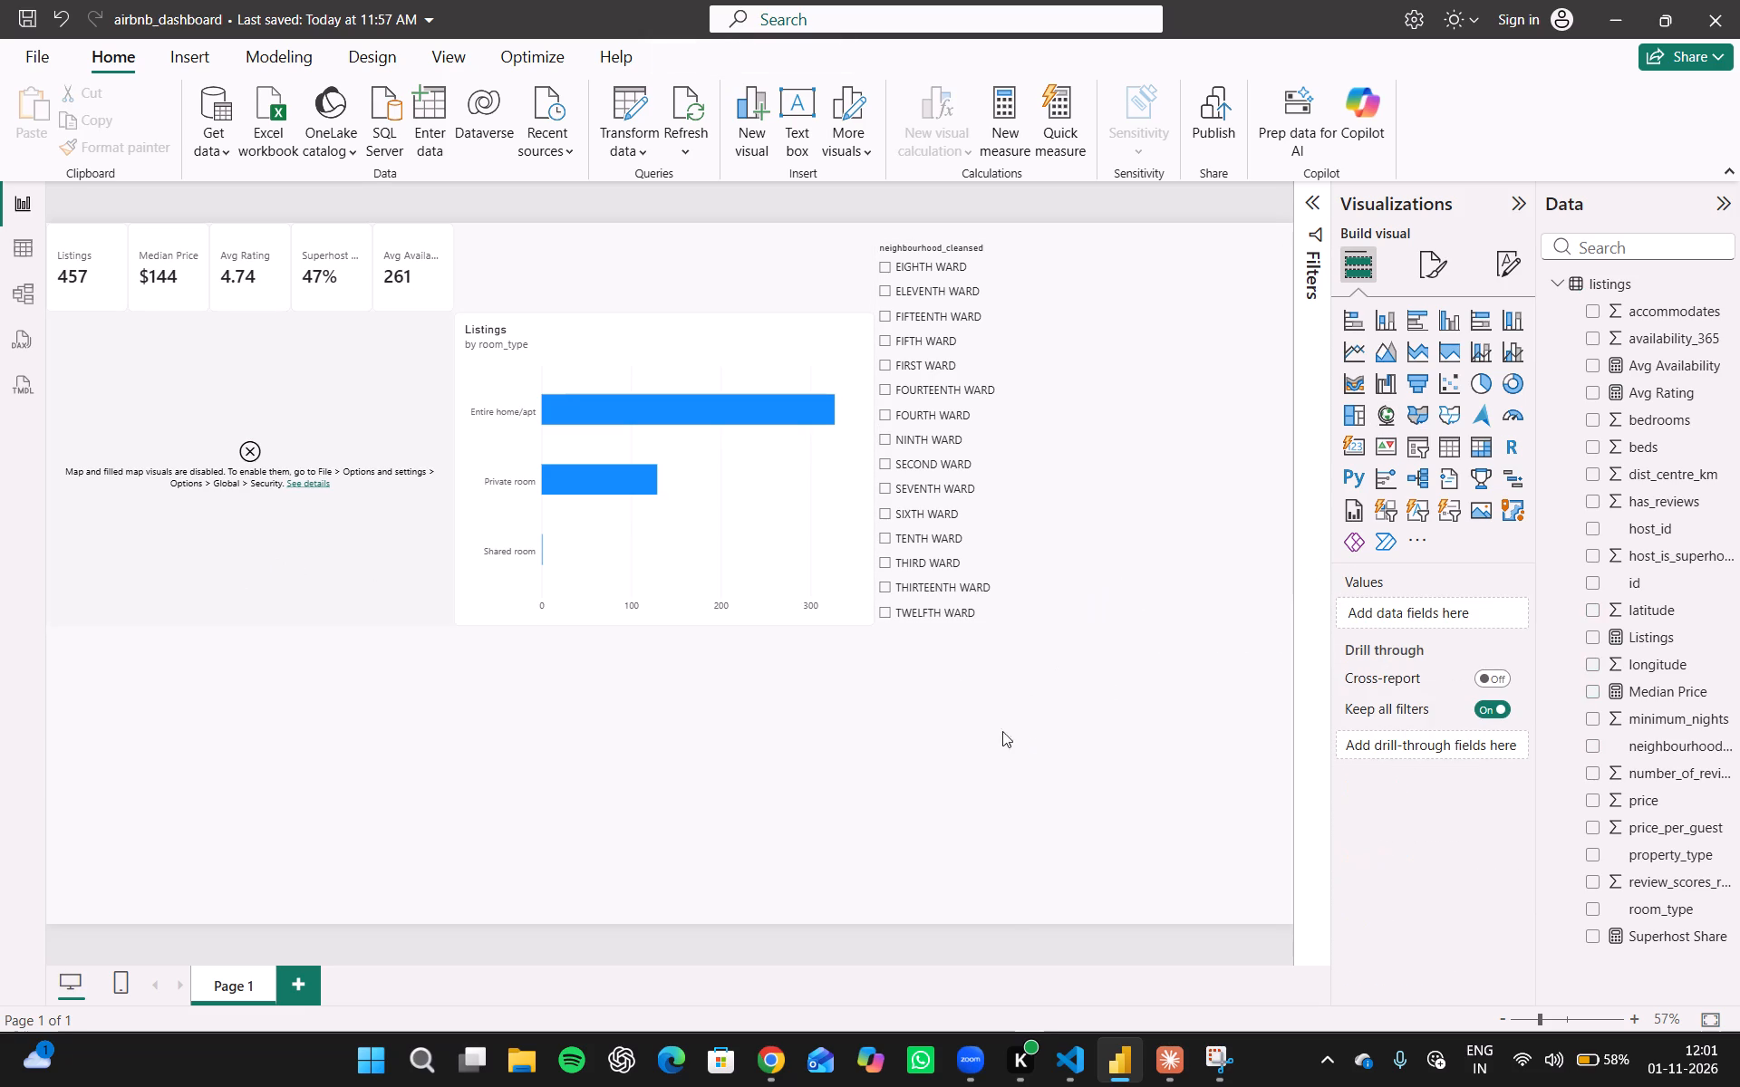
right_click(240, 510)
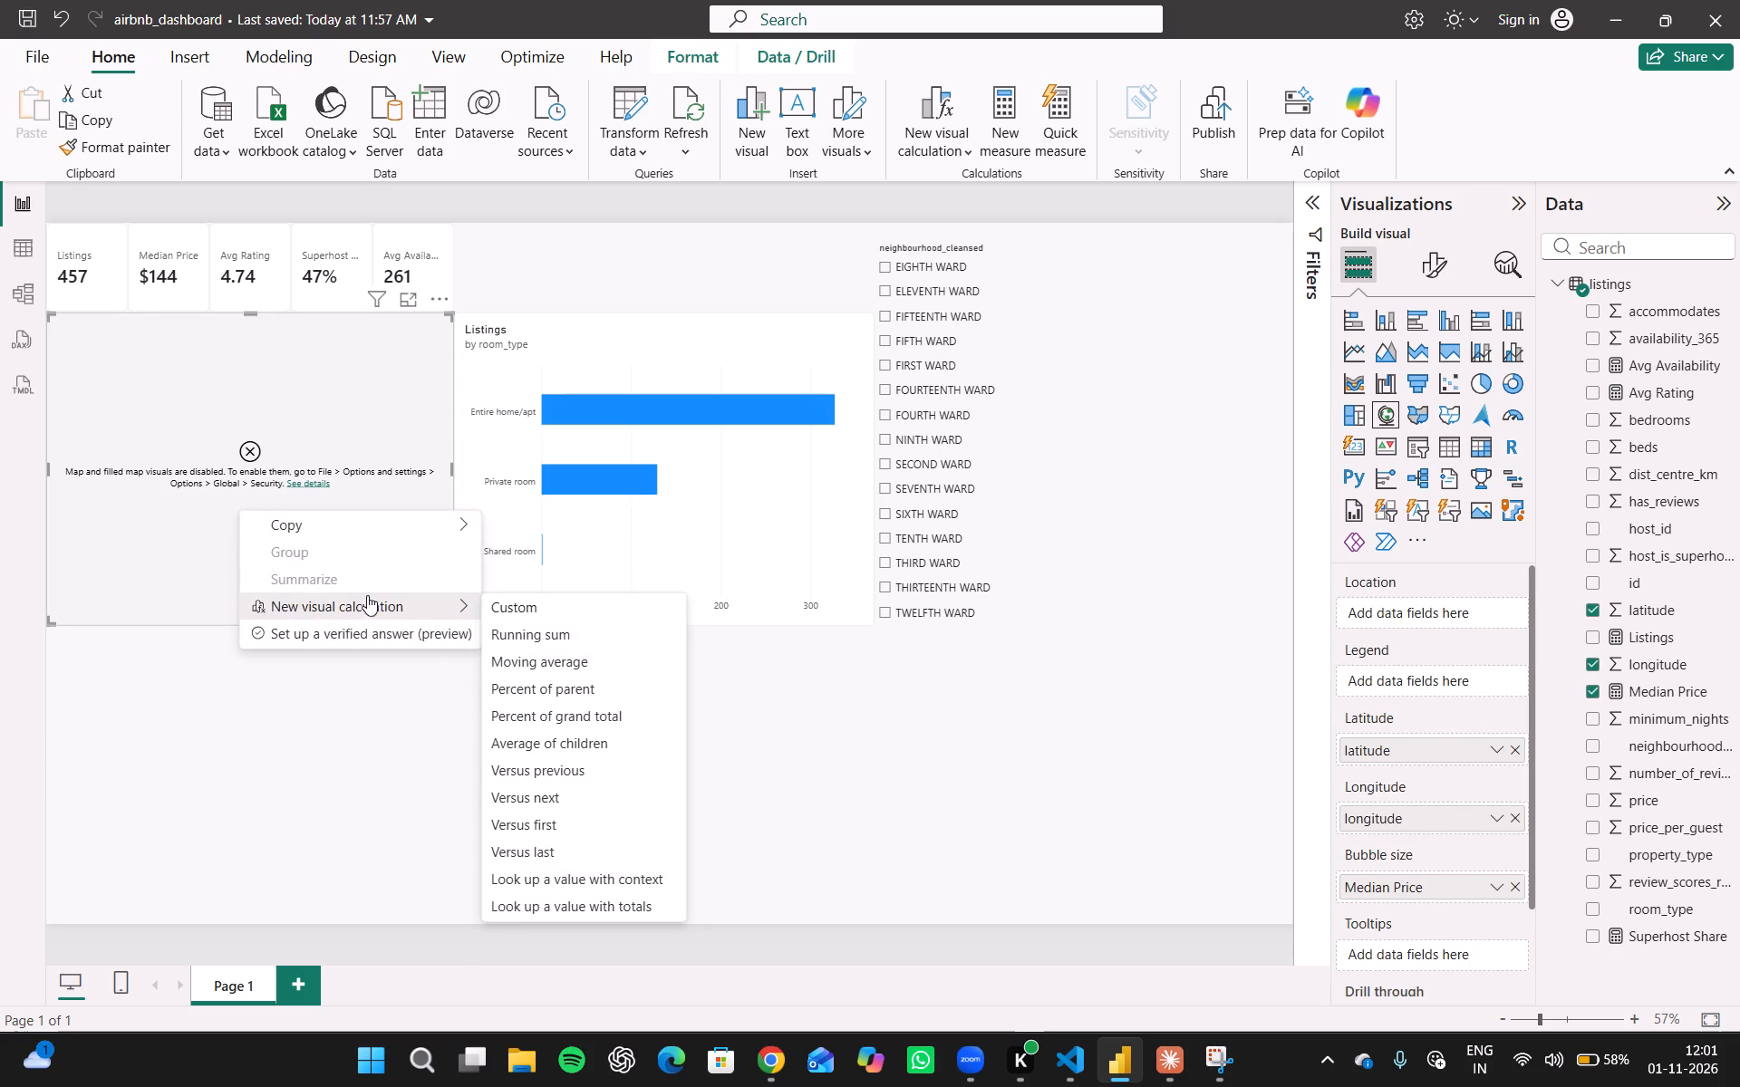
left_click(1140, 765)
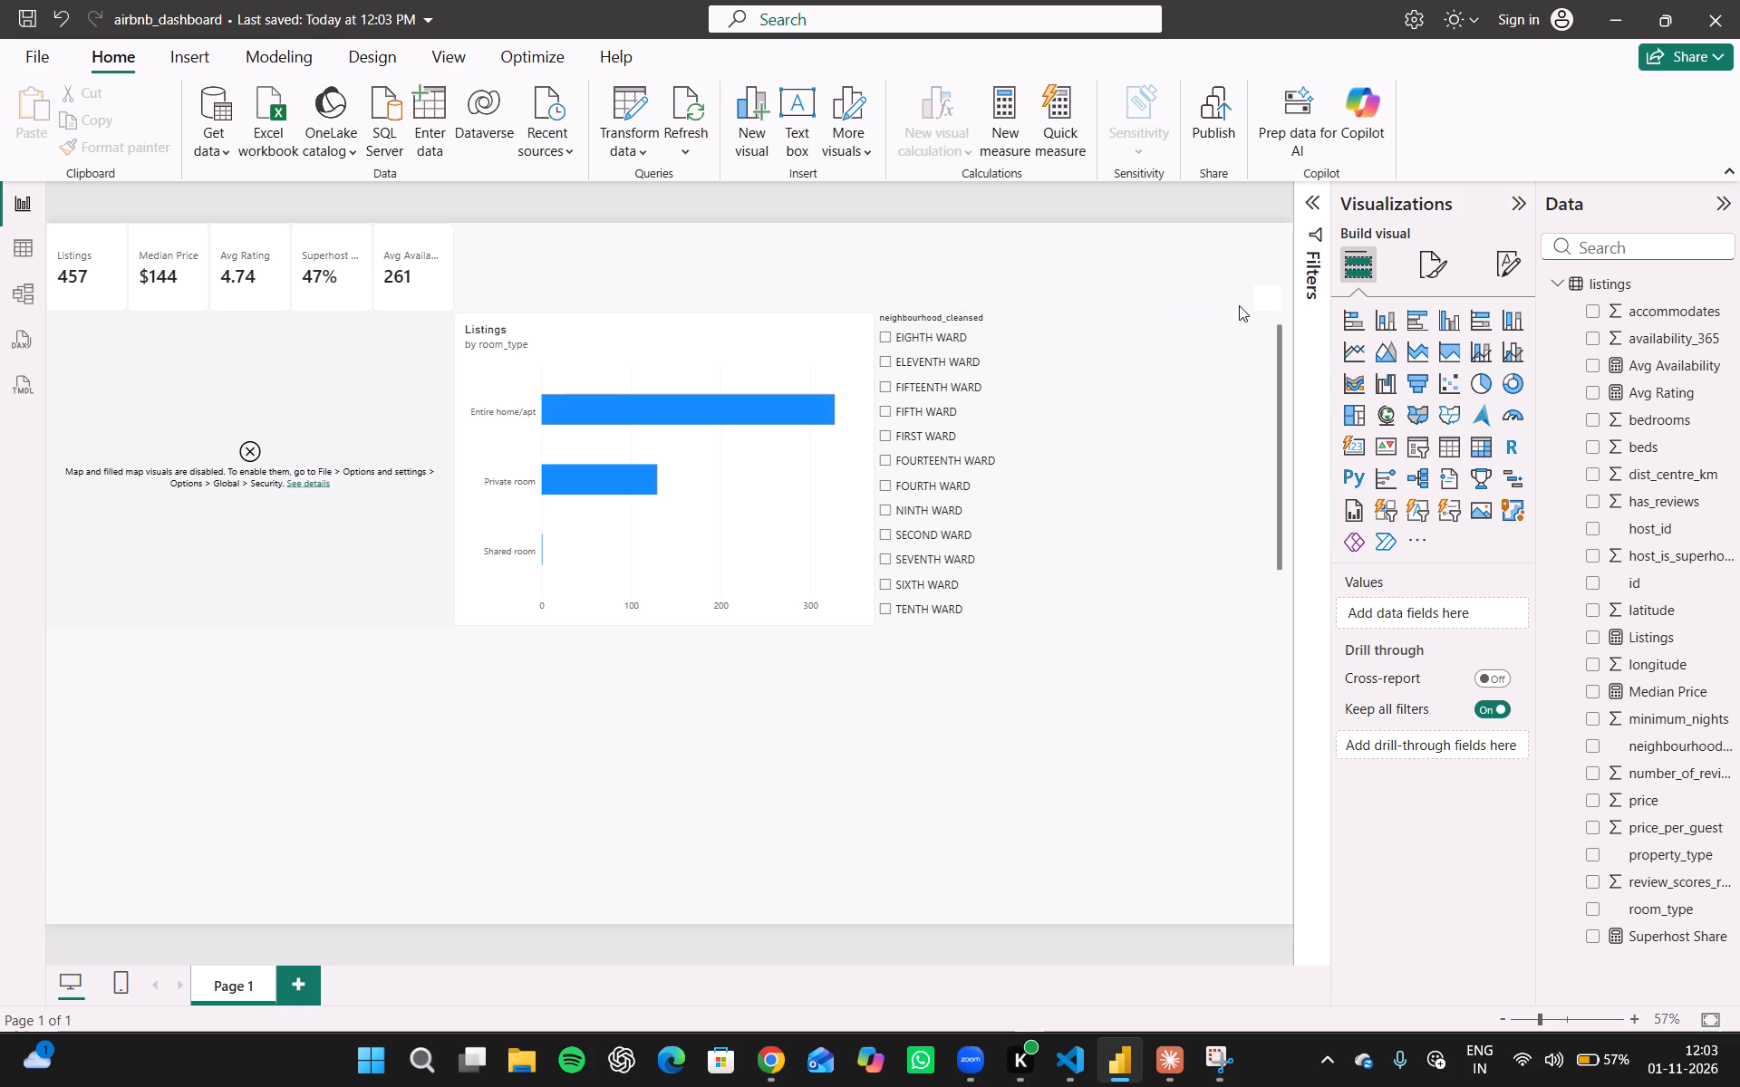
Back in Power BI, select ELEVENTH WARD in the neighbourhood slicer and narrow the slicer from its bar-chart side.
left_click(1167, 360)
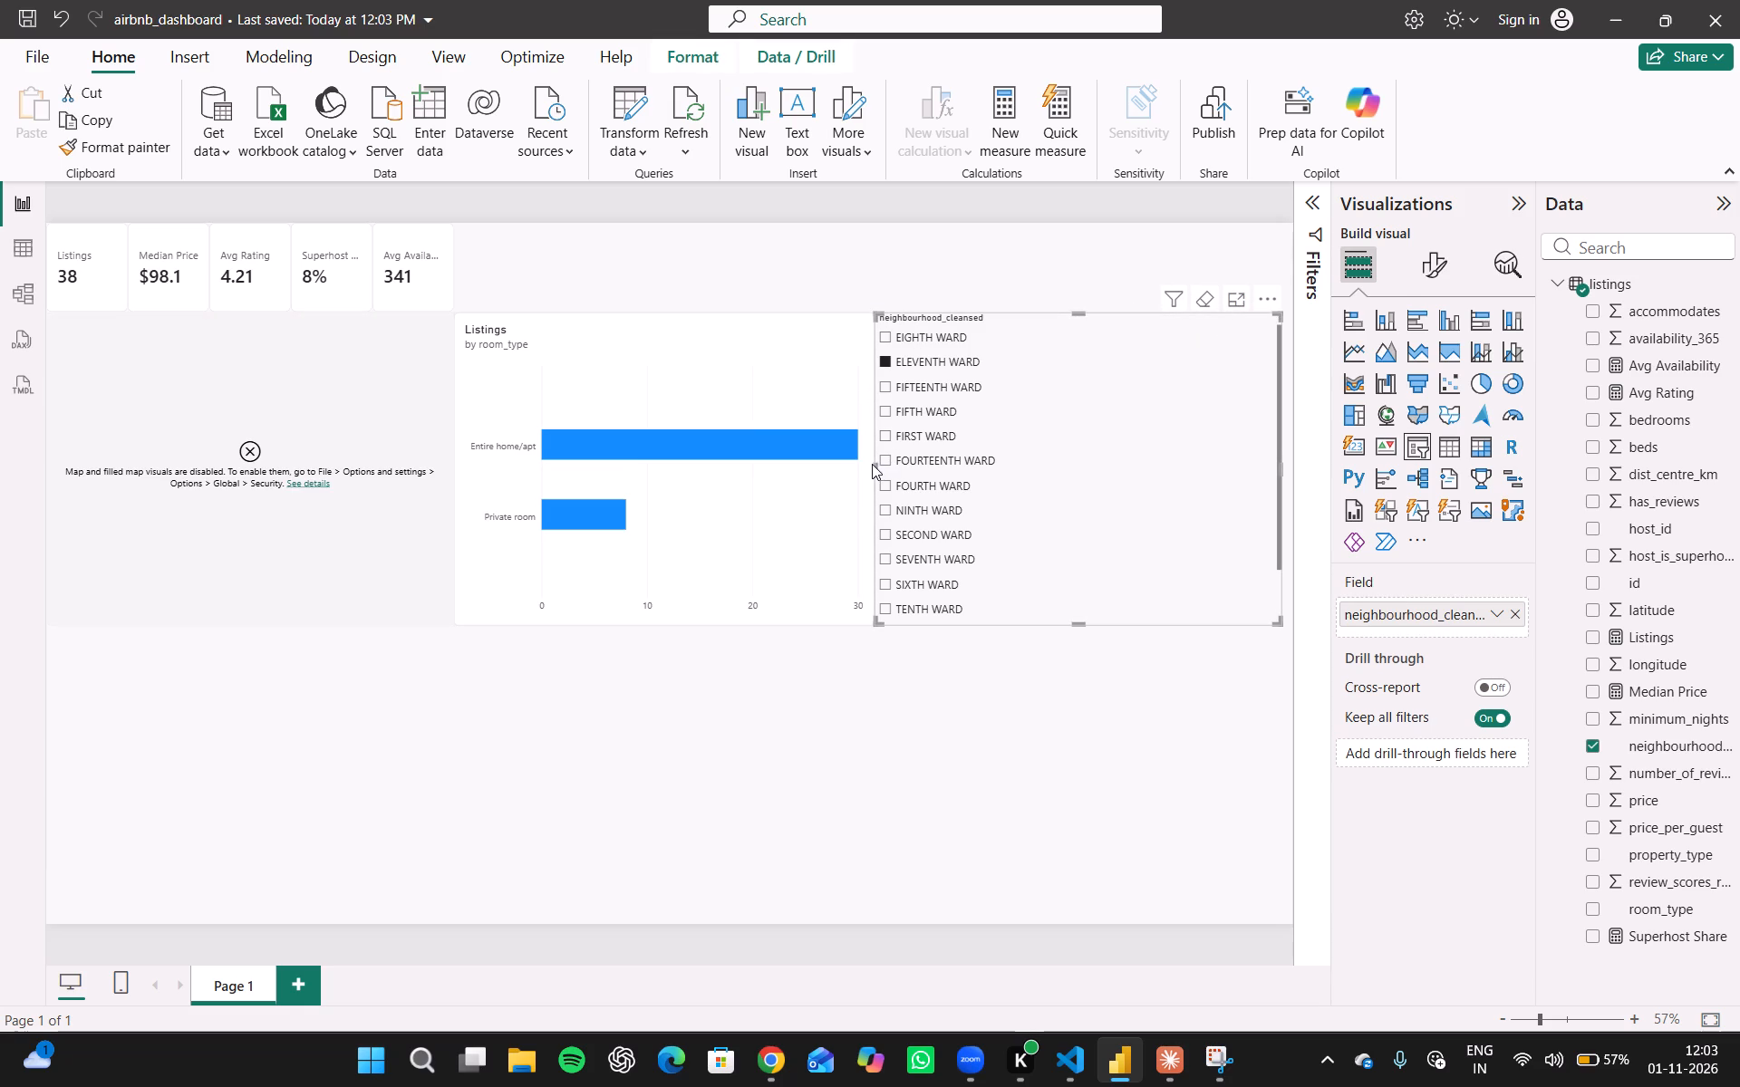
left_click_drag(876, 471, 1048, 478)
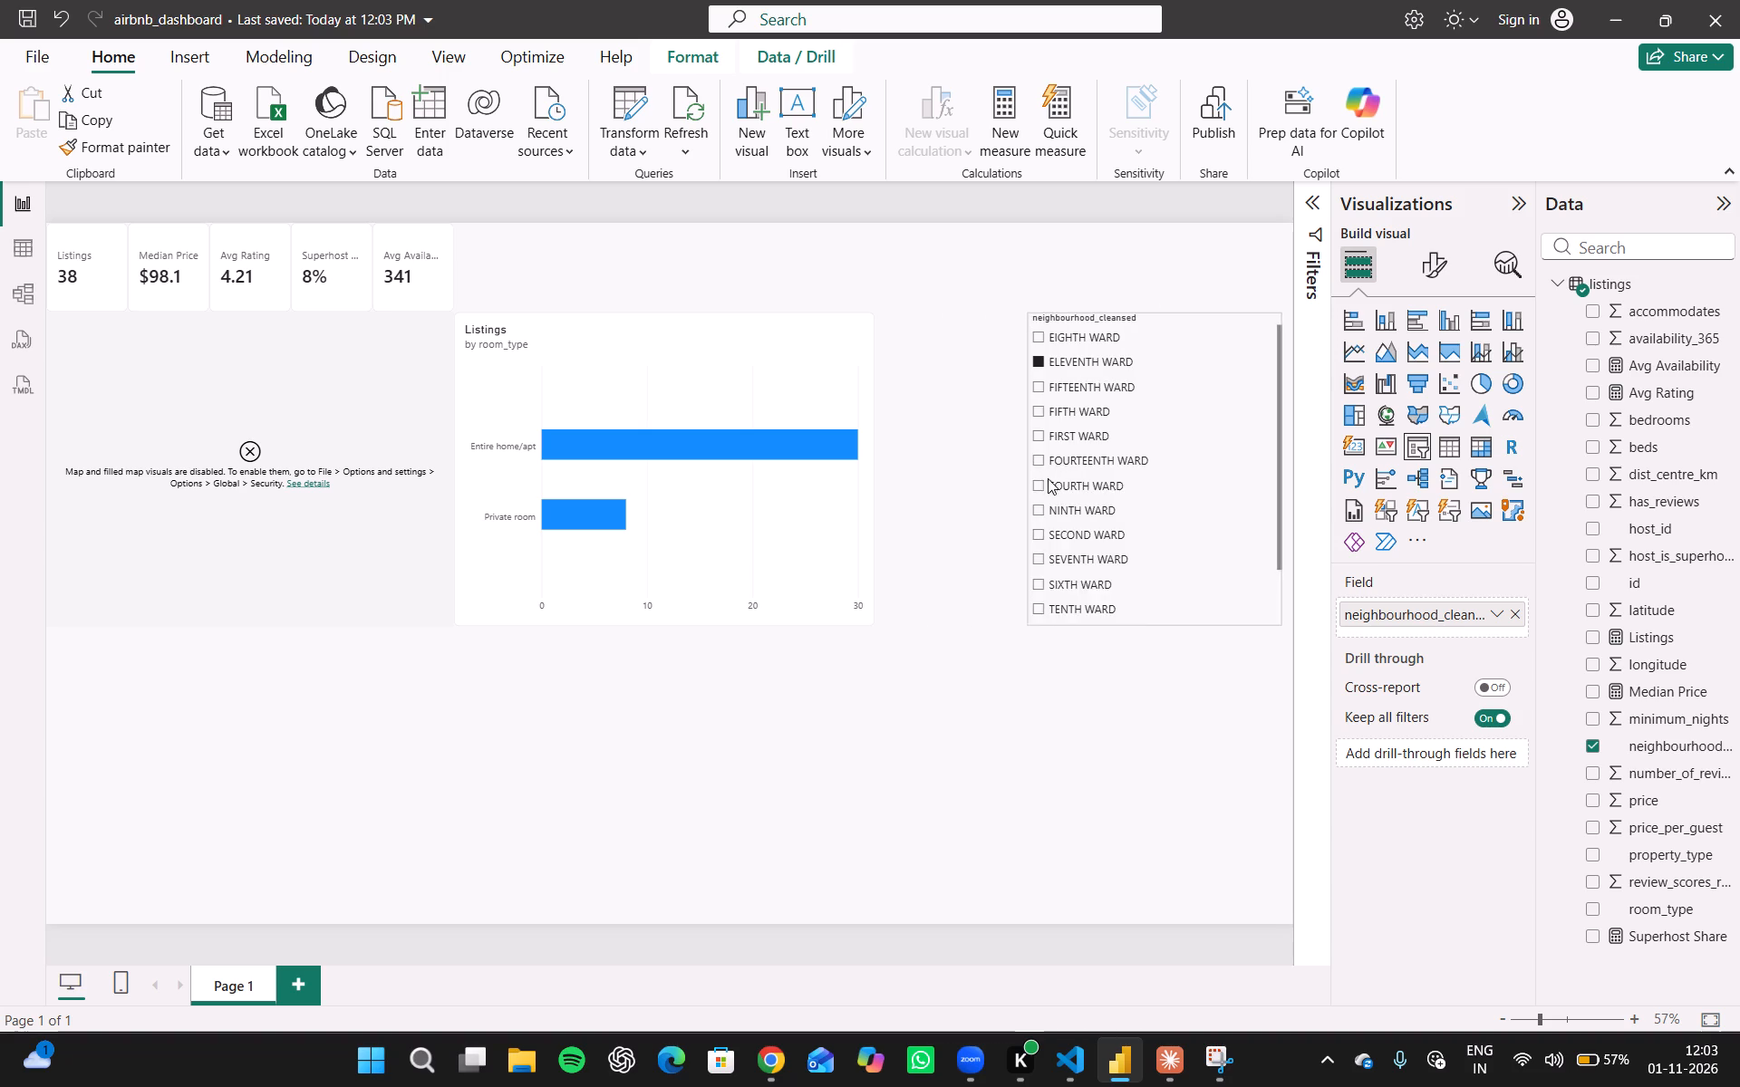
left_click_drag(1048, 478, 1049, 481)
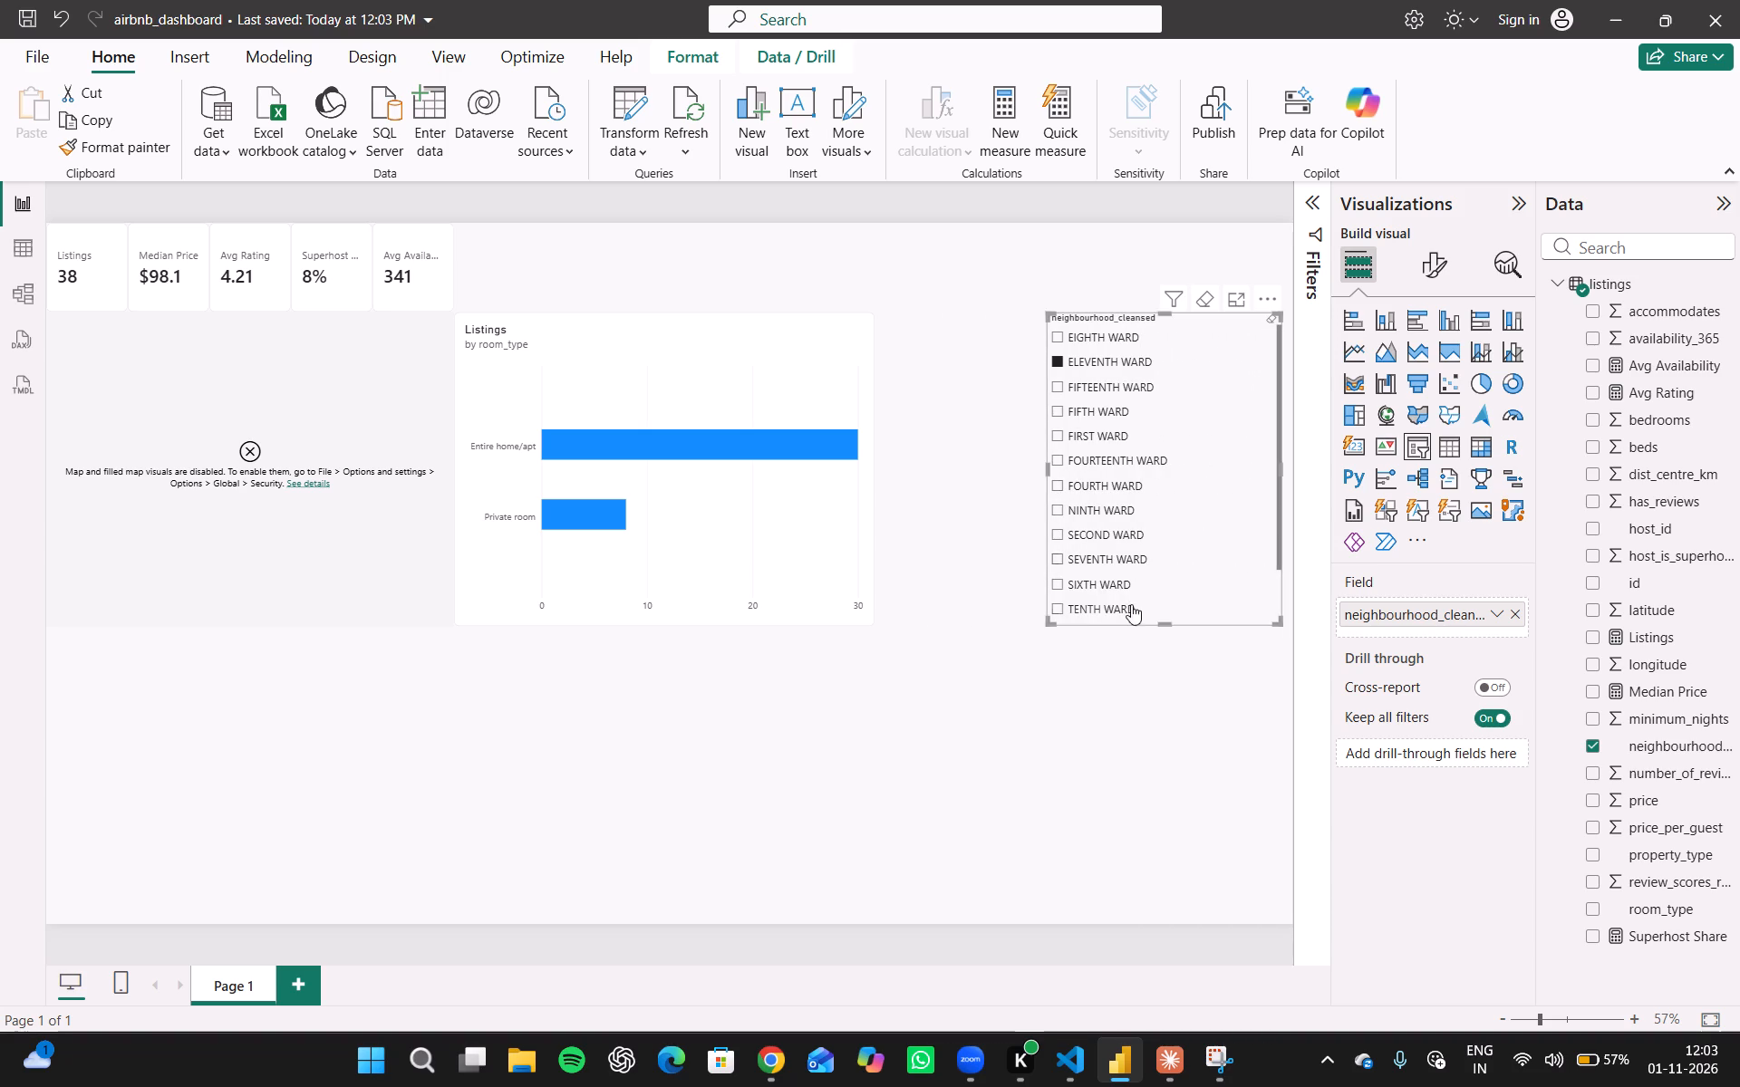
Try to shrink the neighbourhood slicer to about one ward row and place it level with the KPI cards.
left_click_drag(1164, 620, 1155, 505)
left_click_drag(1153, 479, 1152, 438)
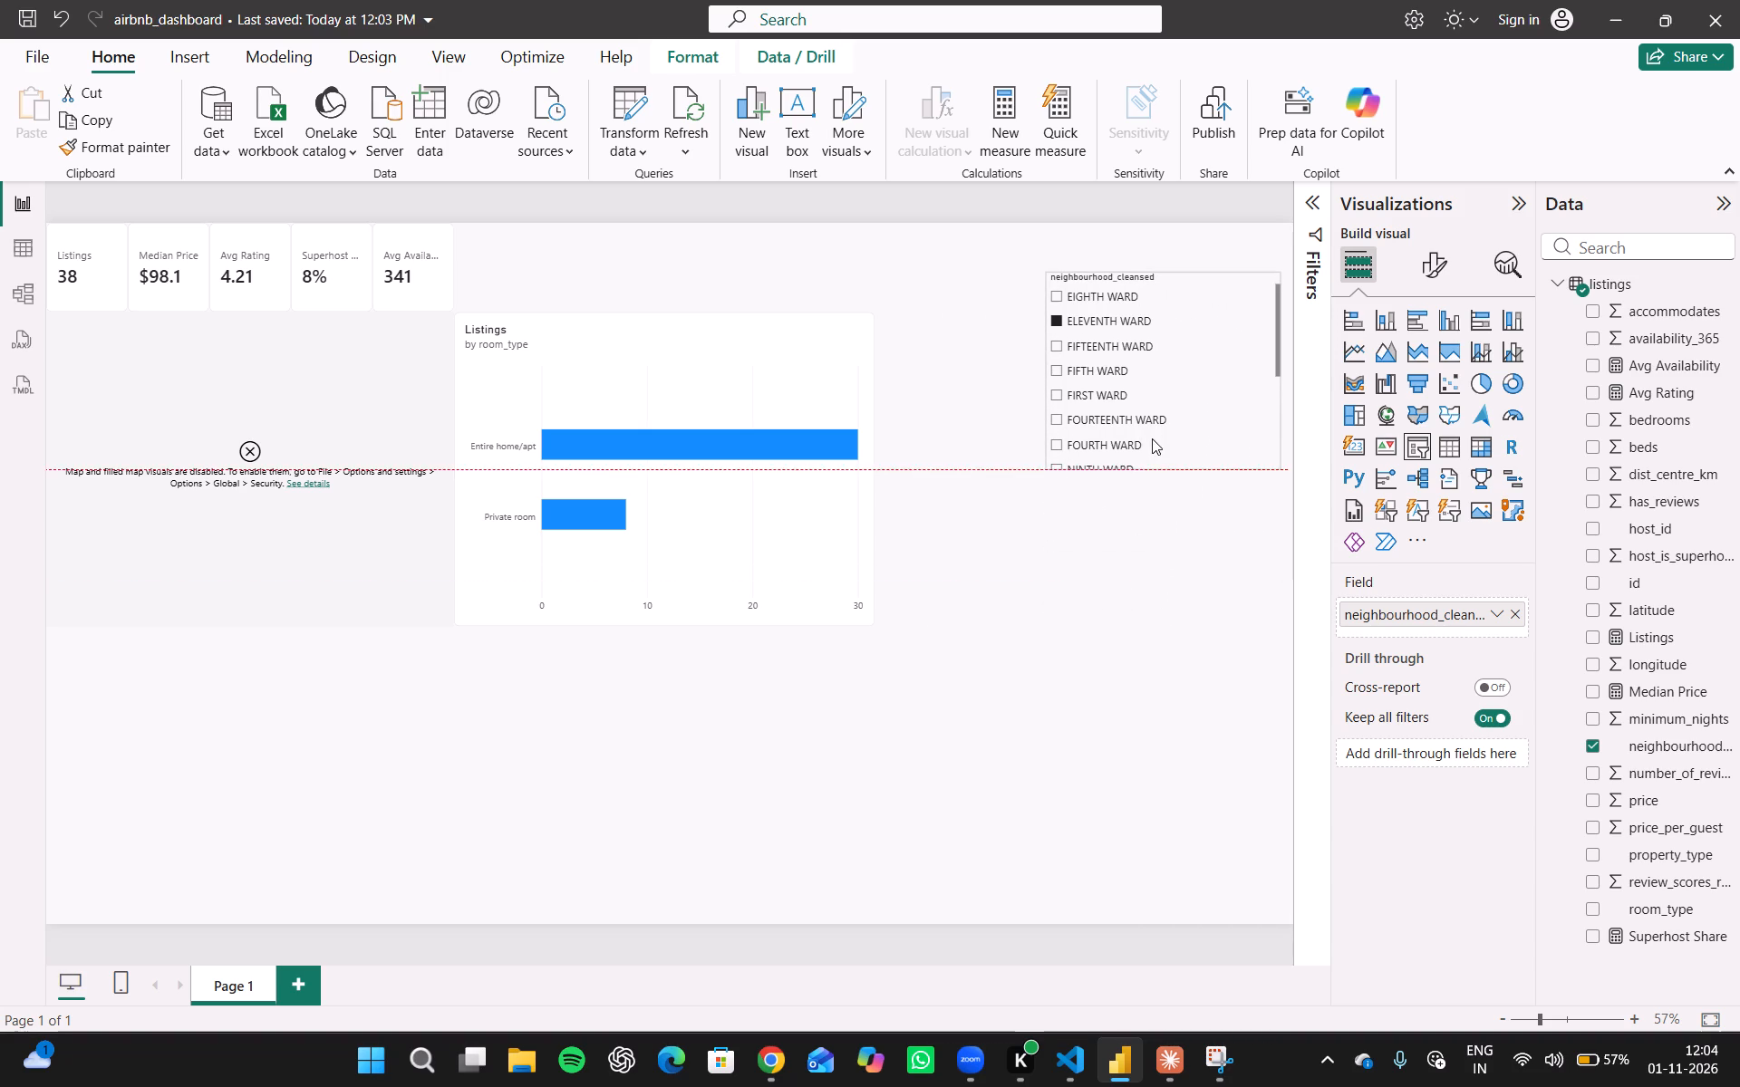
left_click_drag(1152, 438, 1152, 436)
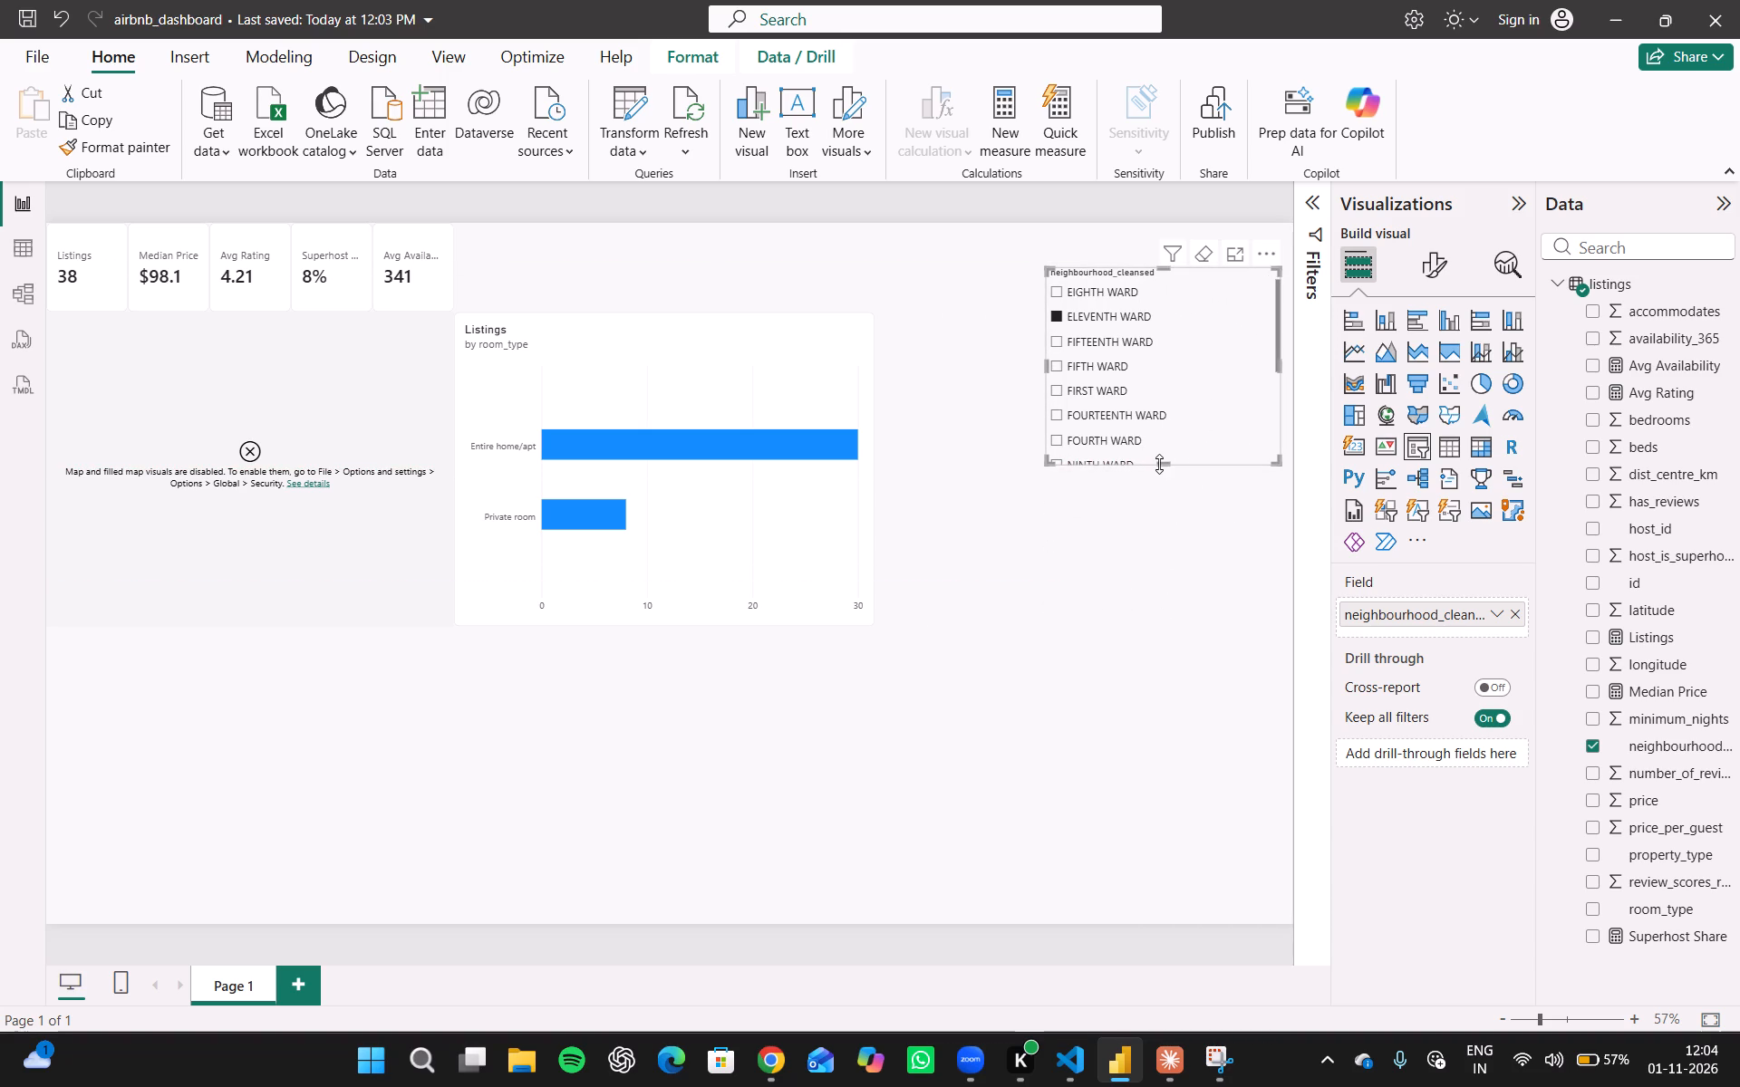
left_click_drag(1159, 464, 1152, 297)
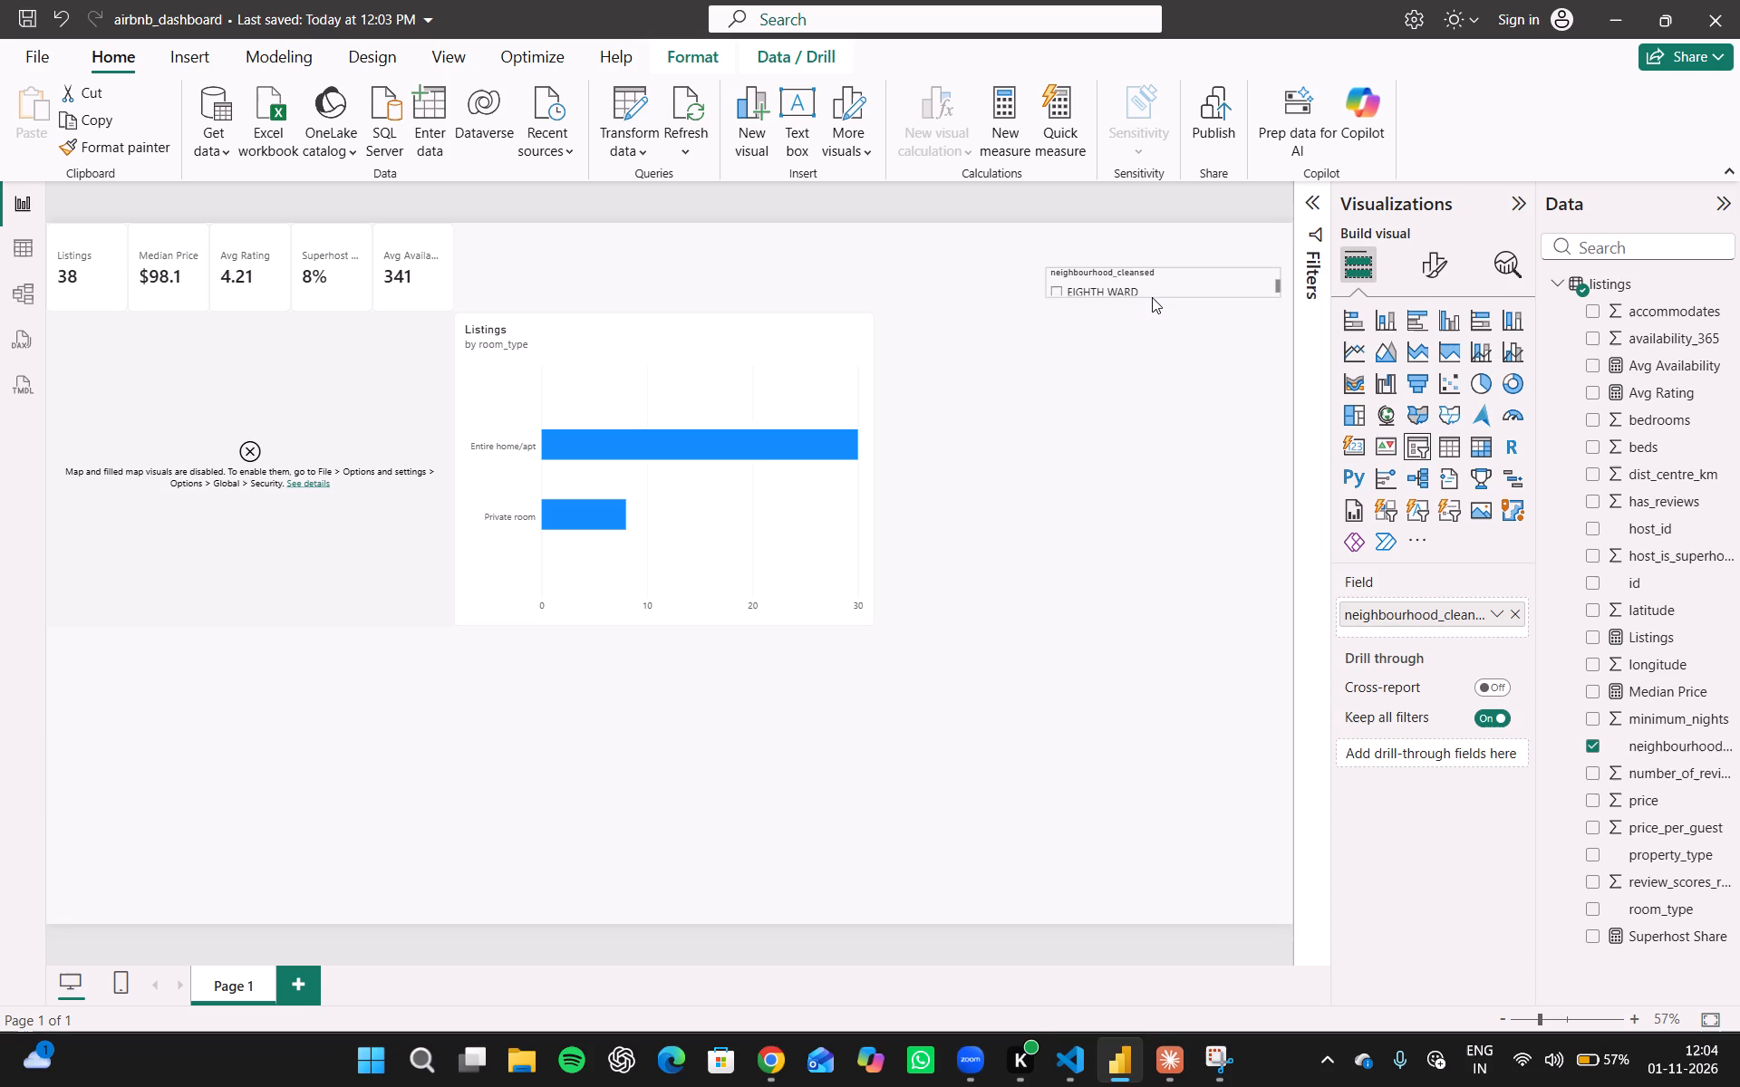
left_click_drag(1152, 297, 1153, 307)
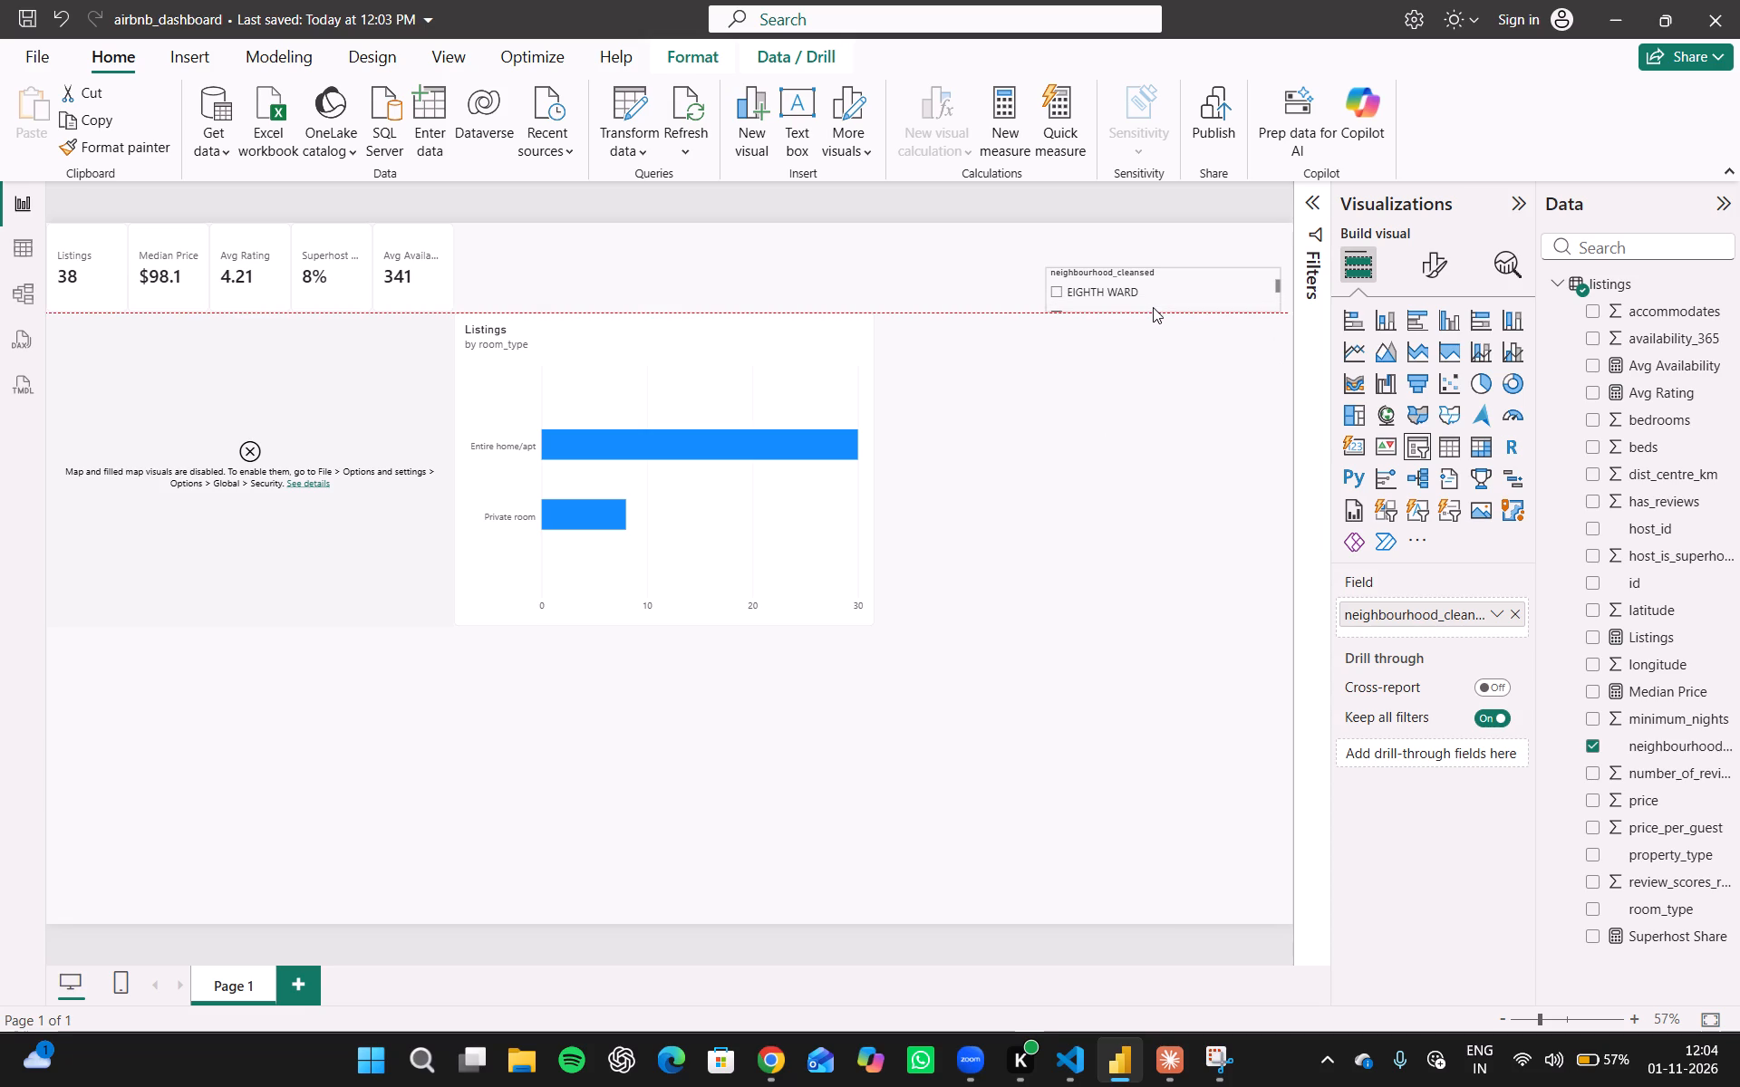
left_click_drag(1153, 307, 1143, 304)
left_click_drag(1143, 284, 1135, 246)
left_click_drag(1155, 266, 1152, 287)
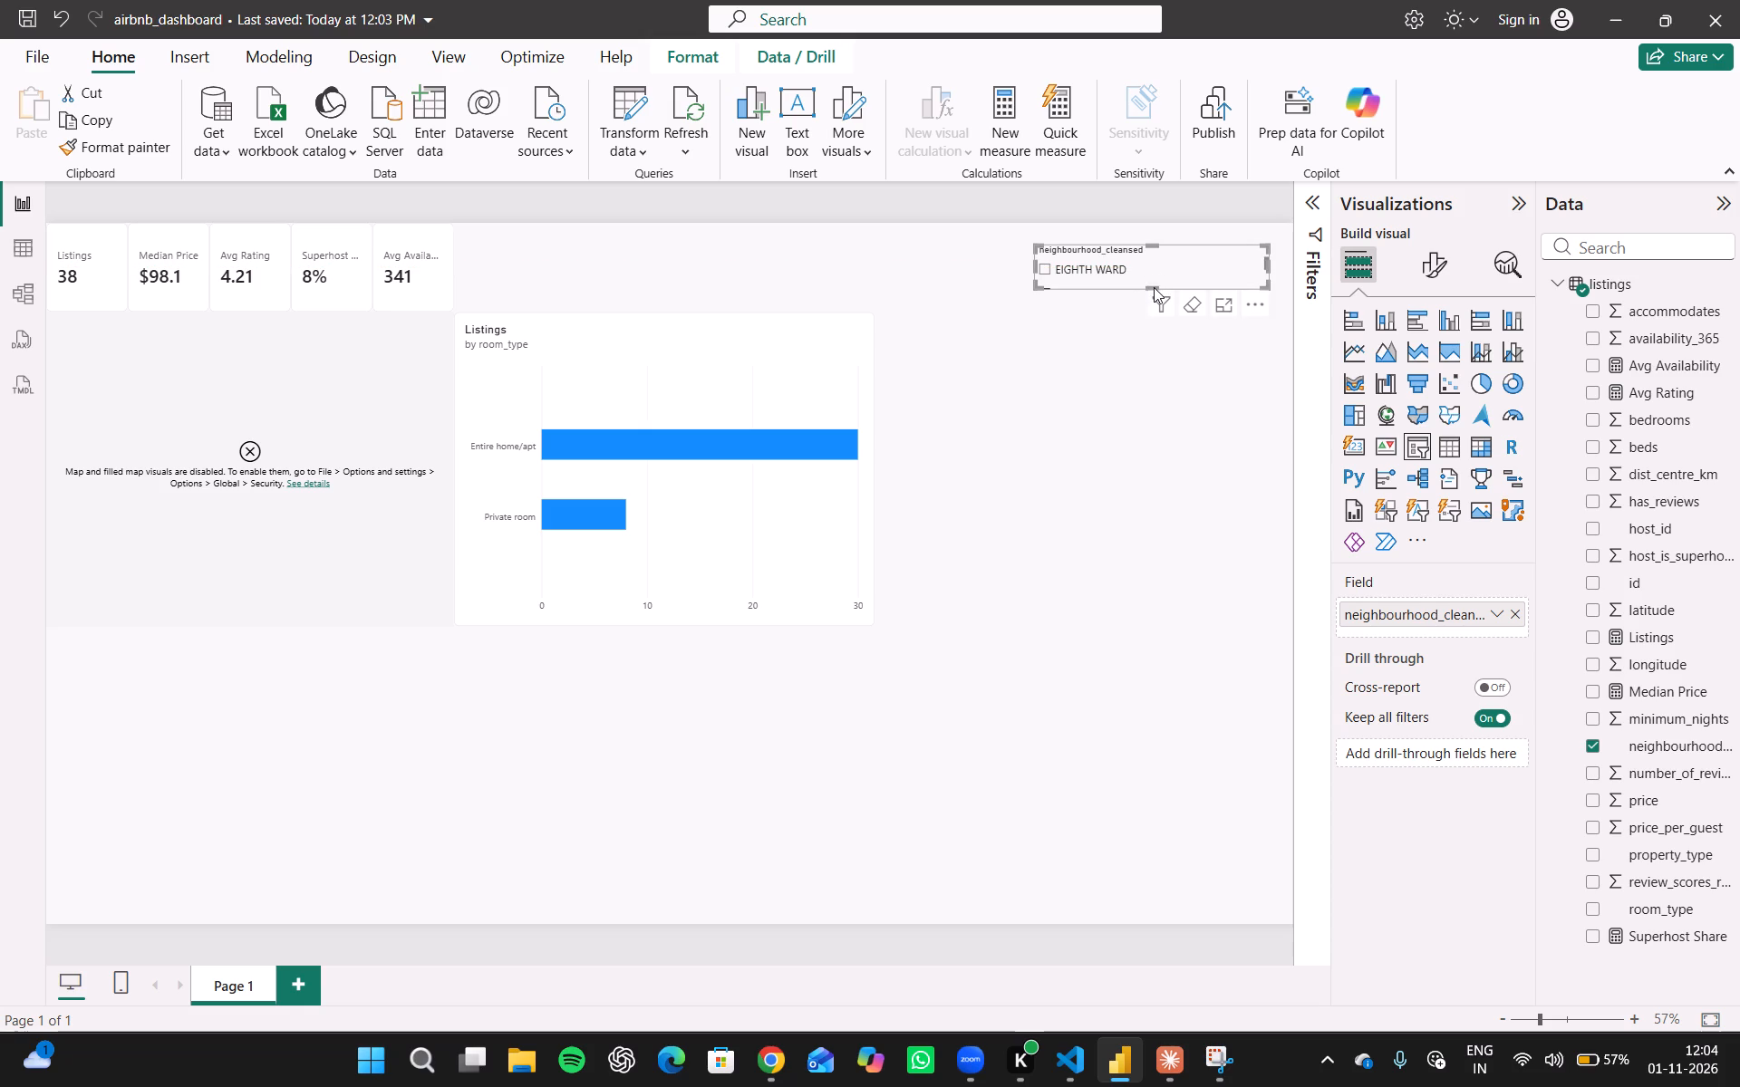
Lengthen the neighbourhood slicer, place it against the bar chart with its top and bottom edges aligned to the chart, and deselect it.
left_click_drag(1155, 284, 1132, 543)
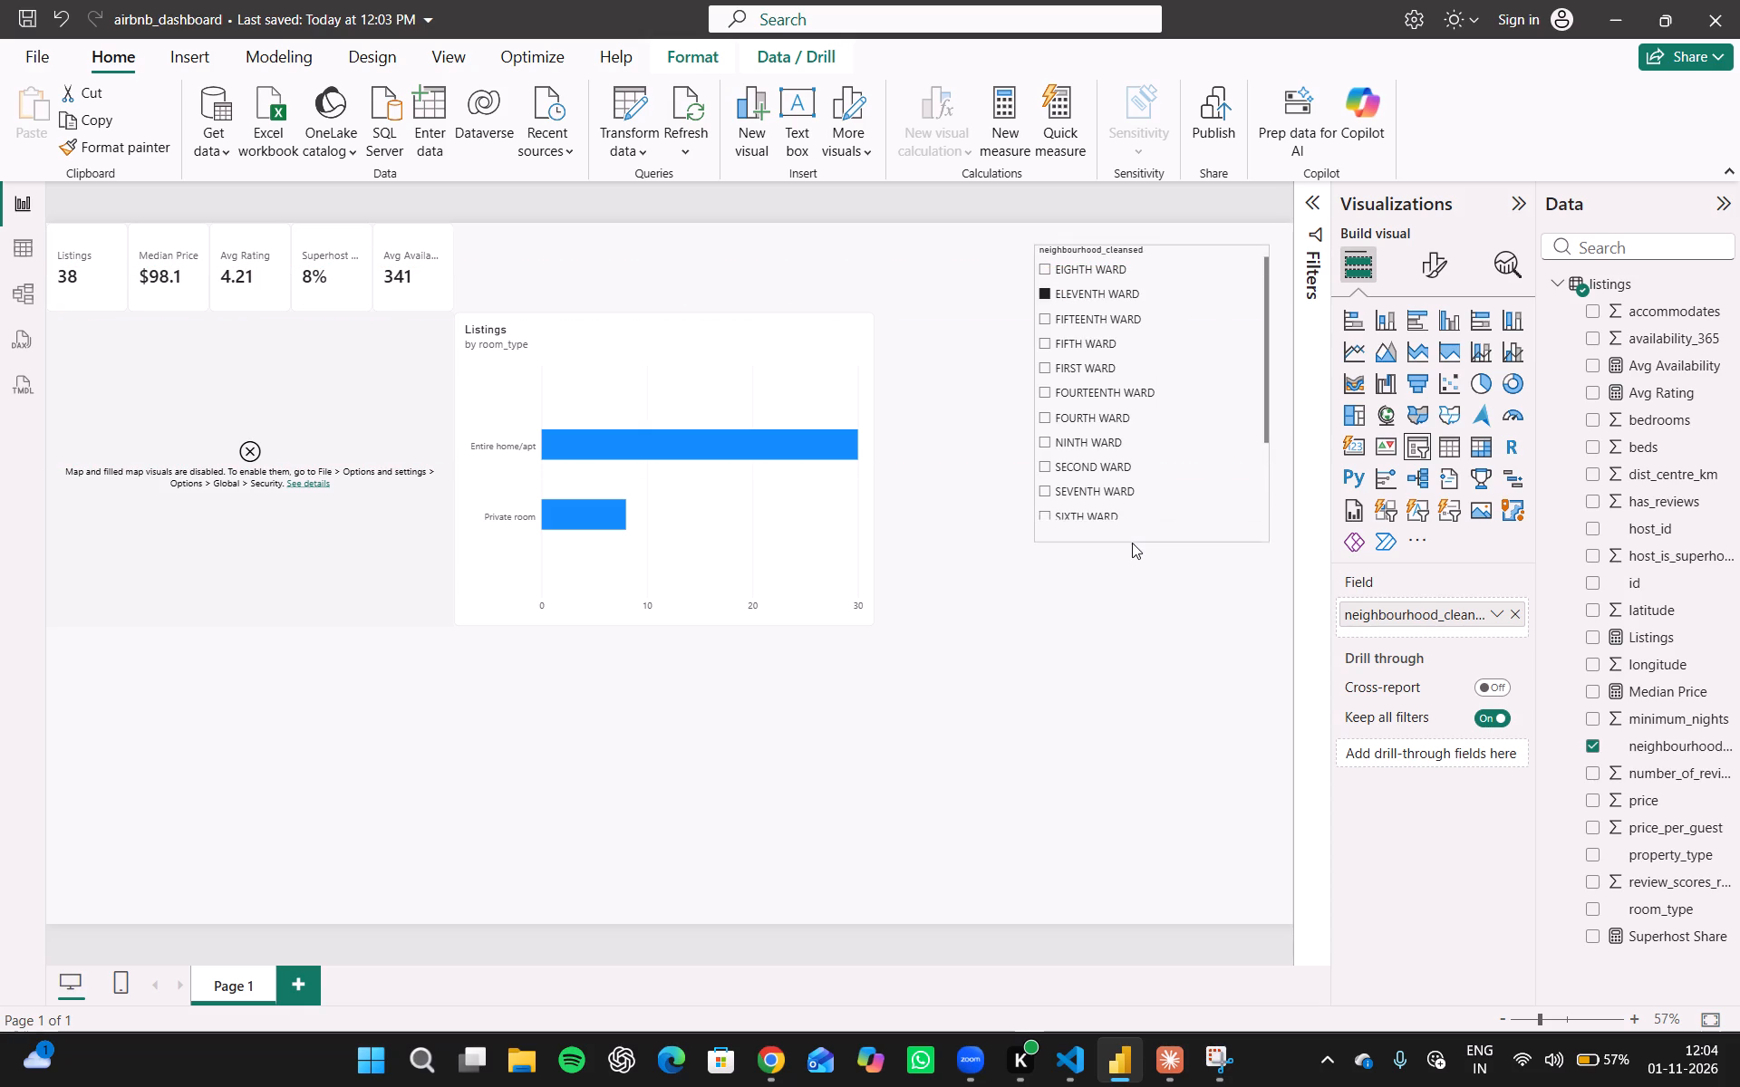
left_click_drag(1132, 543, 1132, 559)
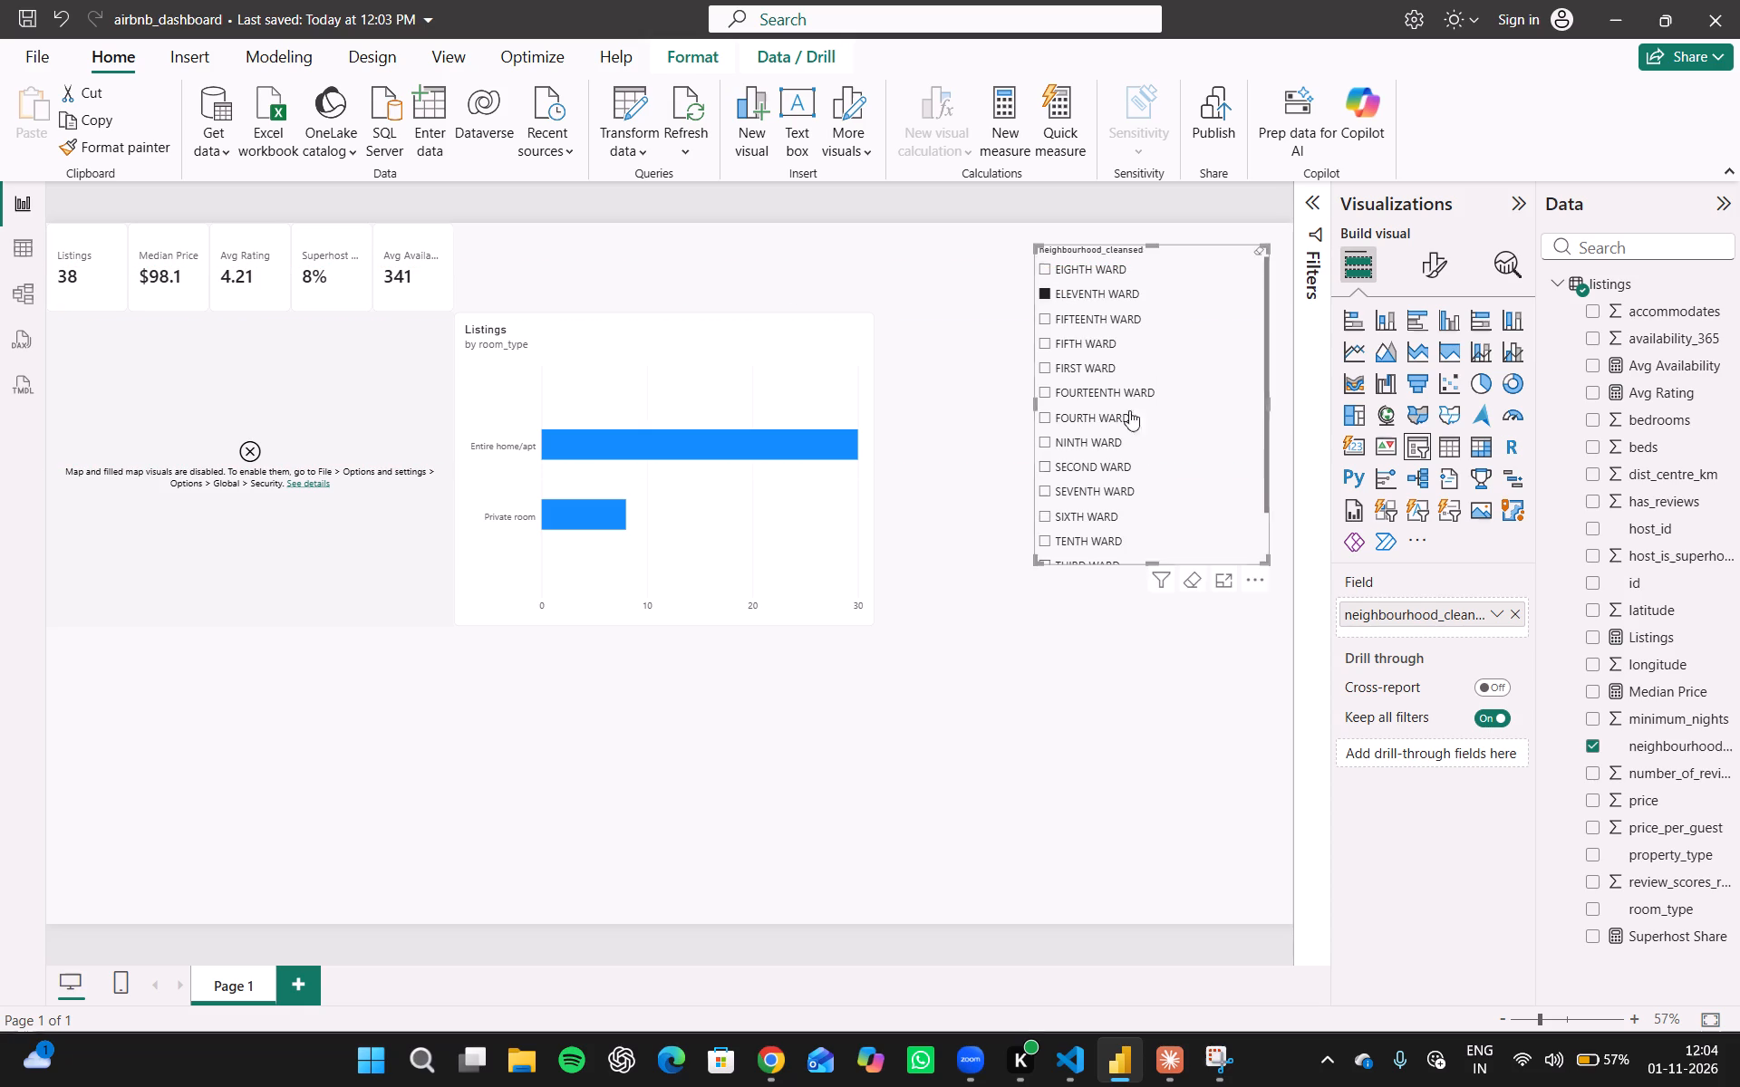
left_click_drag(1131, 270, 1003, 342)
left_click(1000, 322)
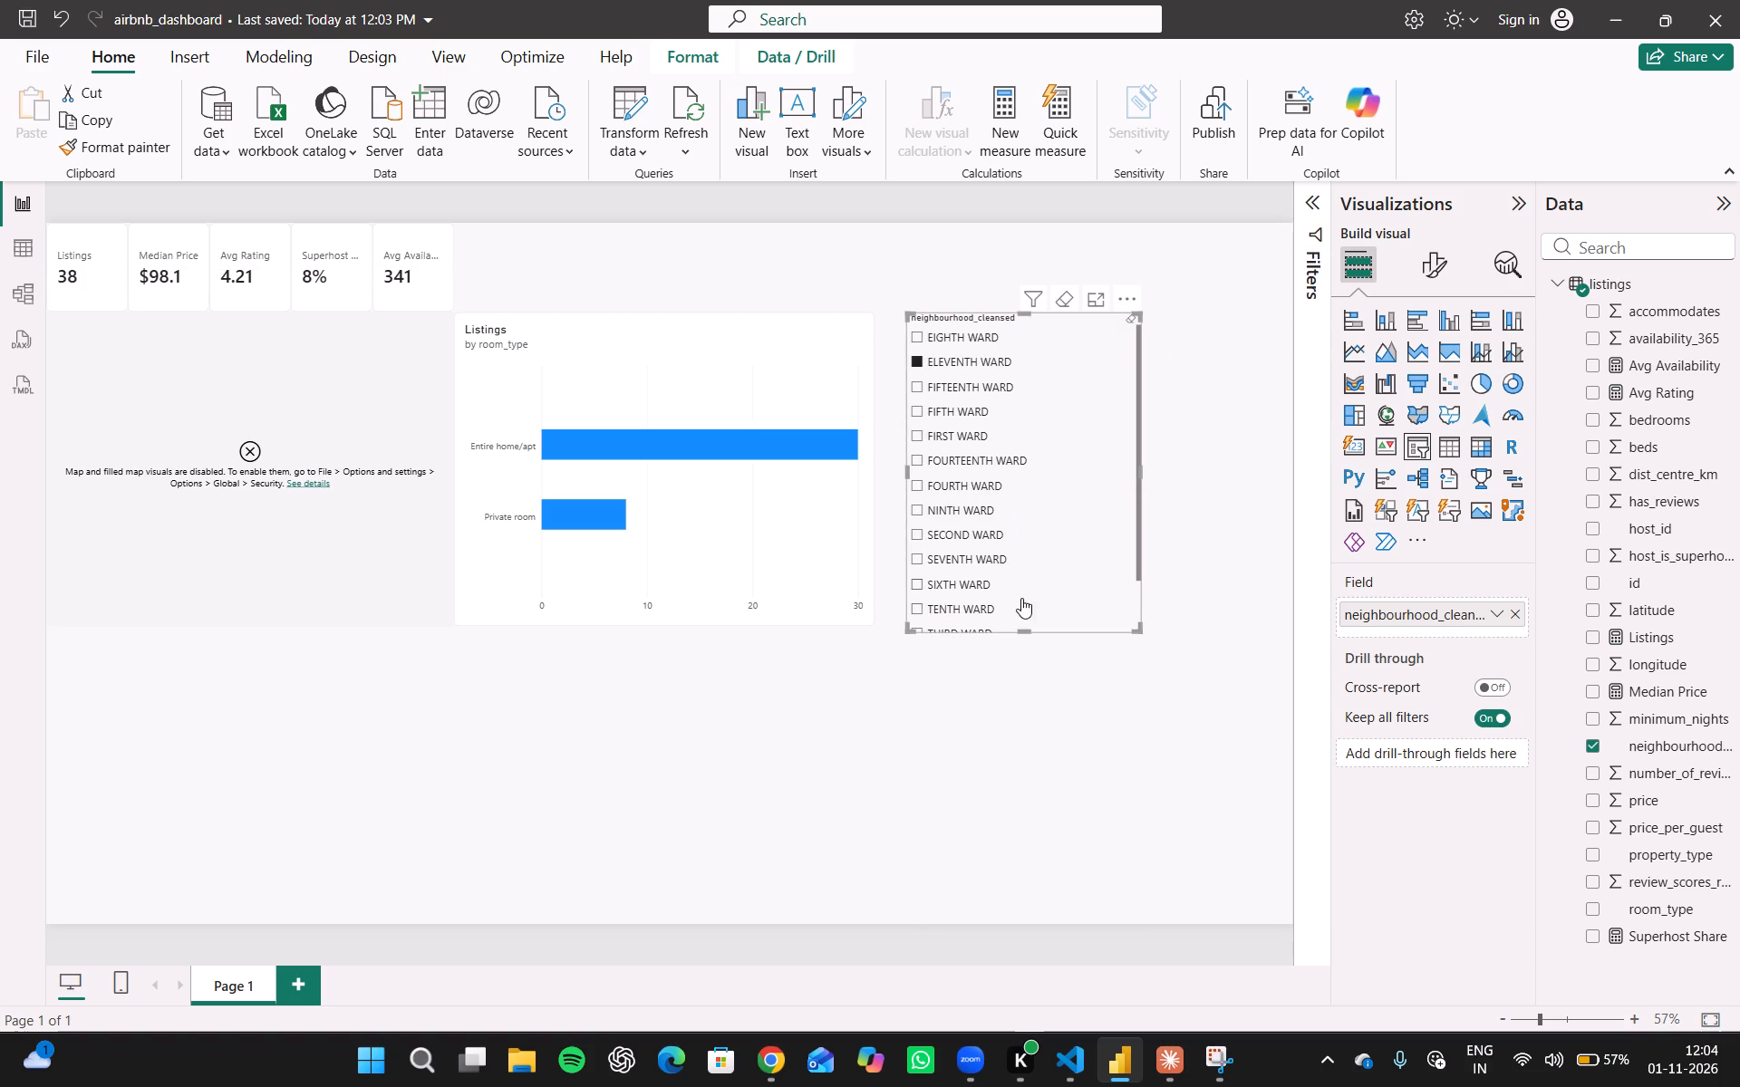
left_click_drag(1018, 630, 1027, 602)
left_click_drag(1029, 600, 1029, 612)
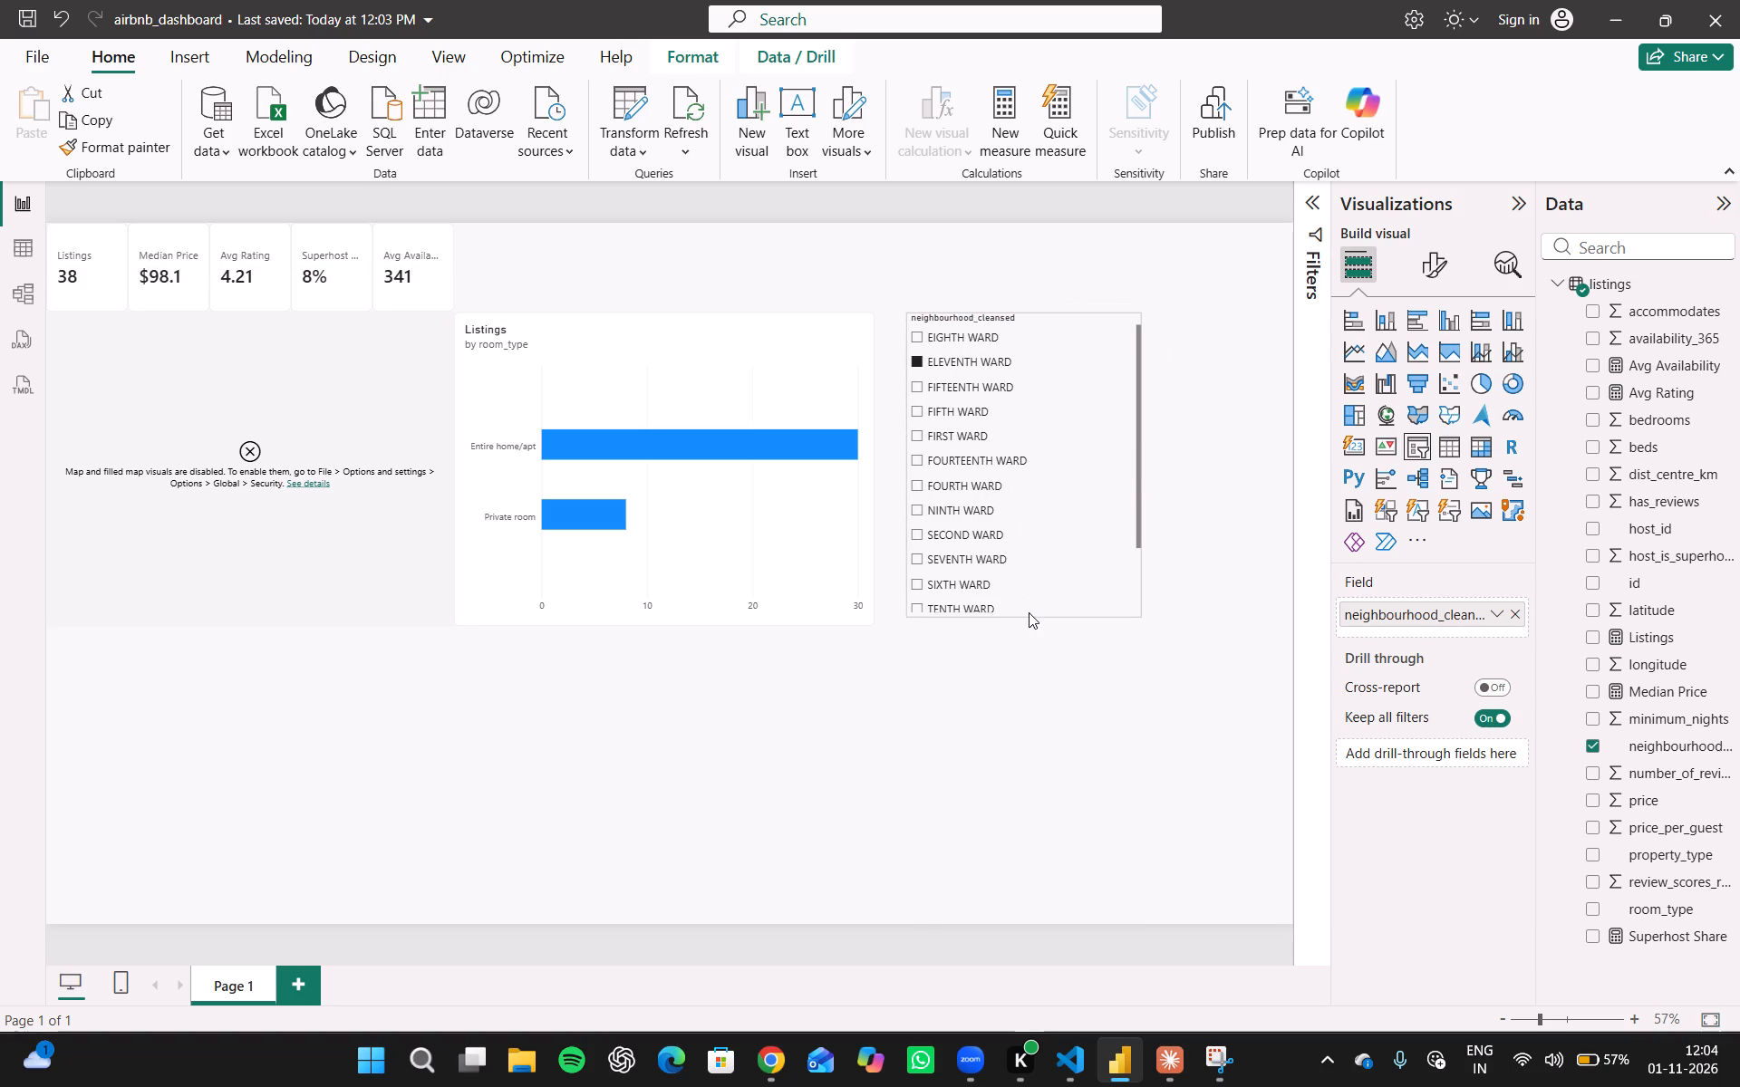
left_click_drag(1029, 612, 1029, 615)
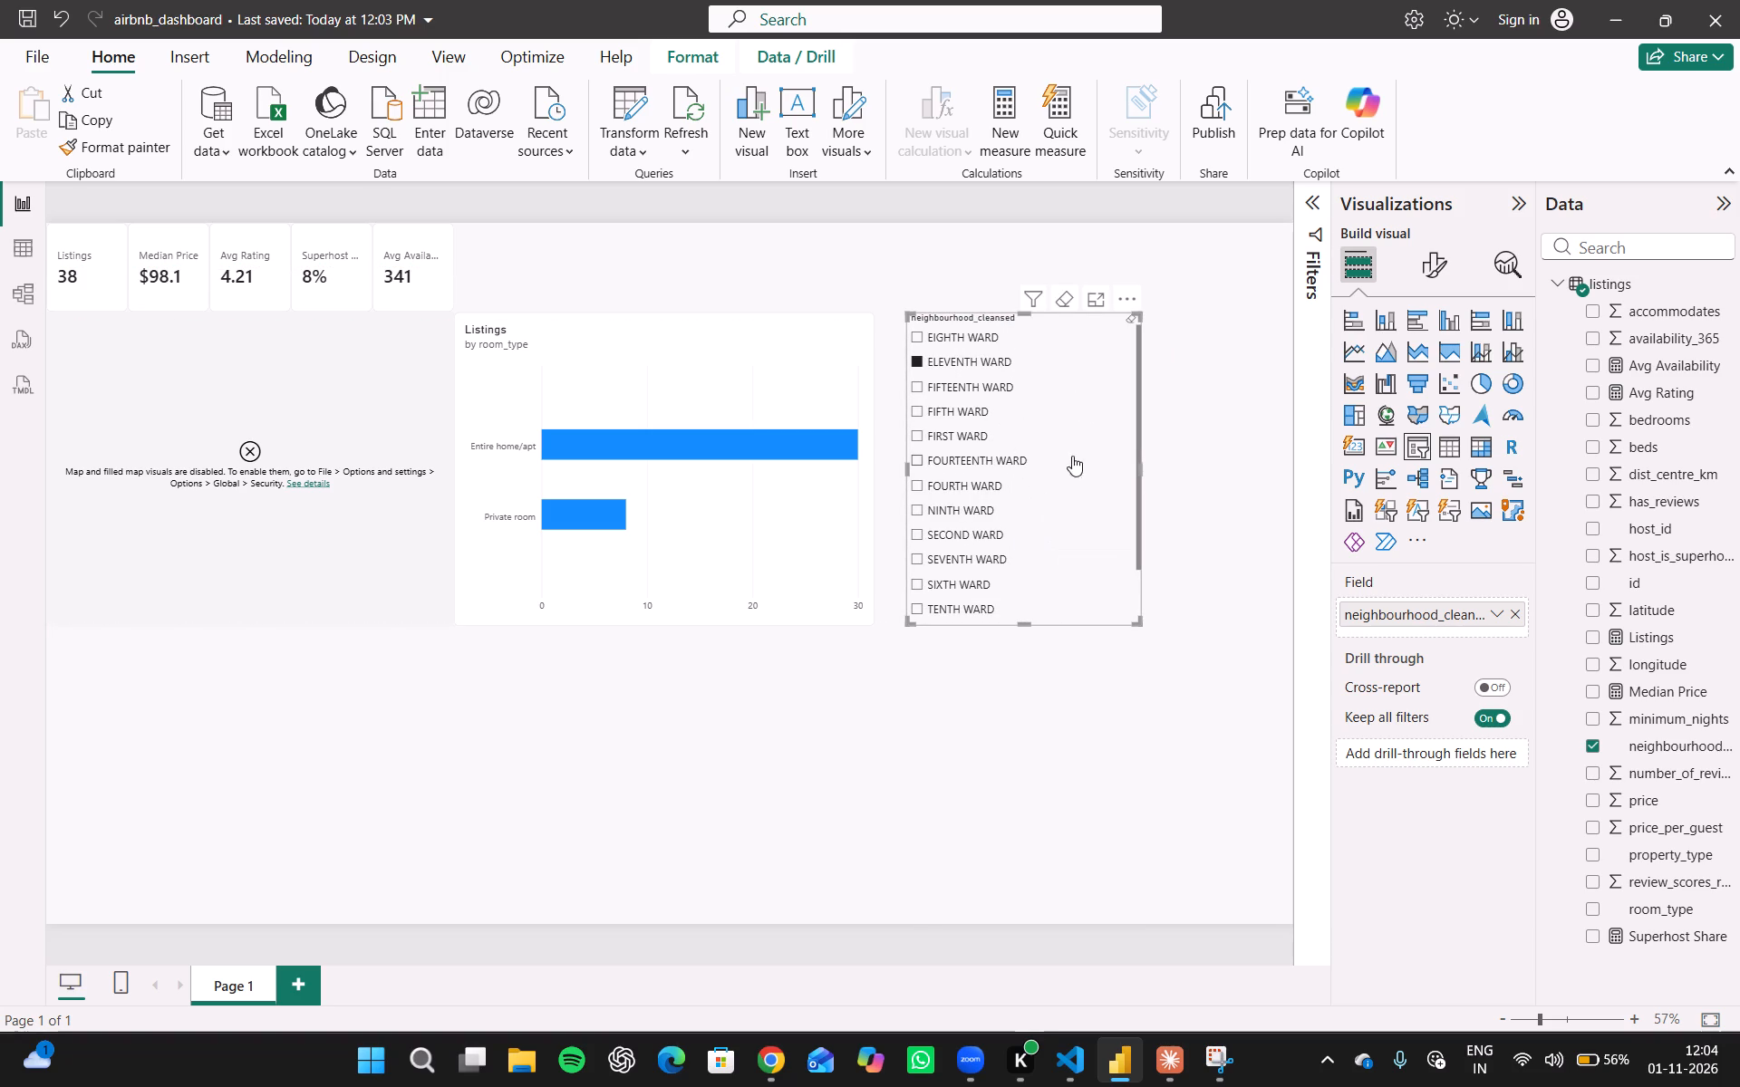
left_click(912, 462)
left_click_drag(905, 467, 870, 470)
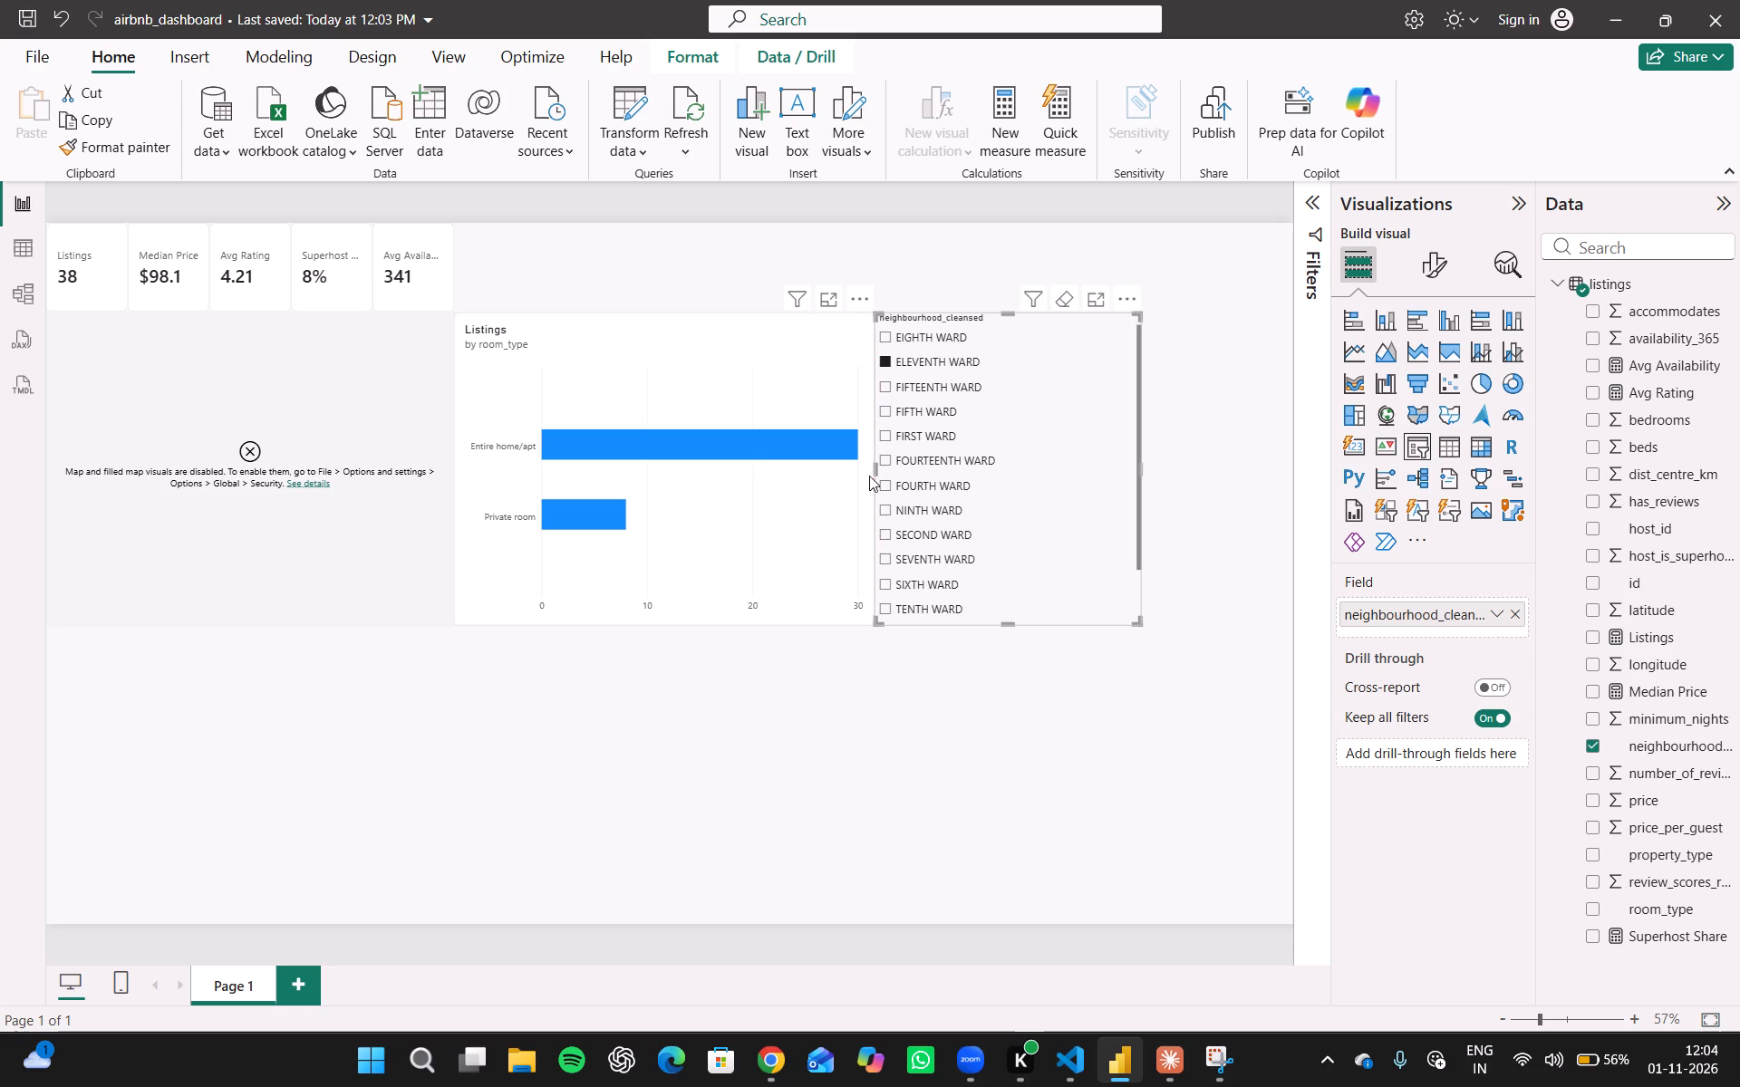
left_click(991, 825)
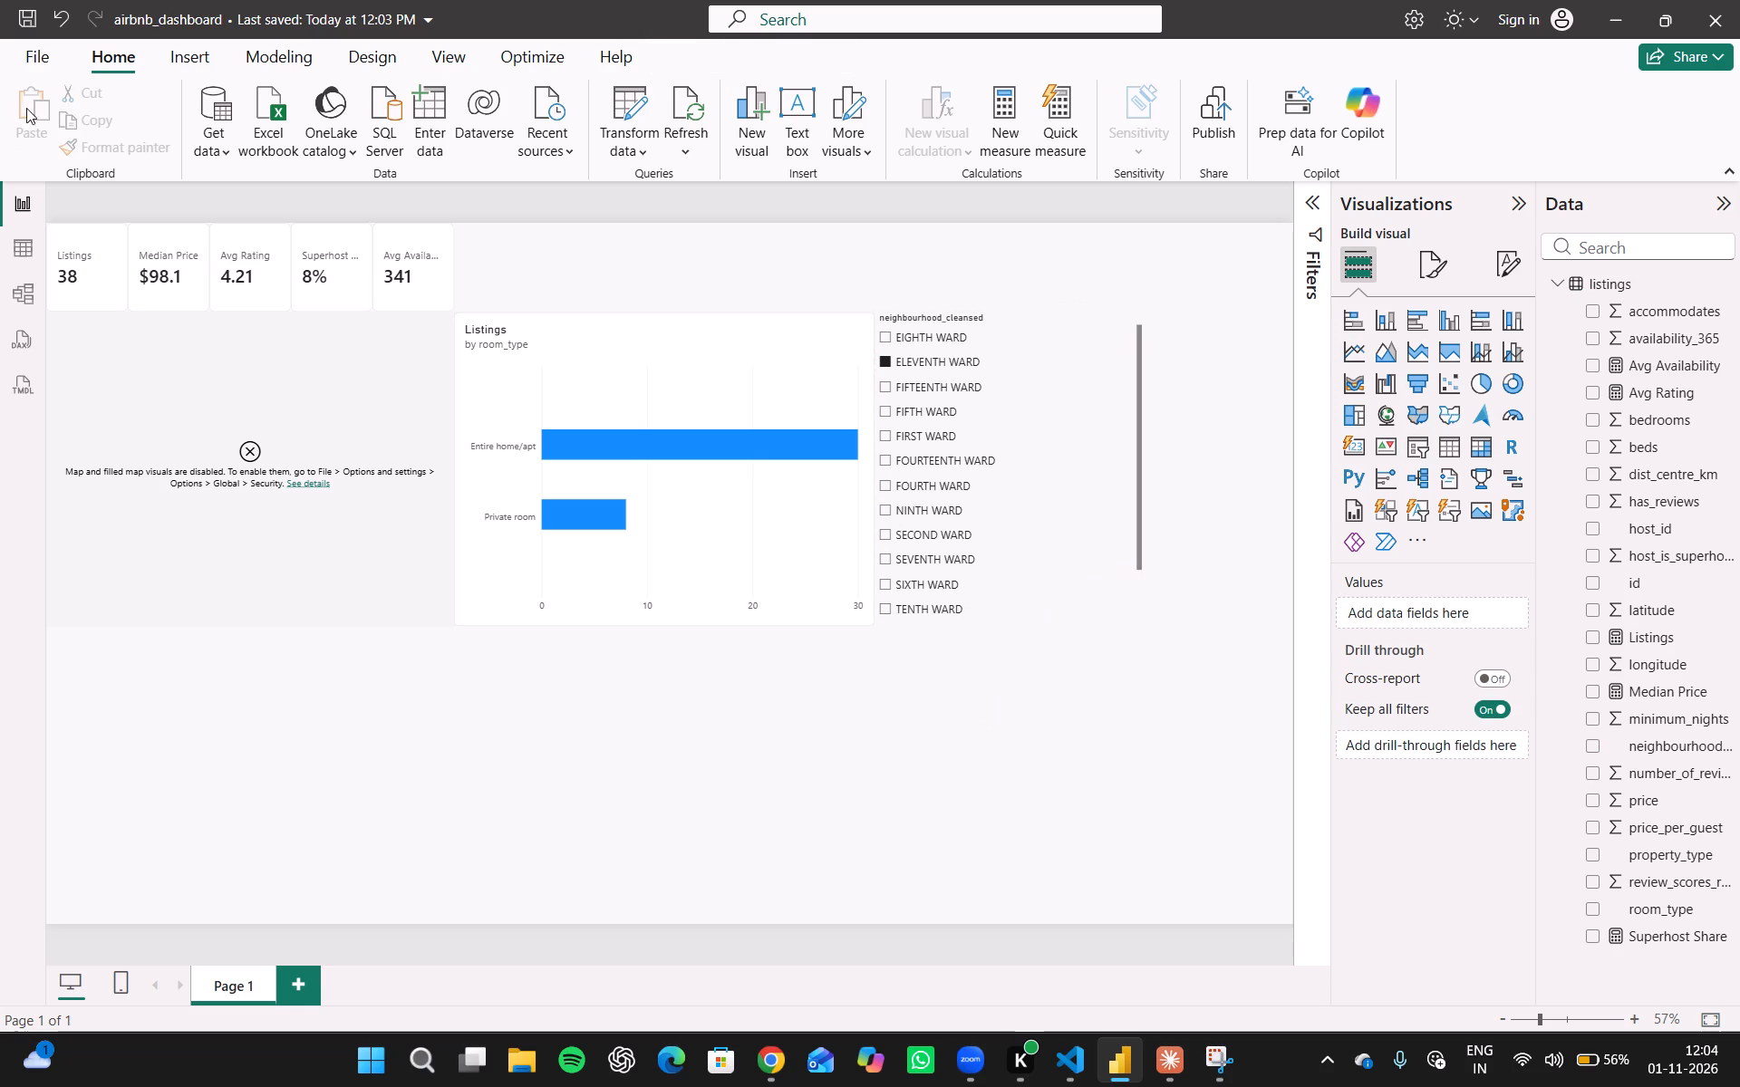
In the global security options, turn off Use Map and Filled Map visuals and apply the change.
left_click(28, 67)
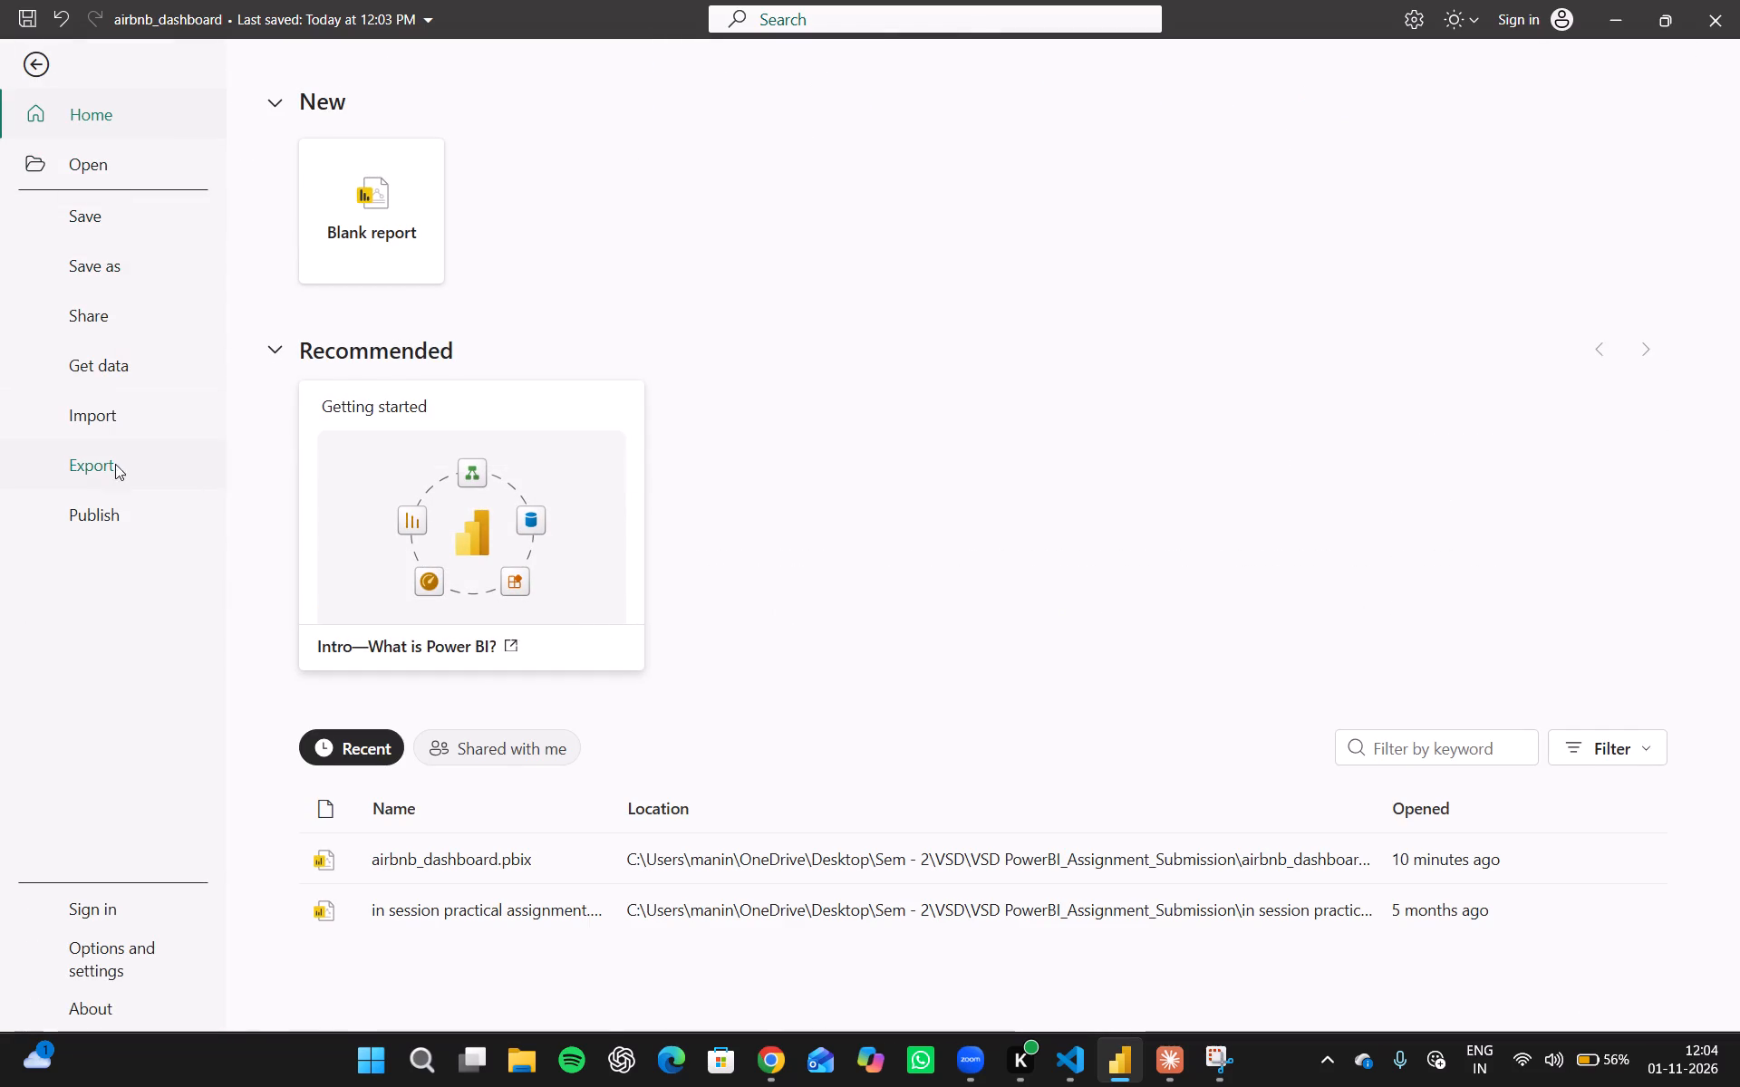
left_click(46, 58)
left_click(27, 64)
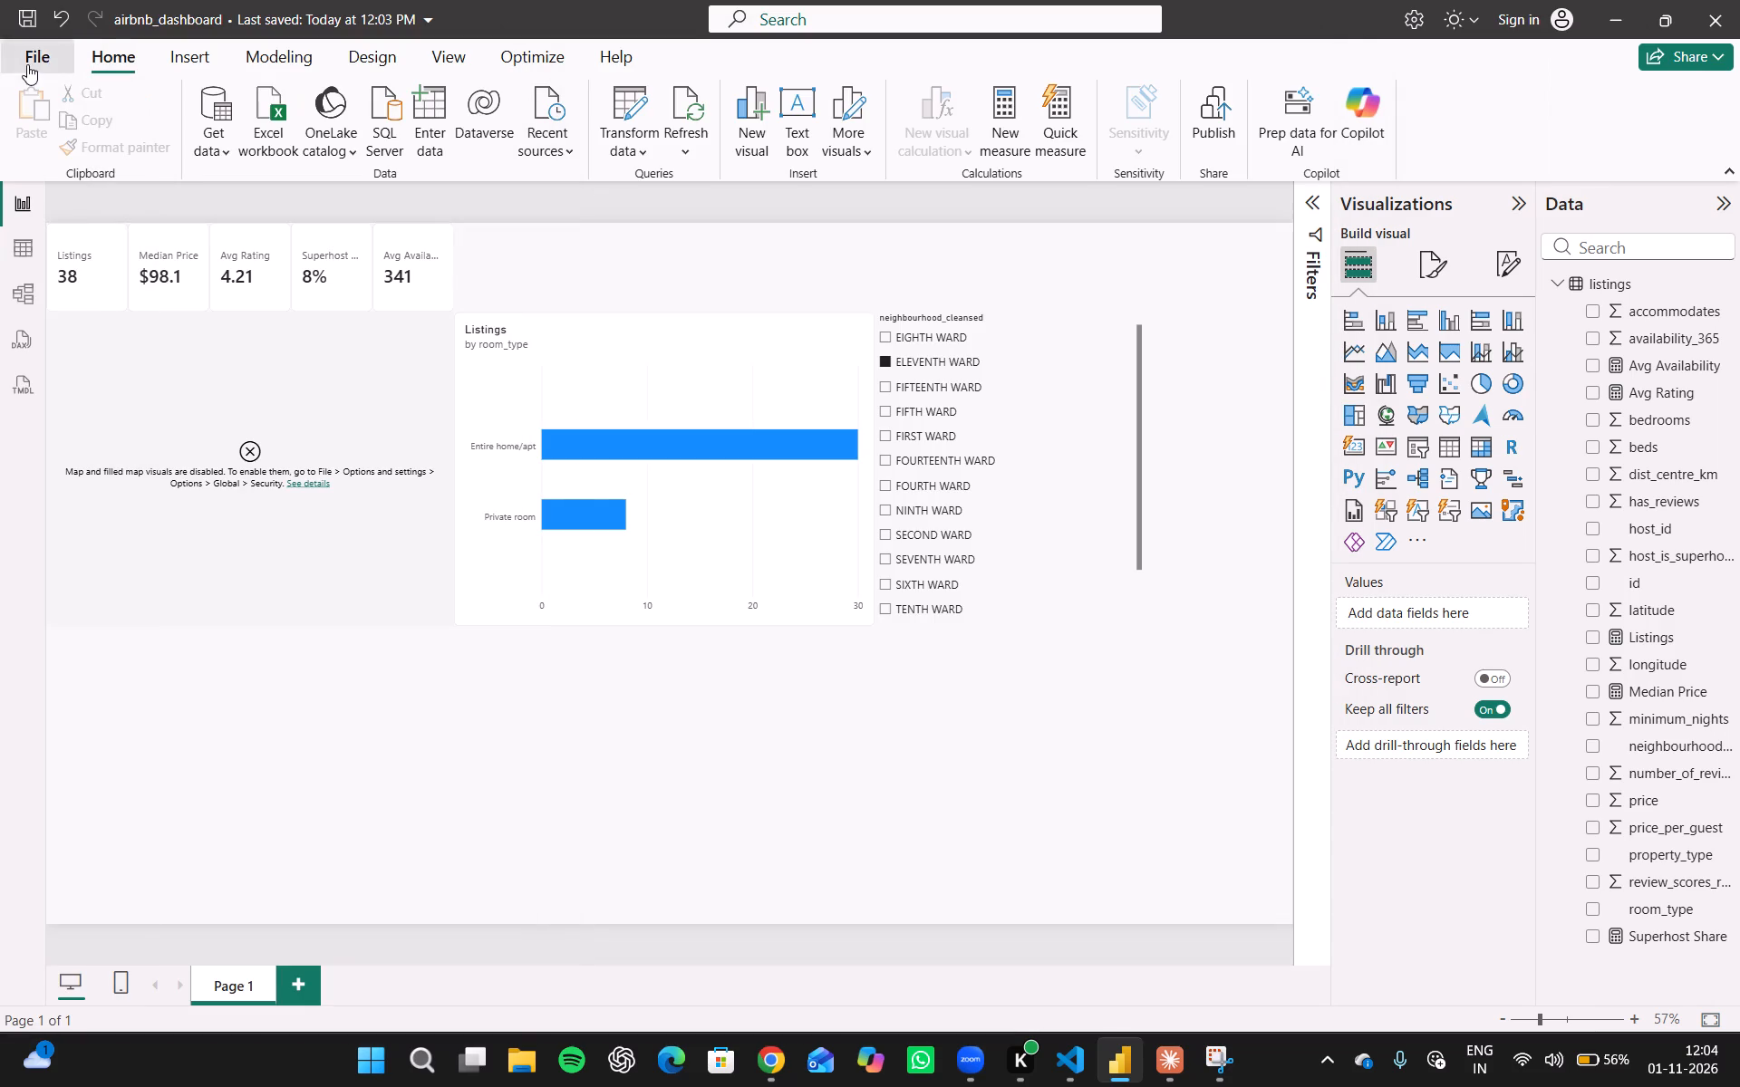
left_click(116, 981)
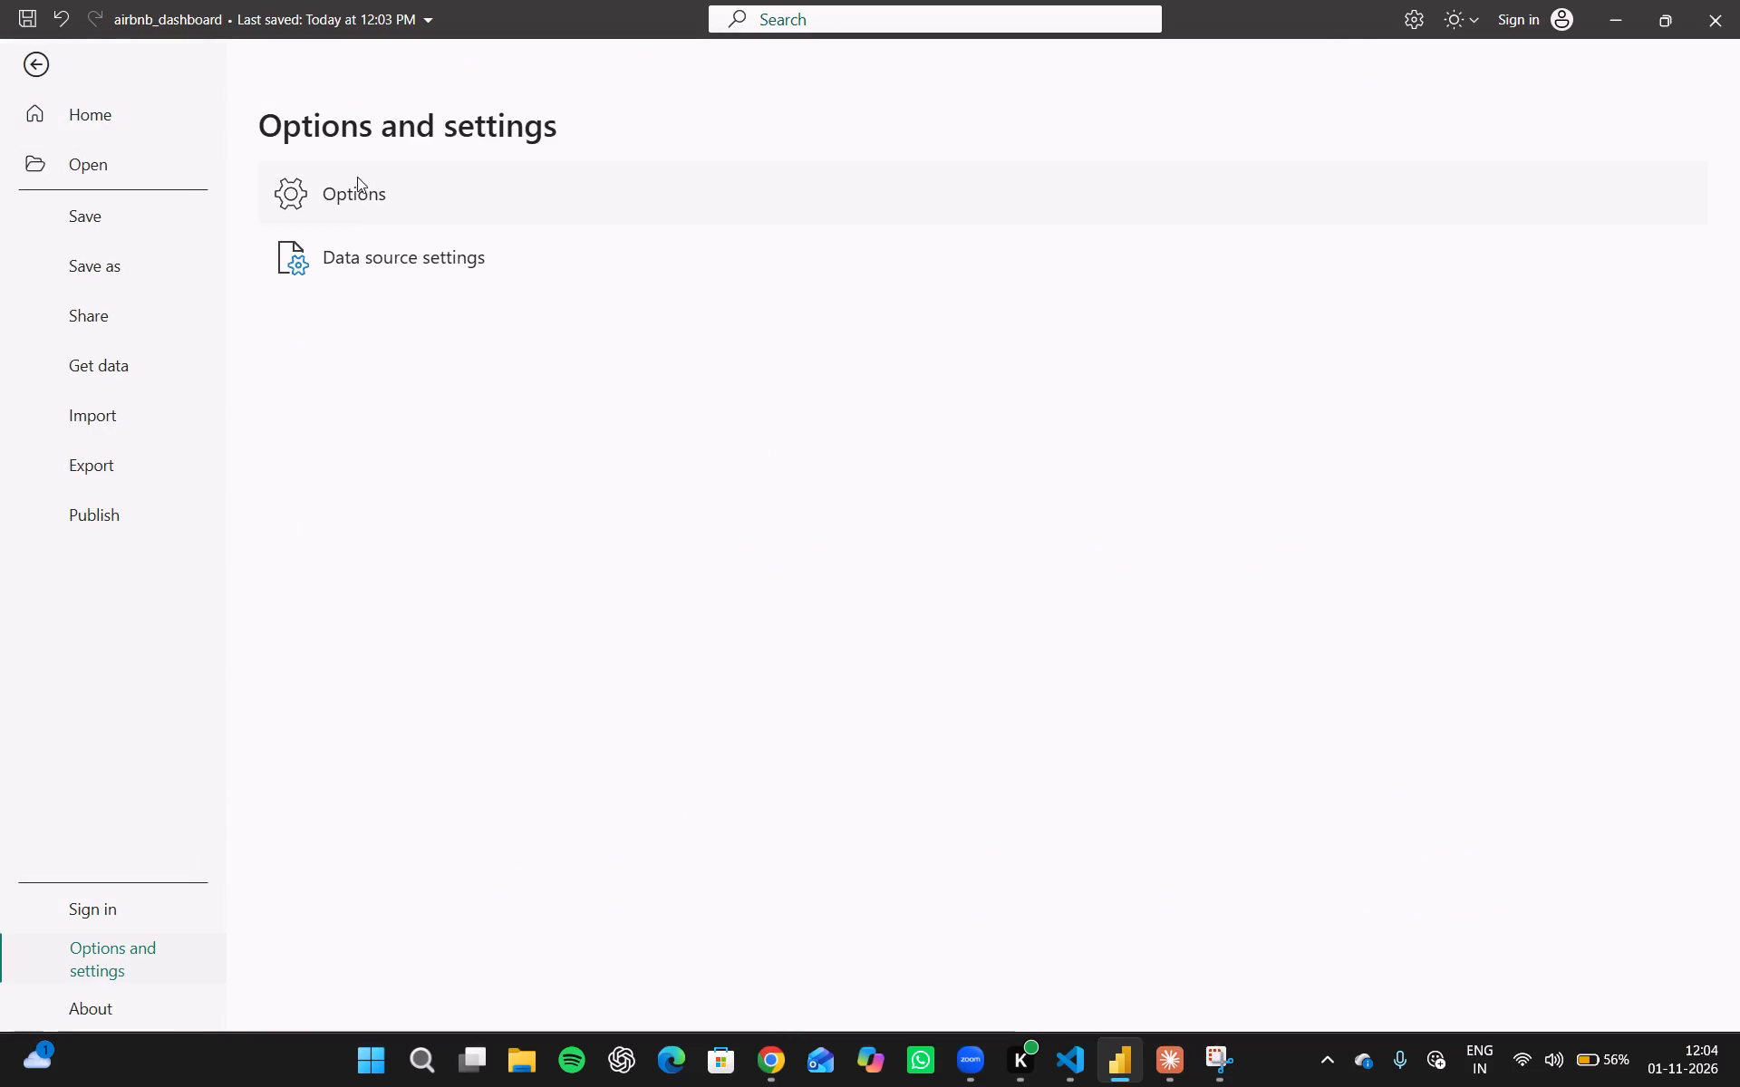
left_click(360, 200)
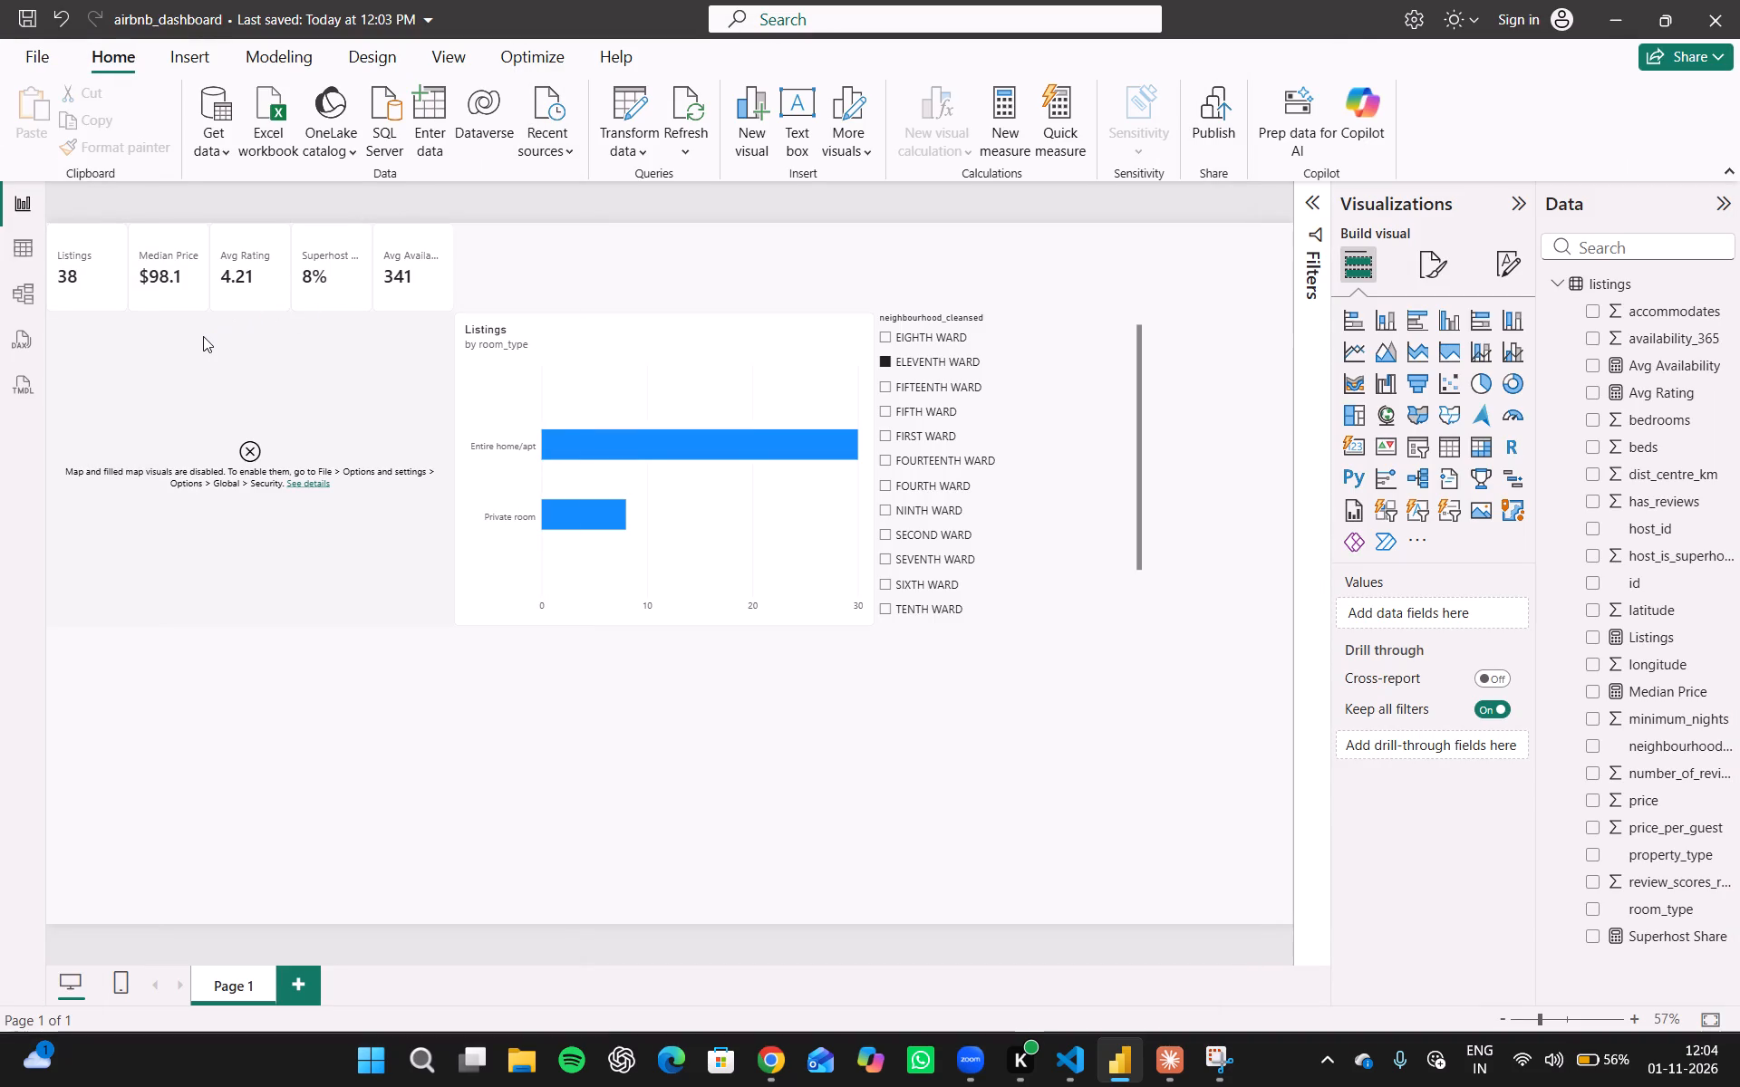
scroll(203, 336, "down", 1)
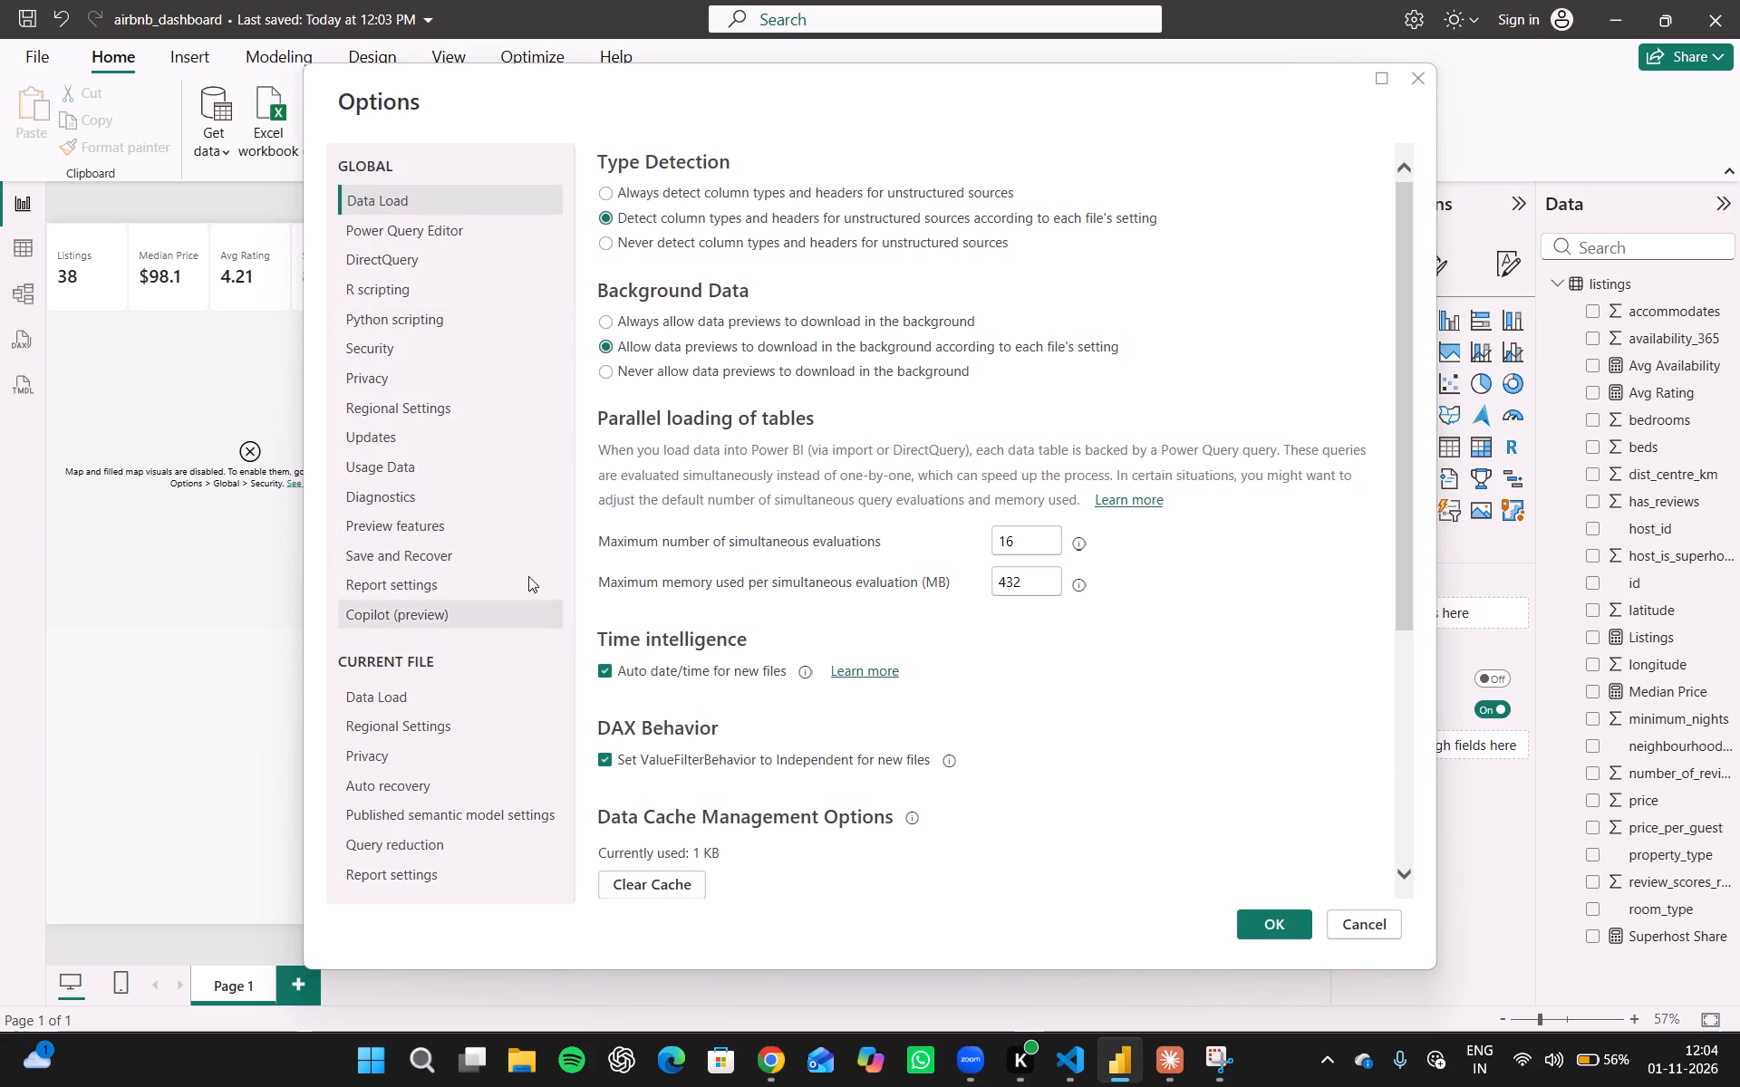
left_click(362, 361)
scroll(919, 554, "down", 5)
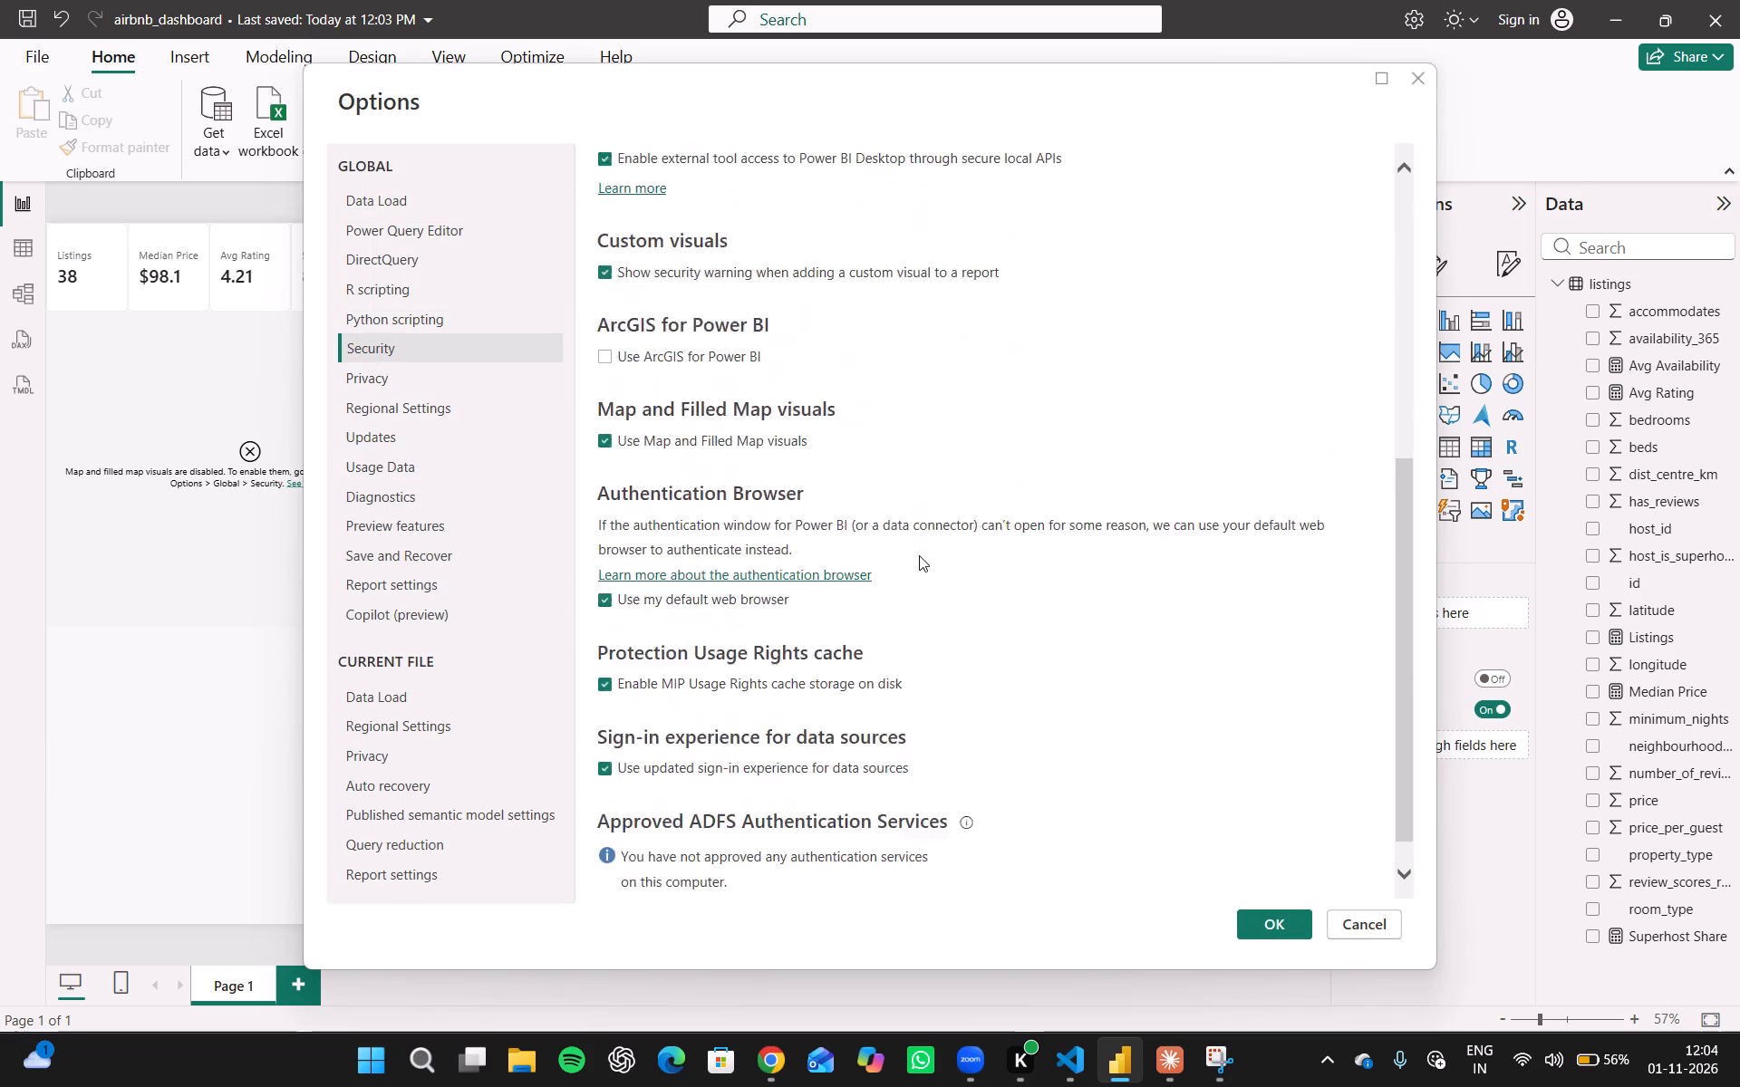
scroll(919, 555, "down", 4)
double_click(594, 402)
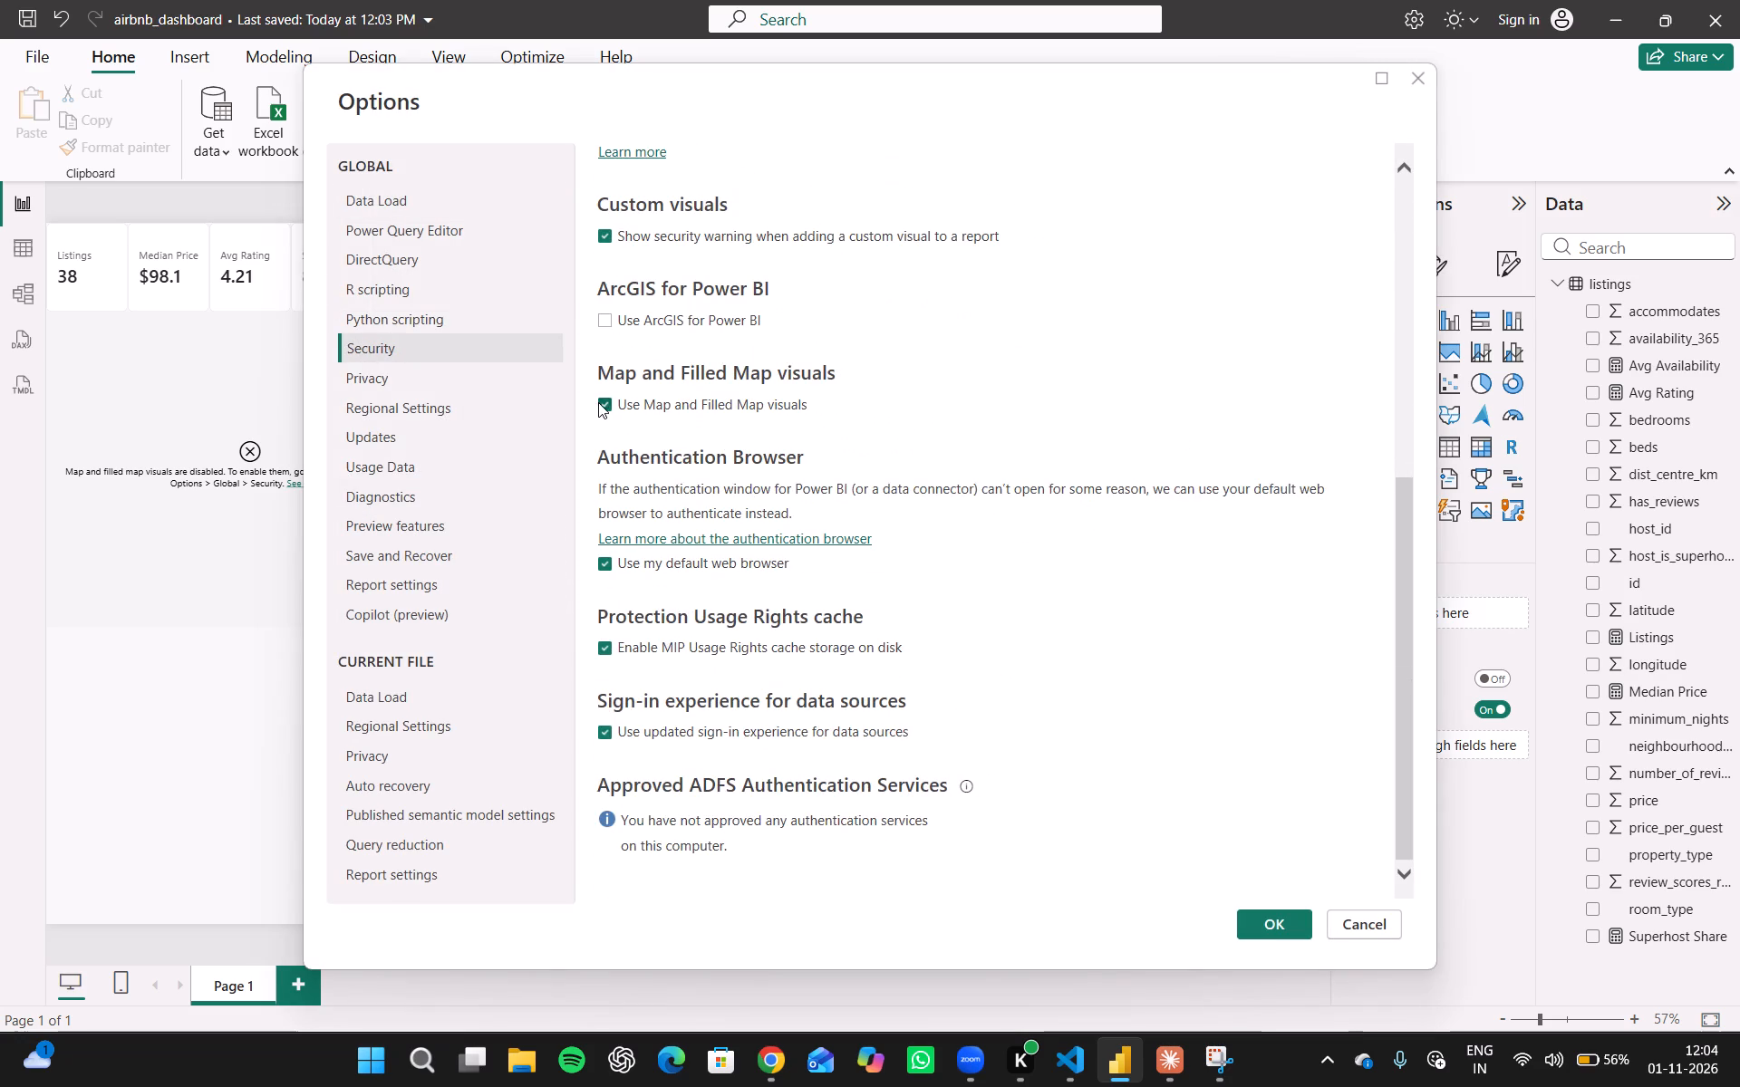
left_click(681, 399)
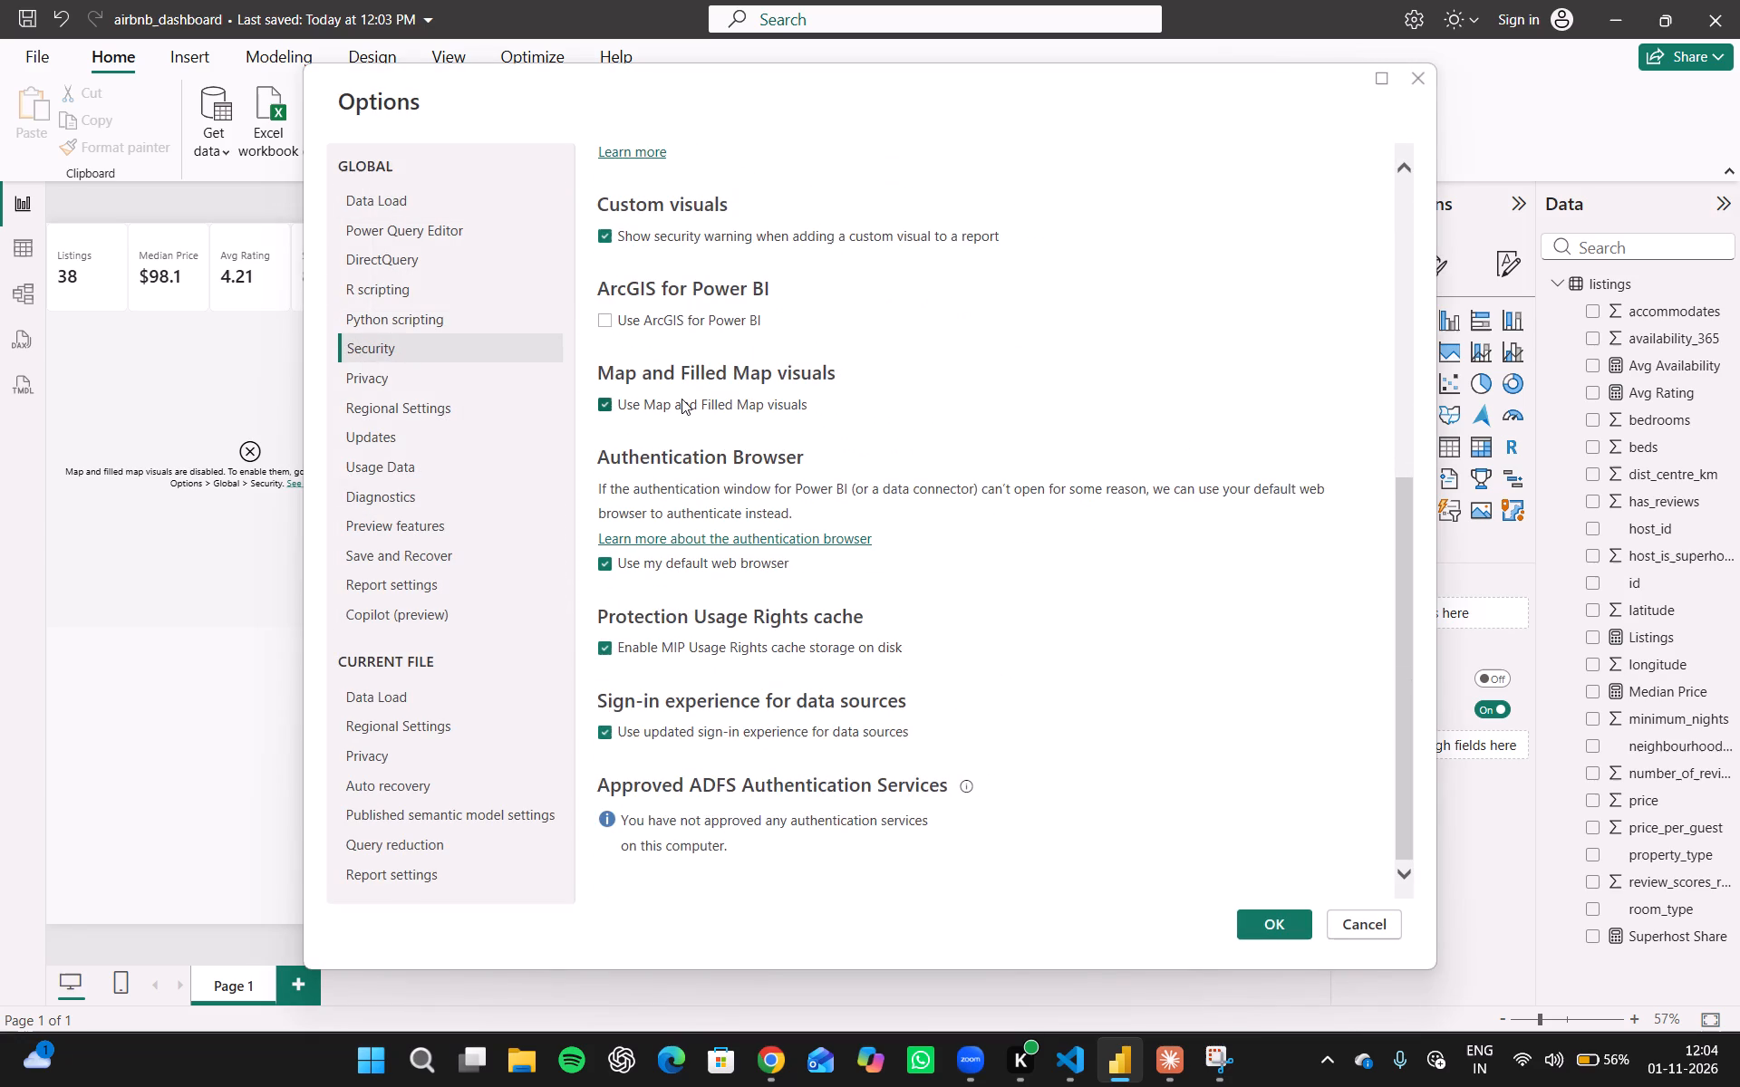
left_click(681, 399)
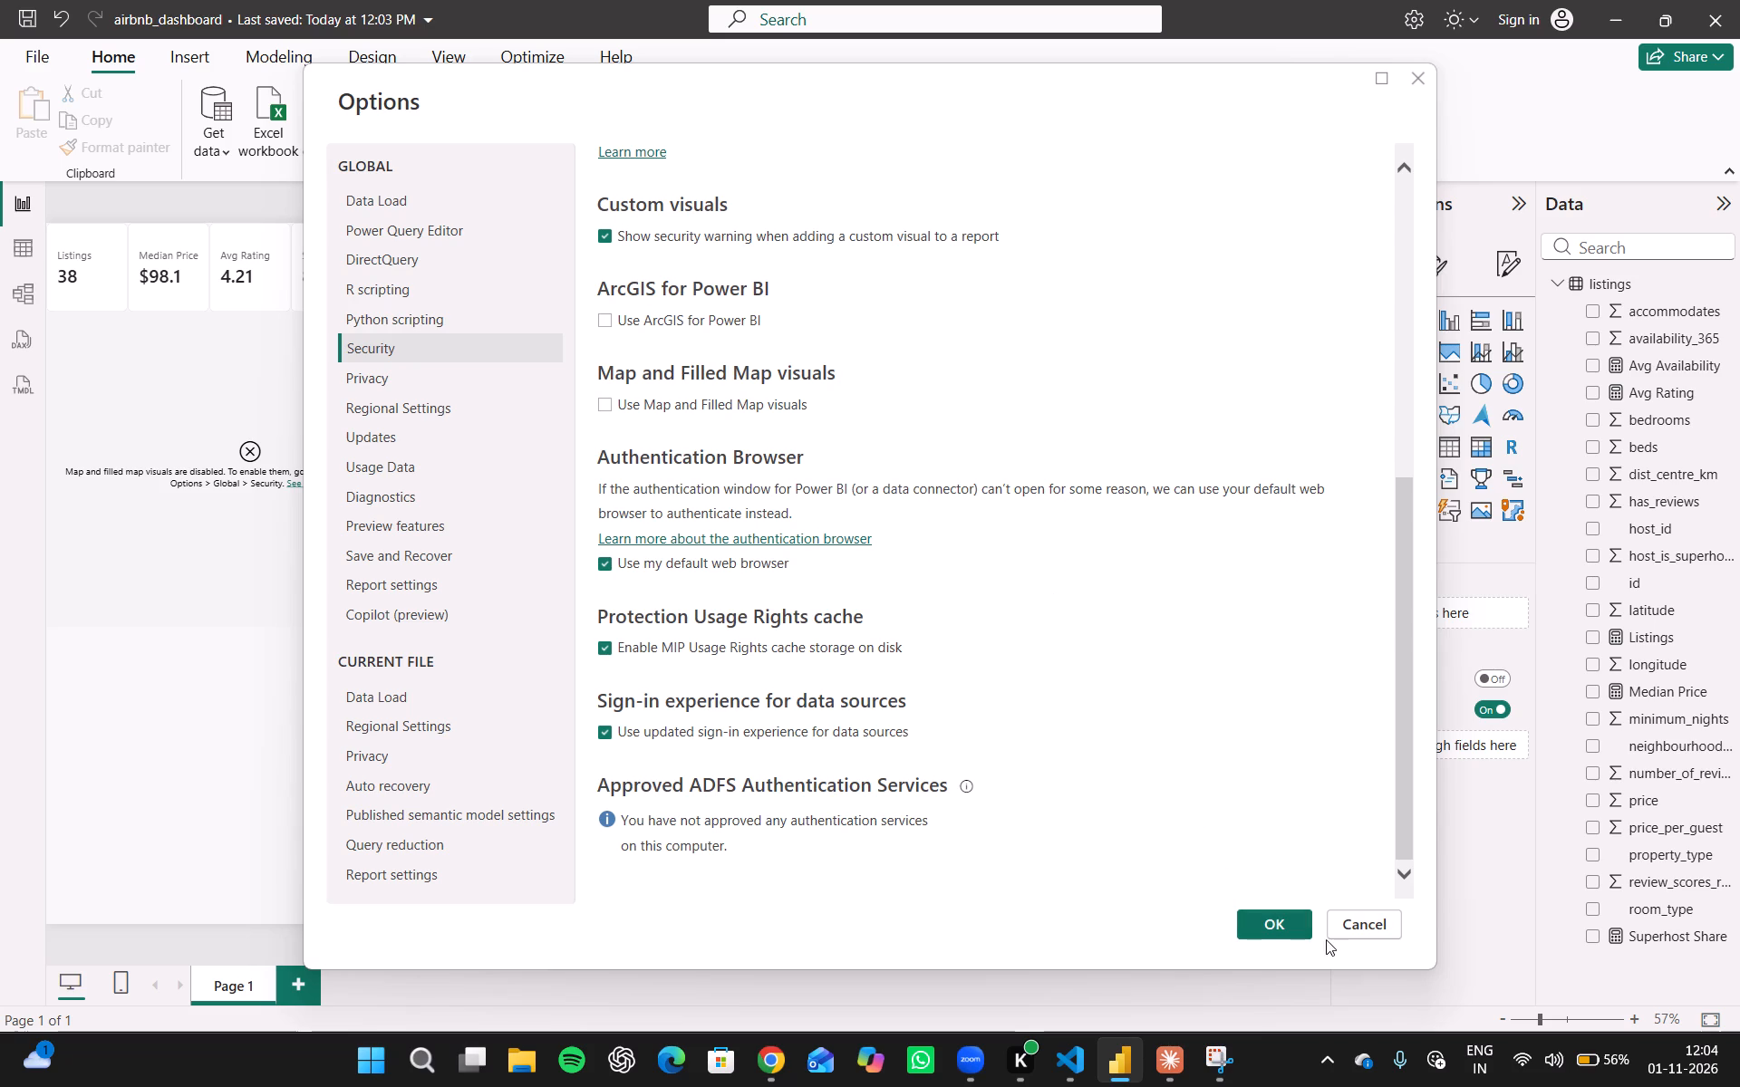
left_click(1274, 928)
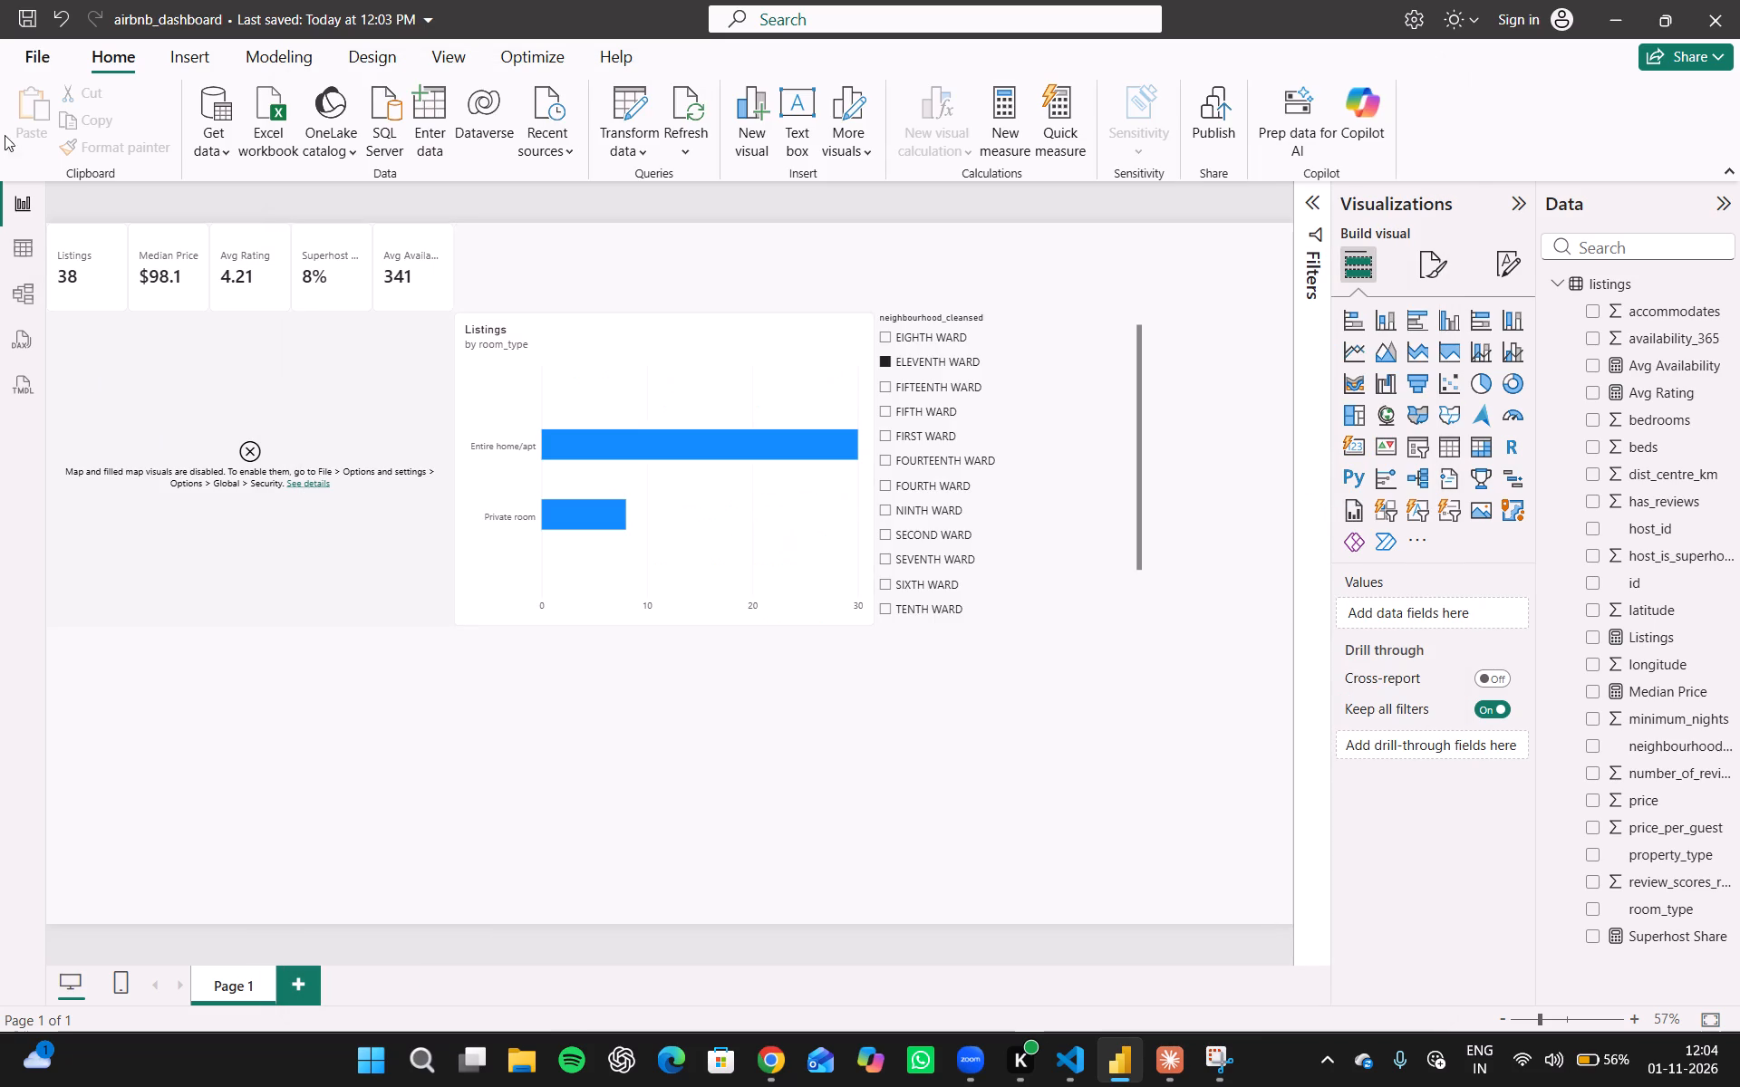
left_click(54, 52)
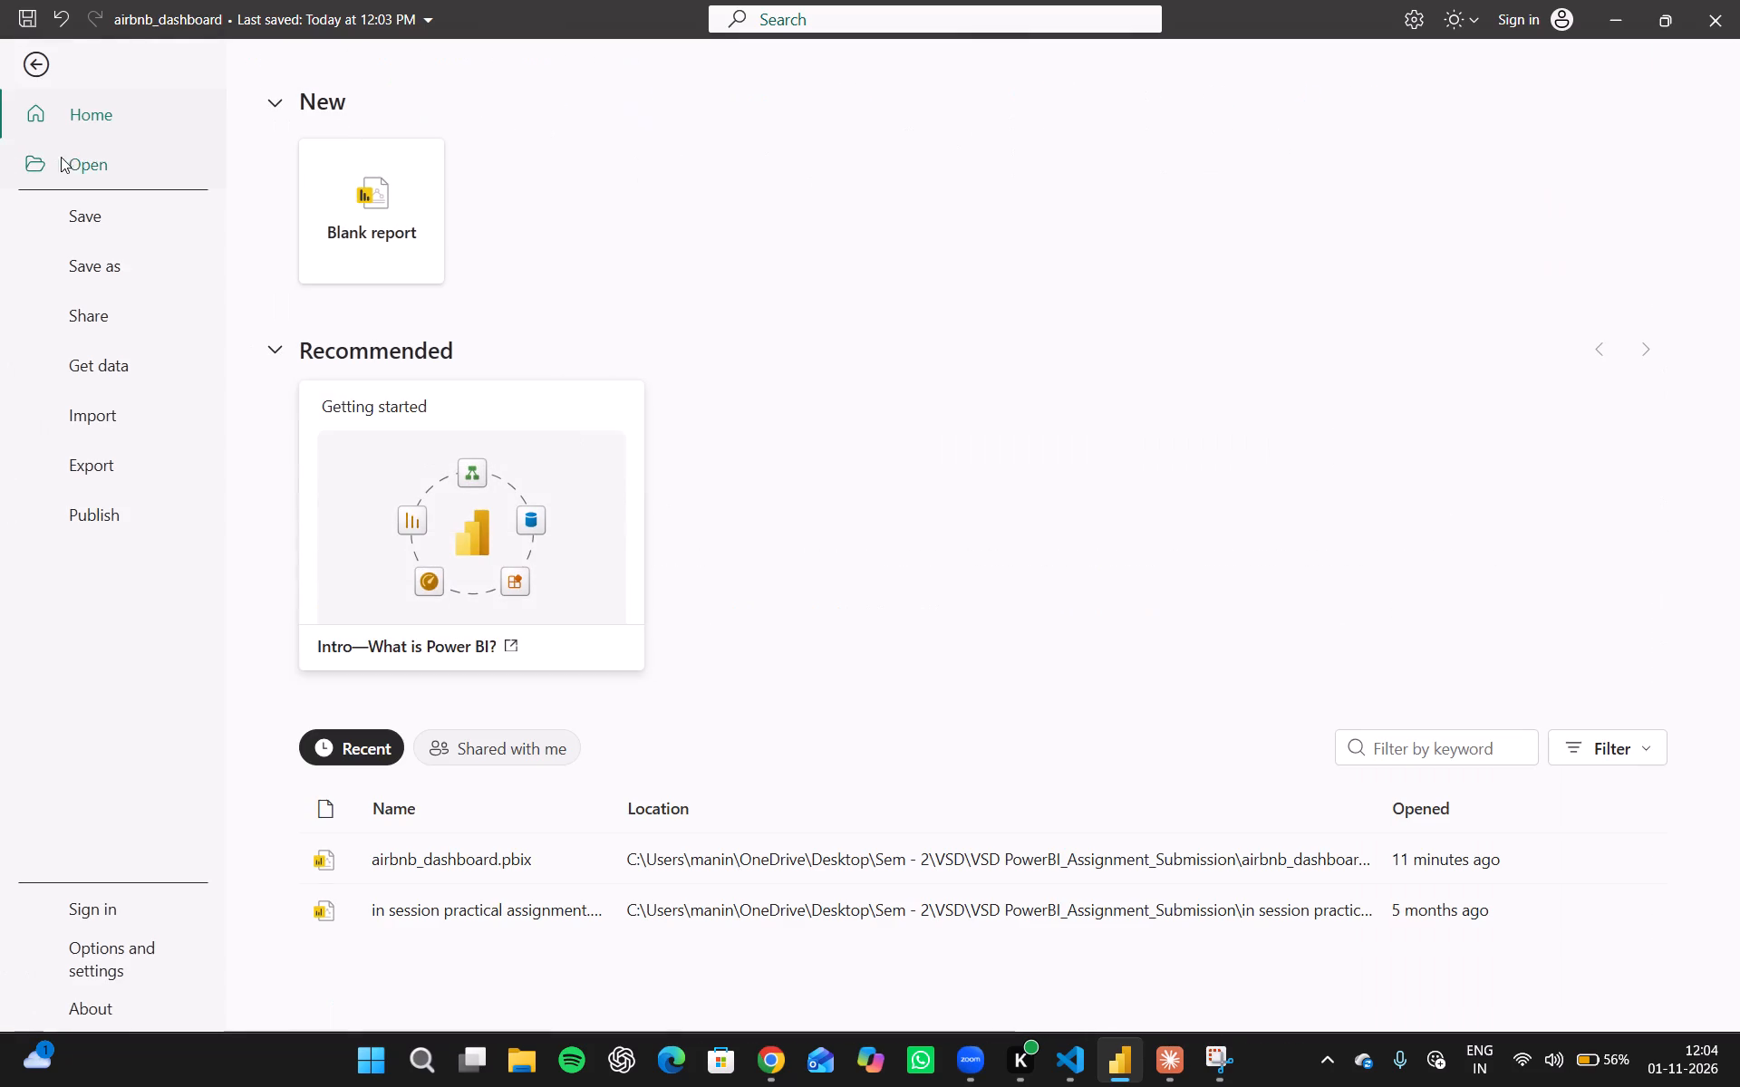
left_click(97, 965)
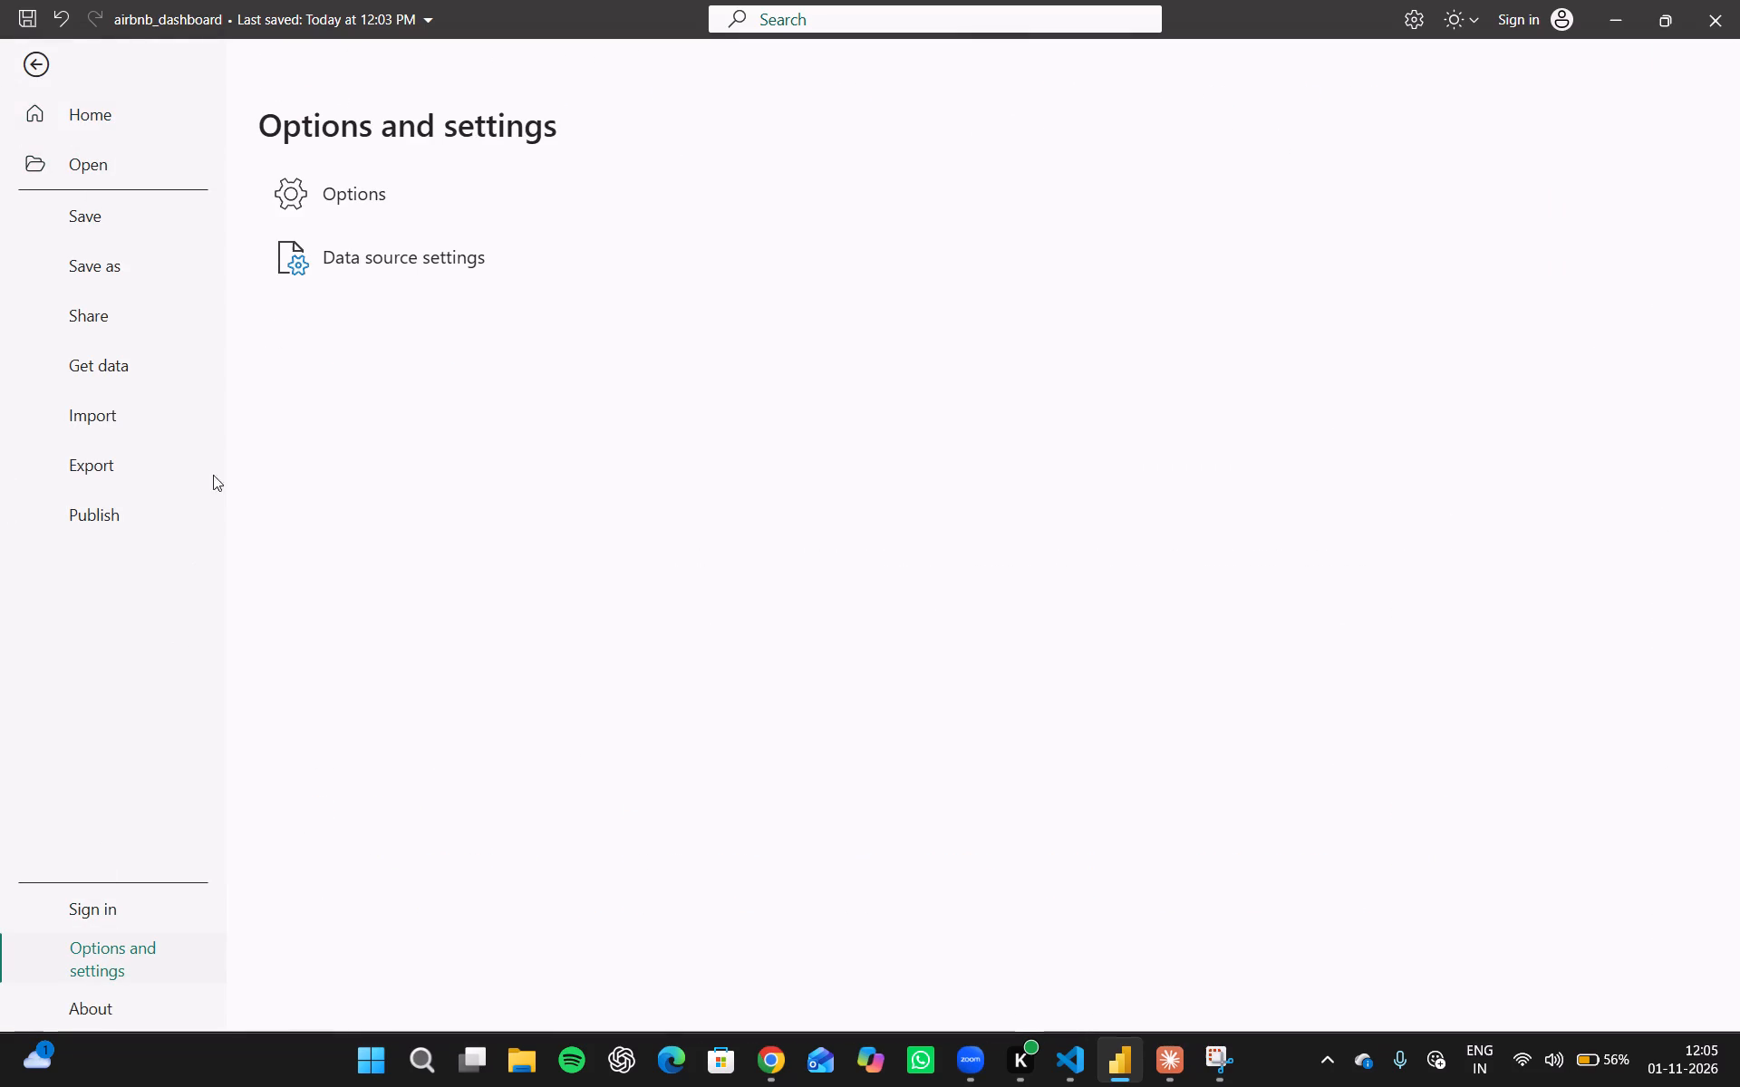
left_click(338, 204)
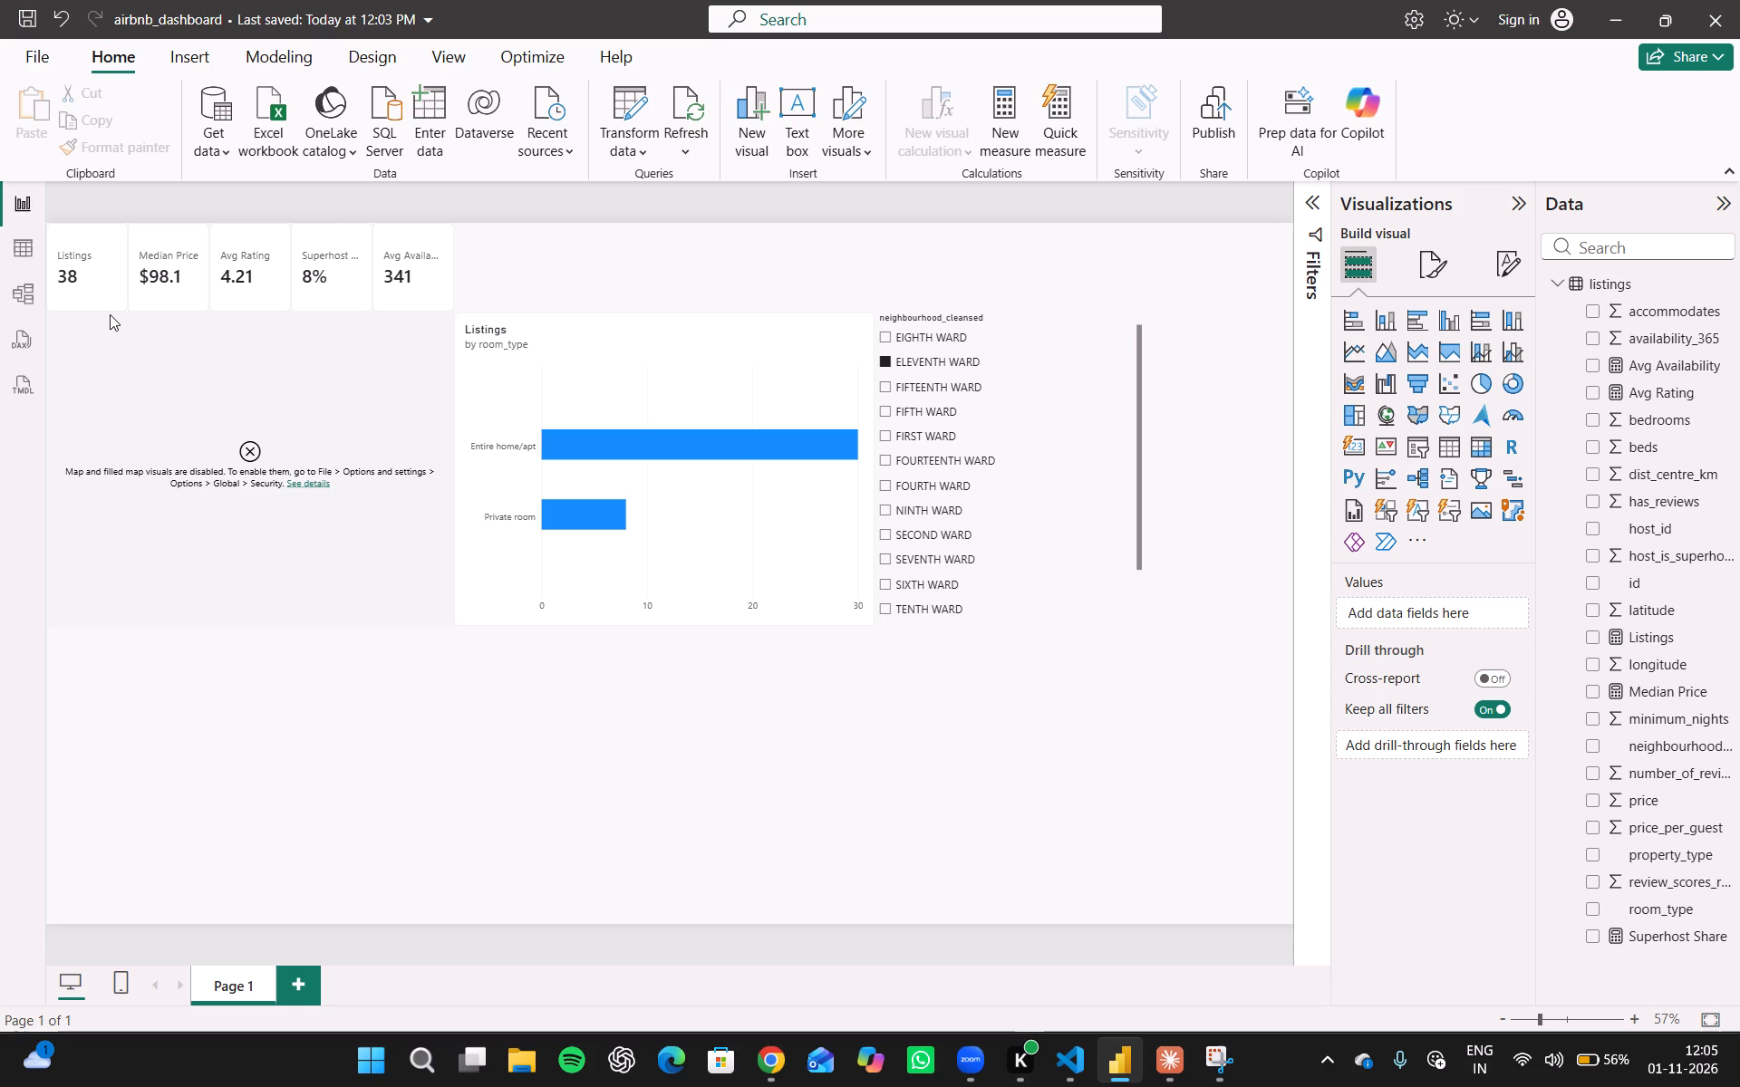
left_click(50, 55)
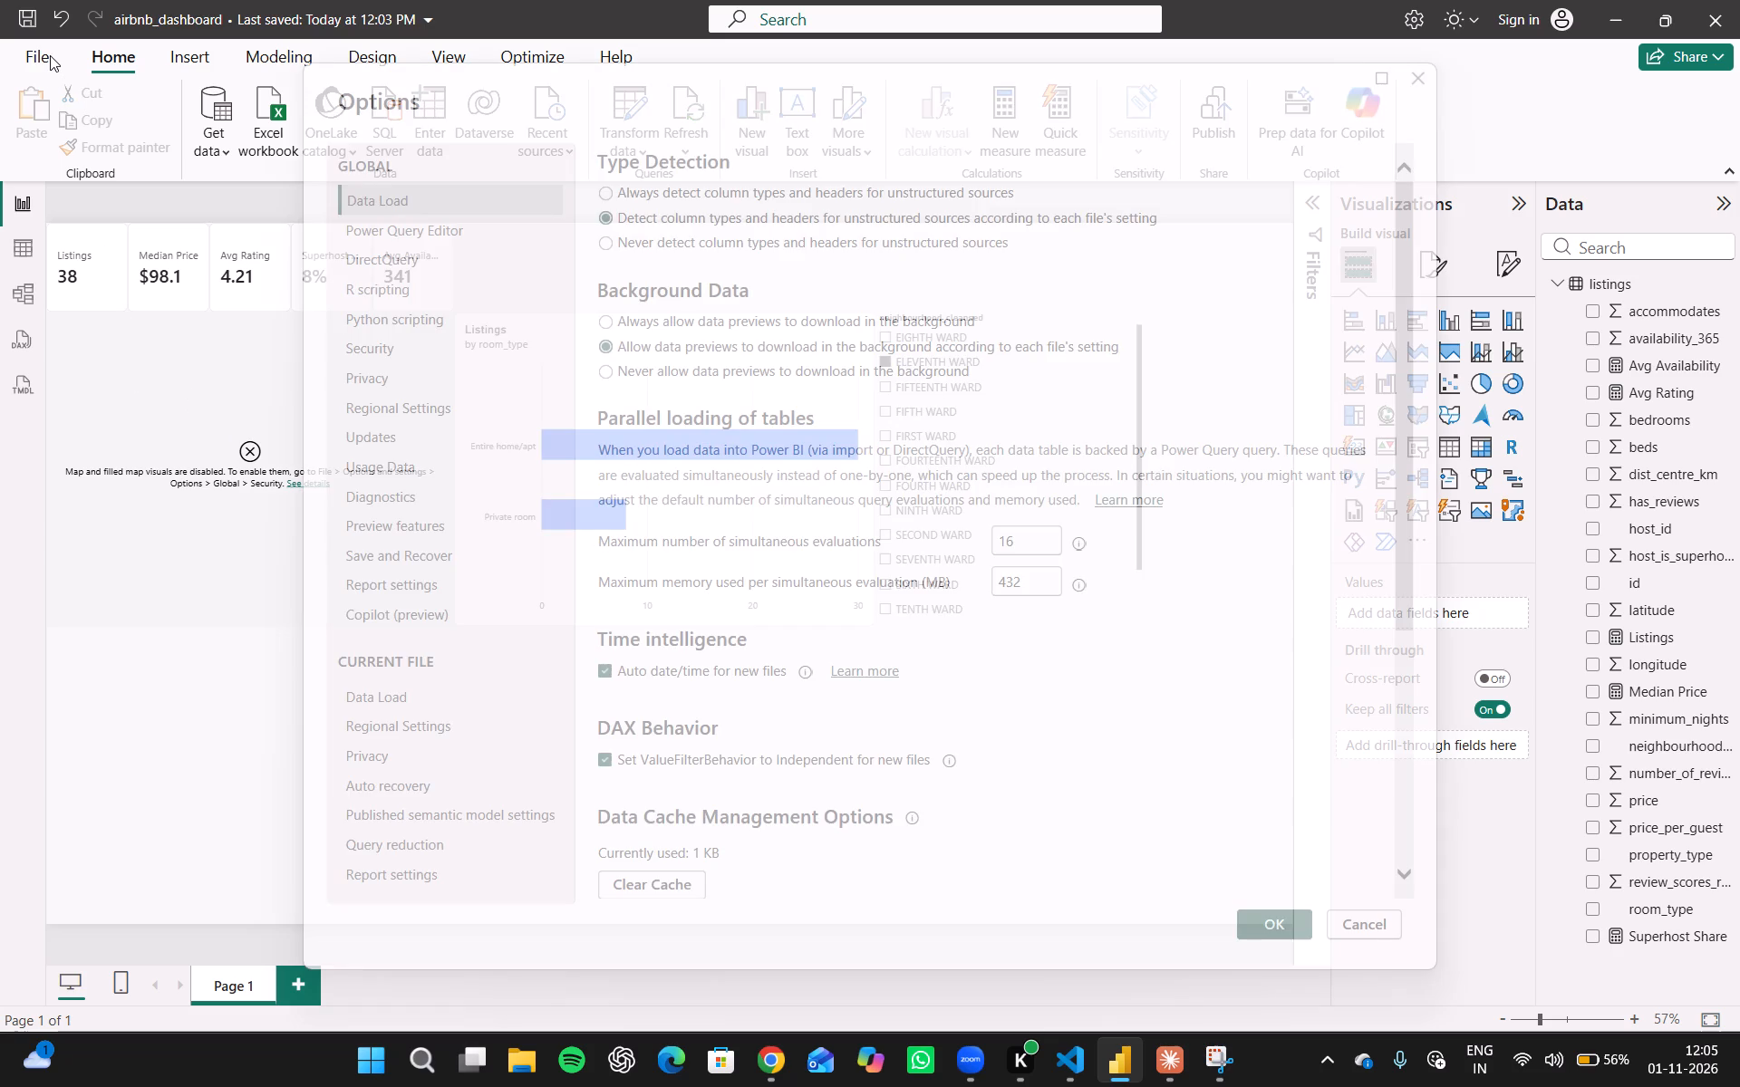
left_click(365, 348)
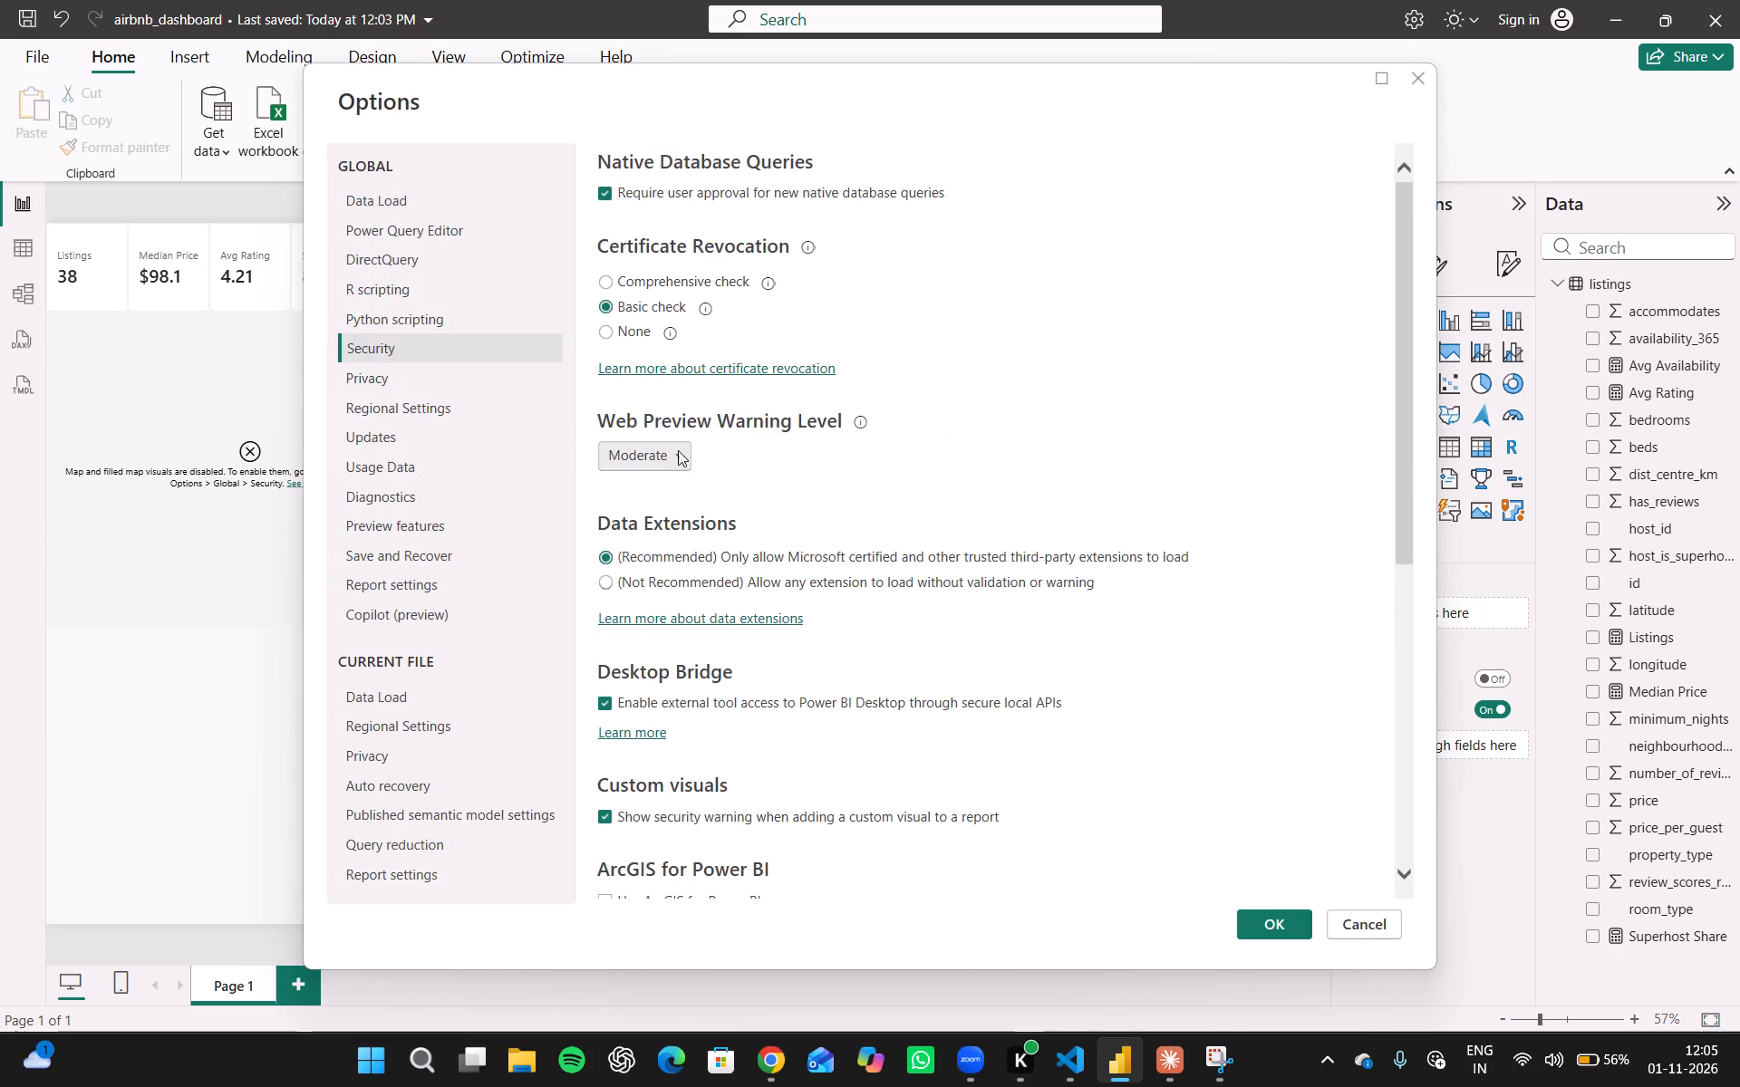
scroll(633, 729, "down", 3)
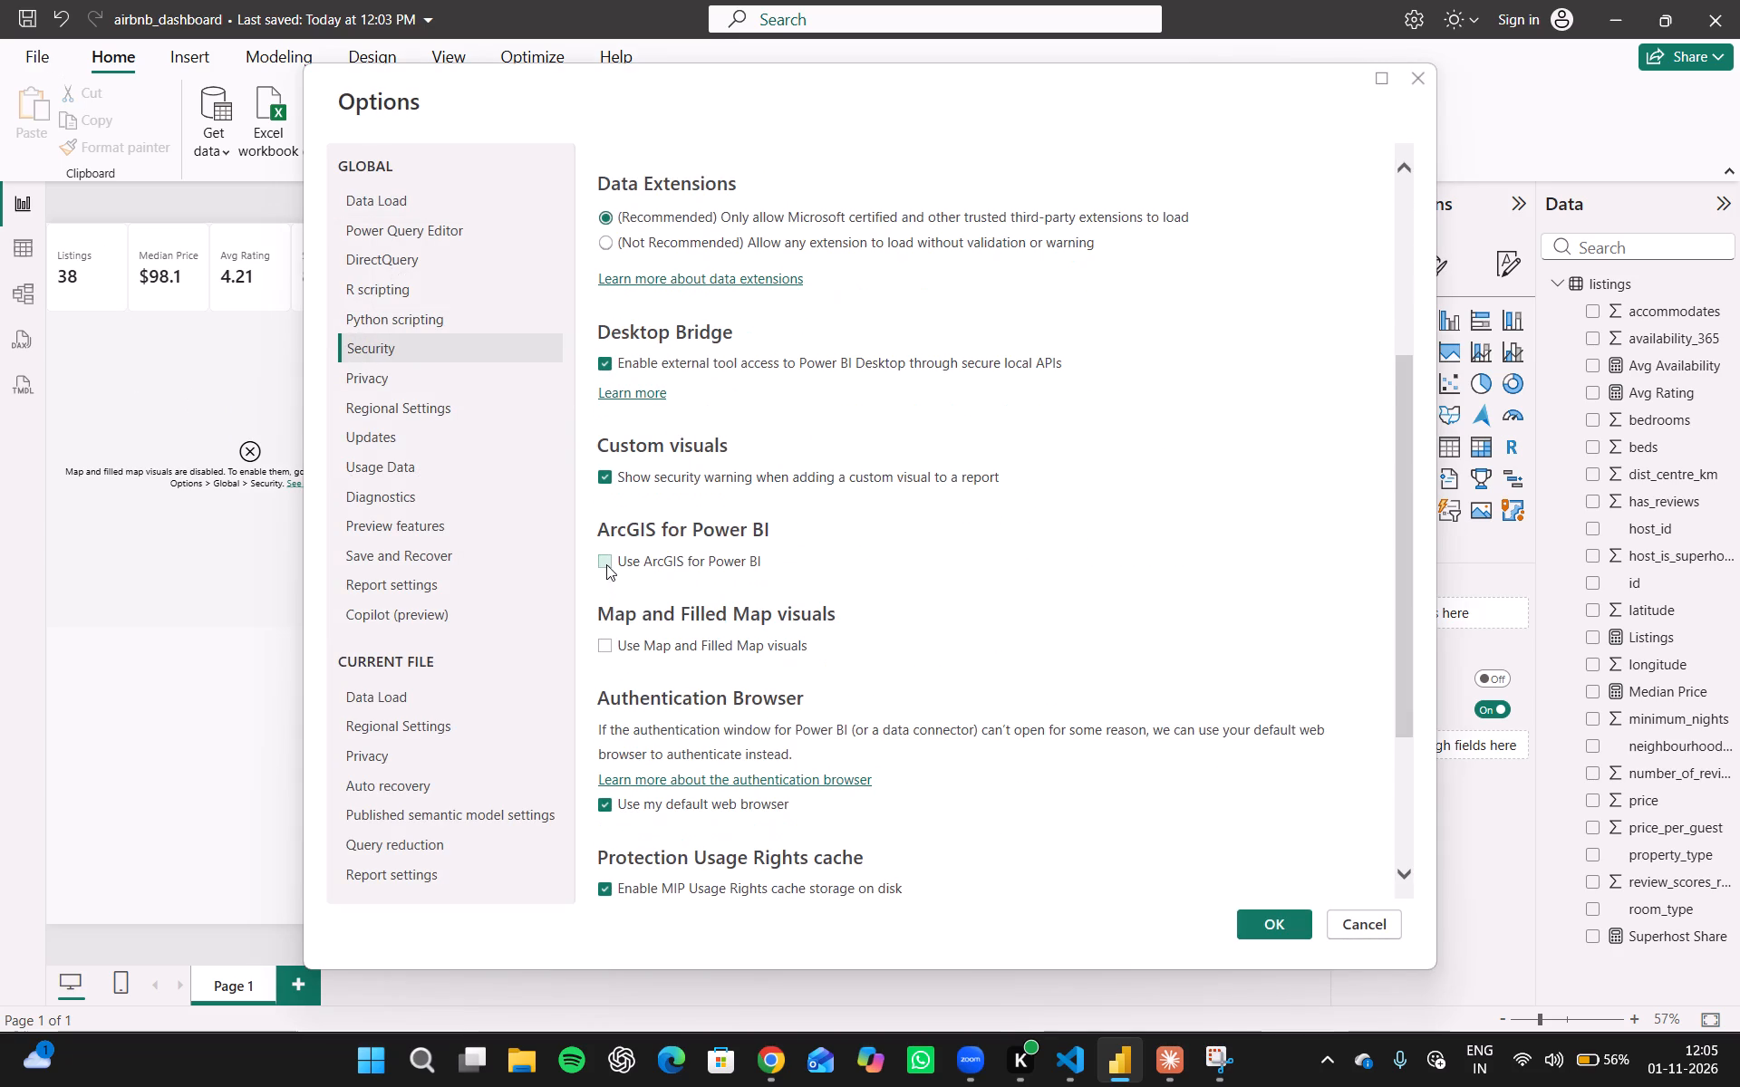
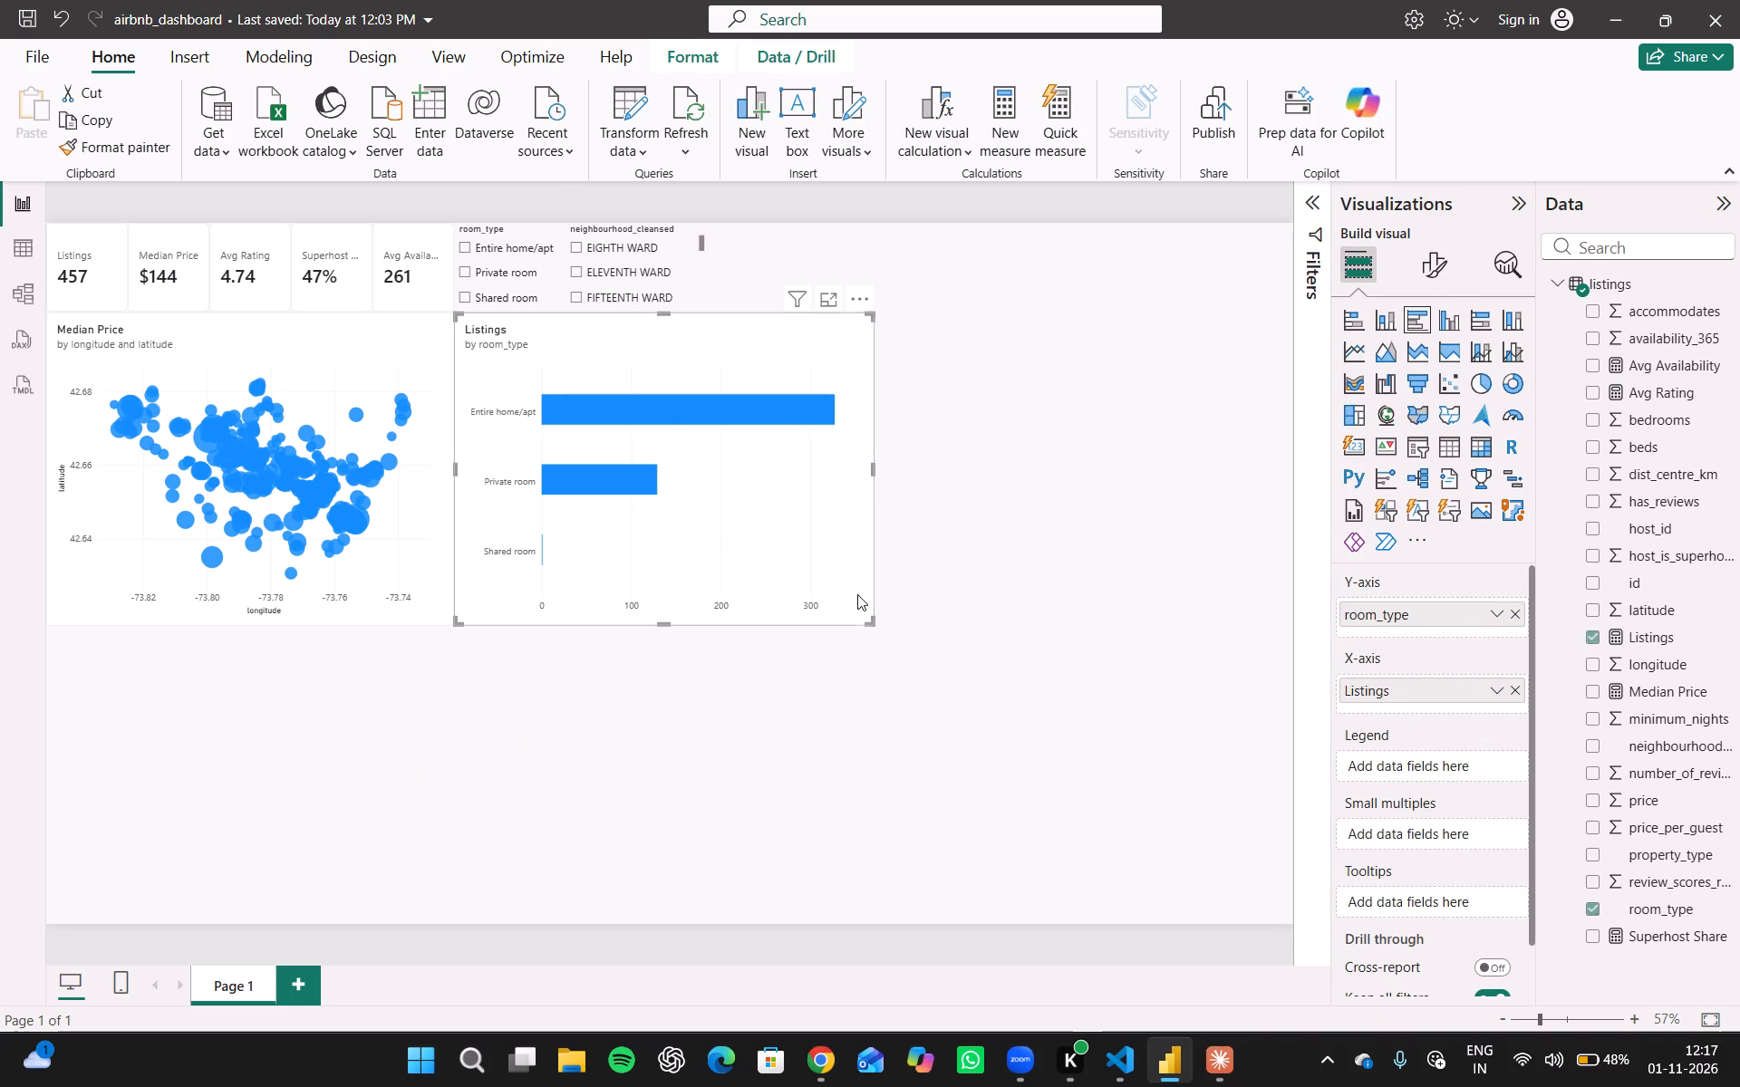
left_click(855, 588)
left_click_drag(873, 622, 1062, 740)
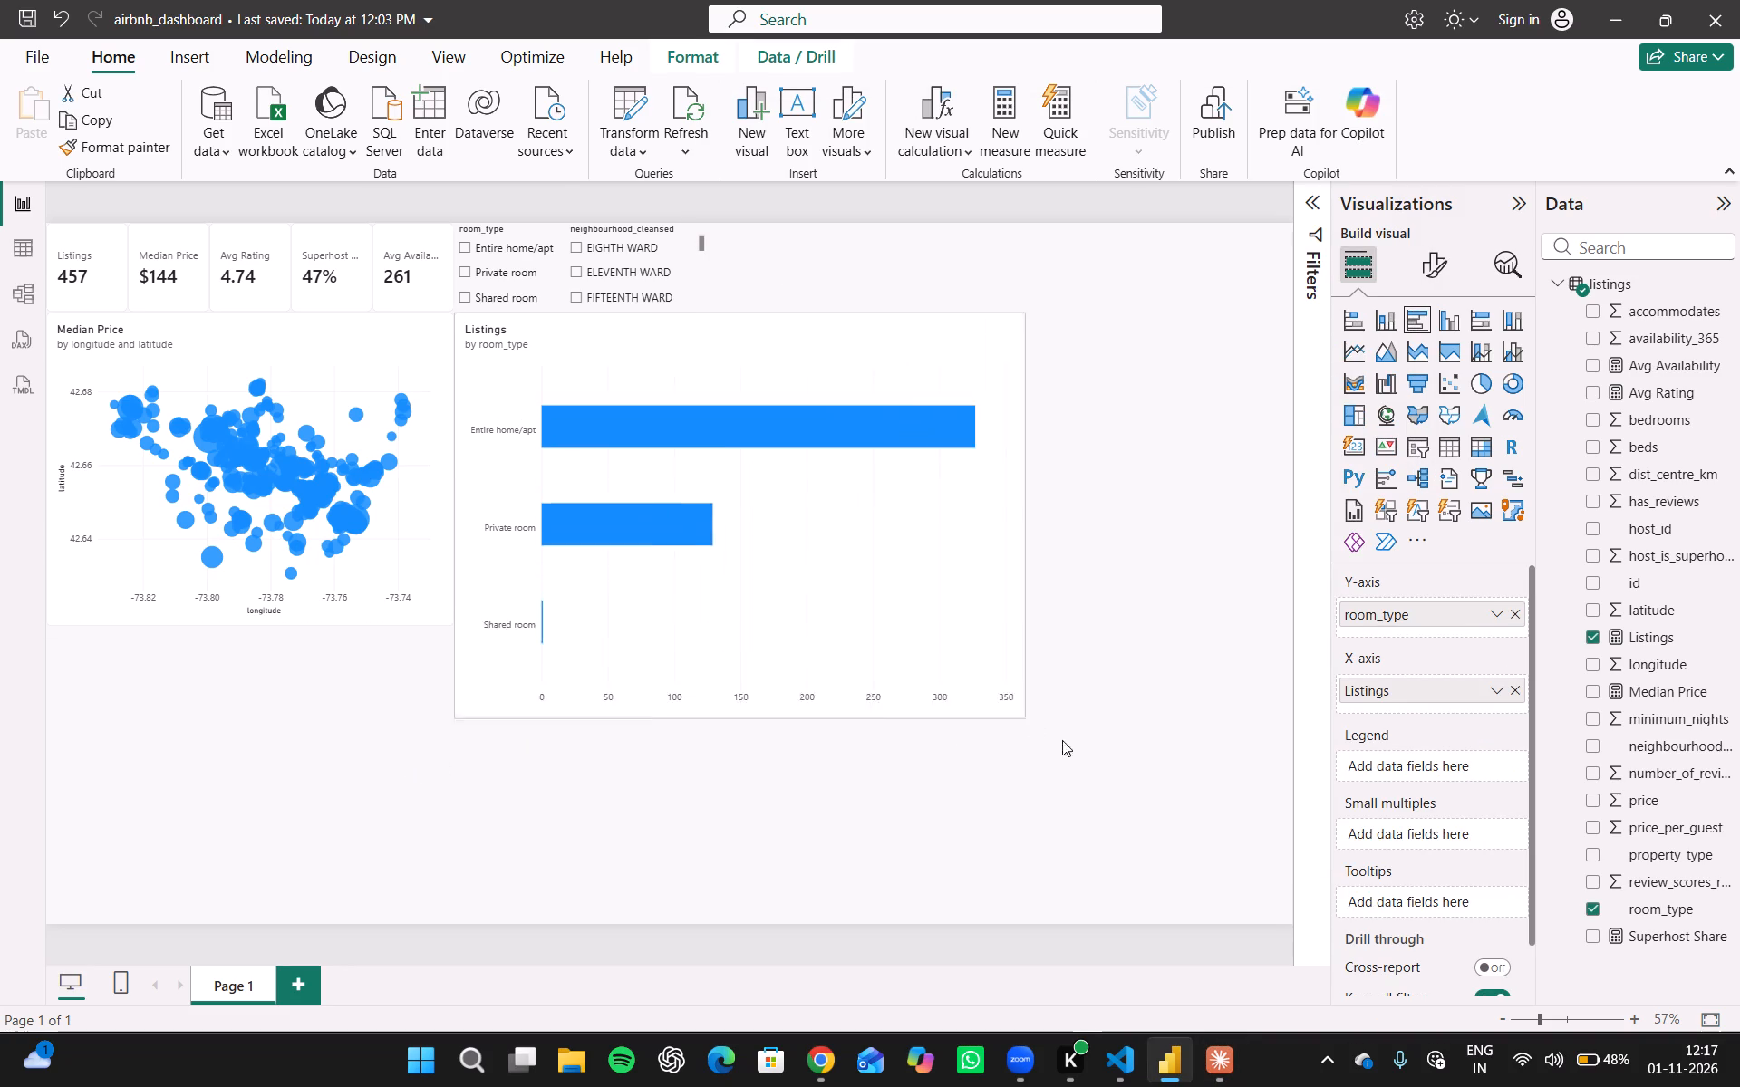
left_click_drag(1062, 740, 1118, 751)
left_click(1118, 751)
left_click_drag(829, 320, 969, 320)
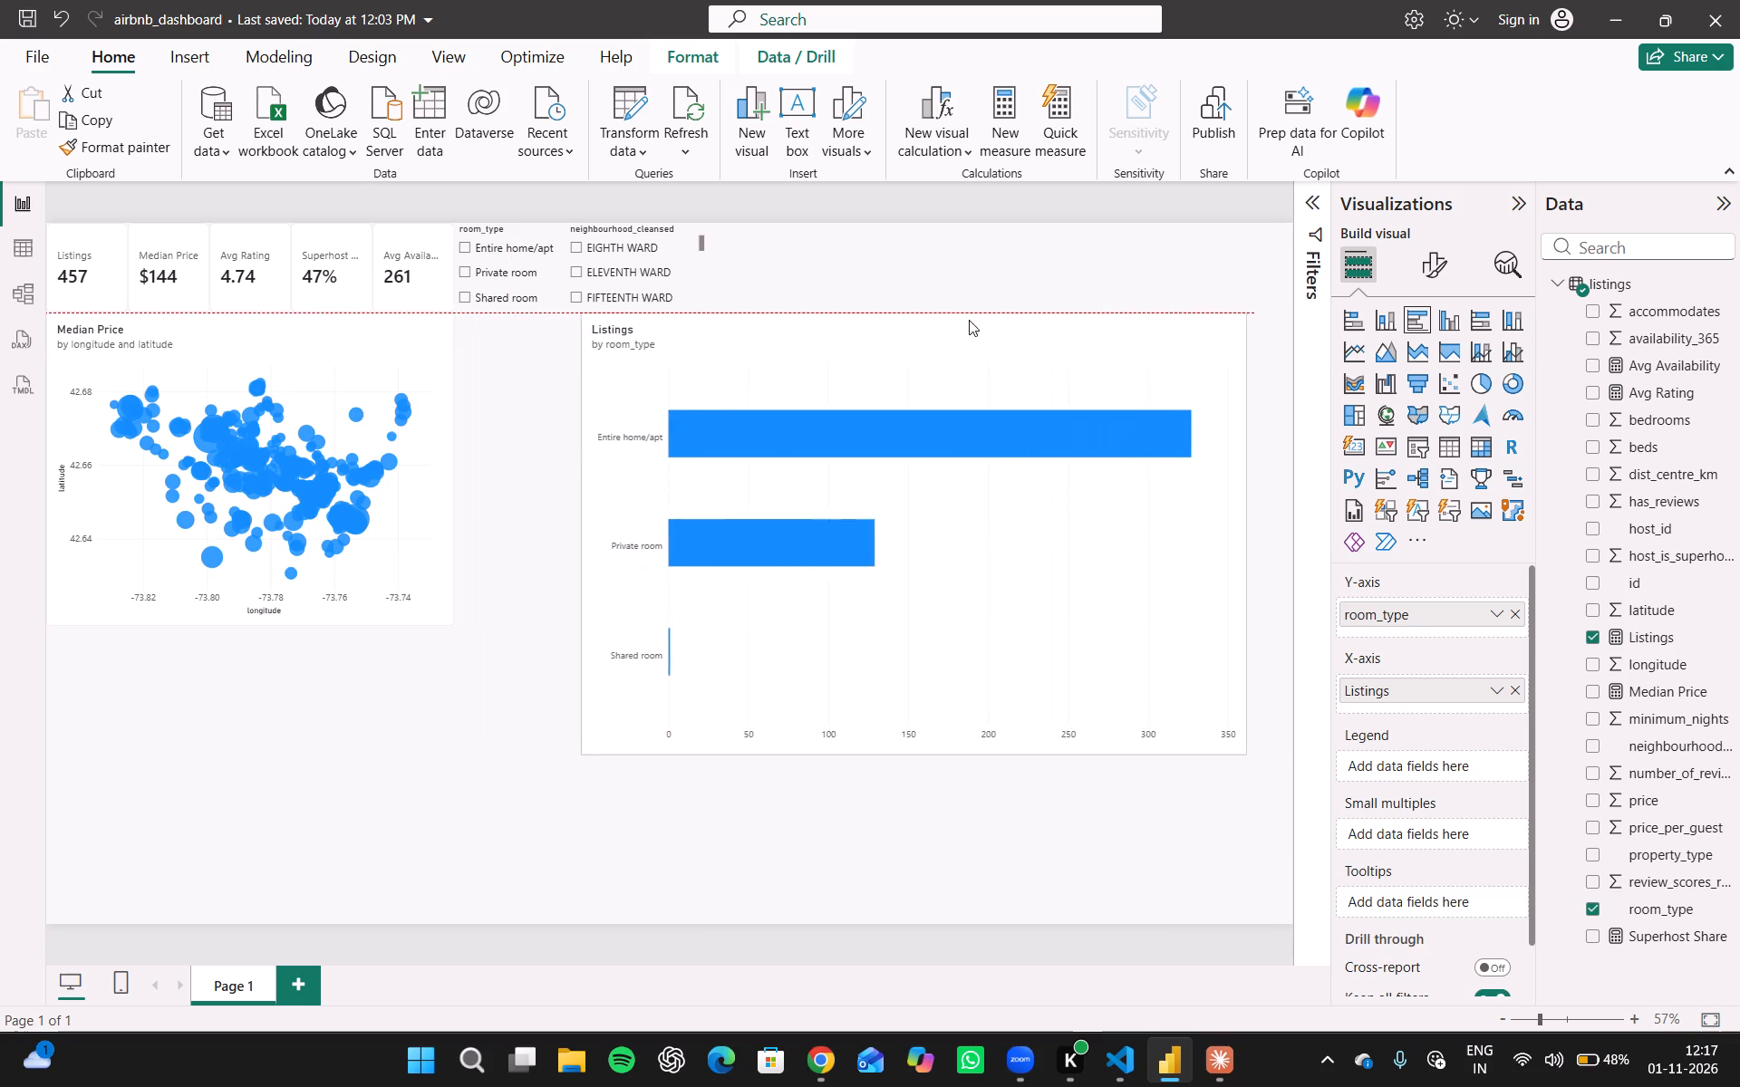
left_click_drag(969, 320, 1004, 324)
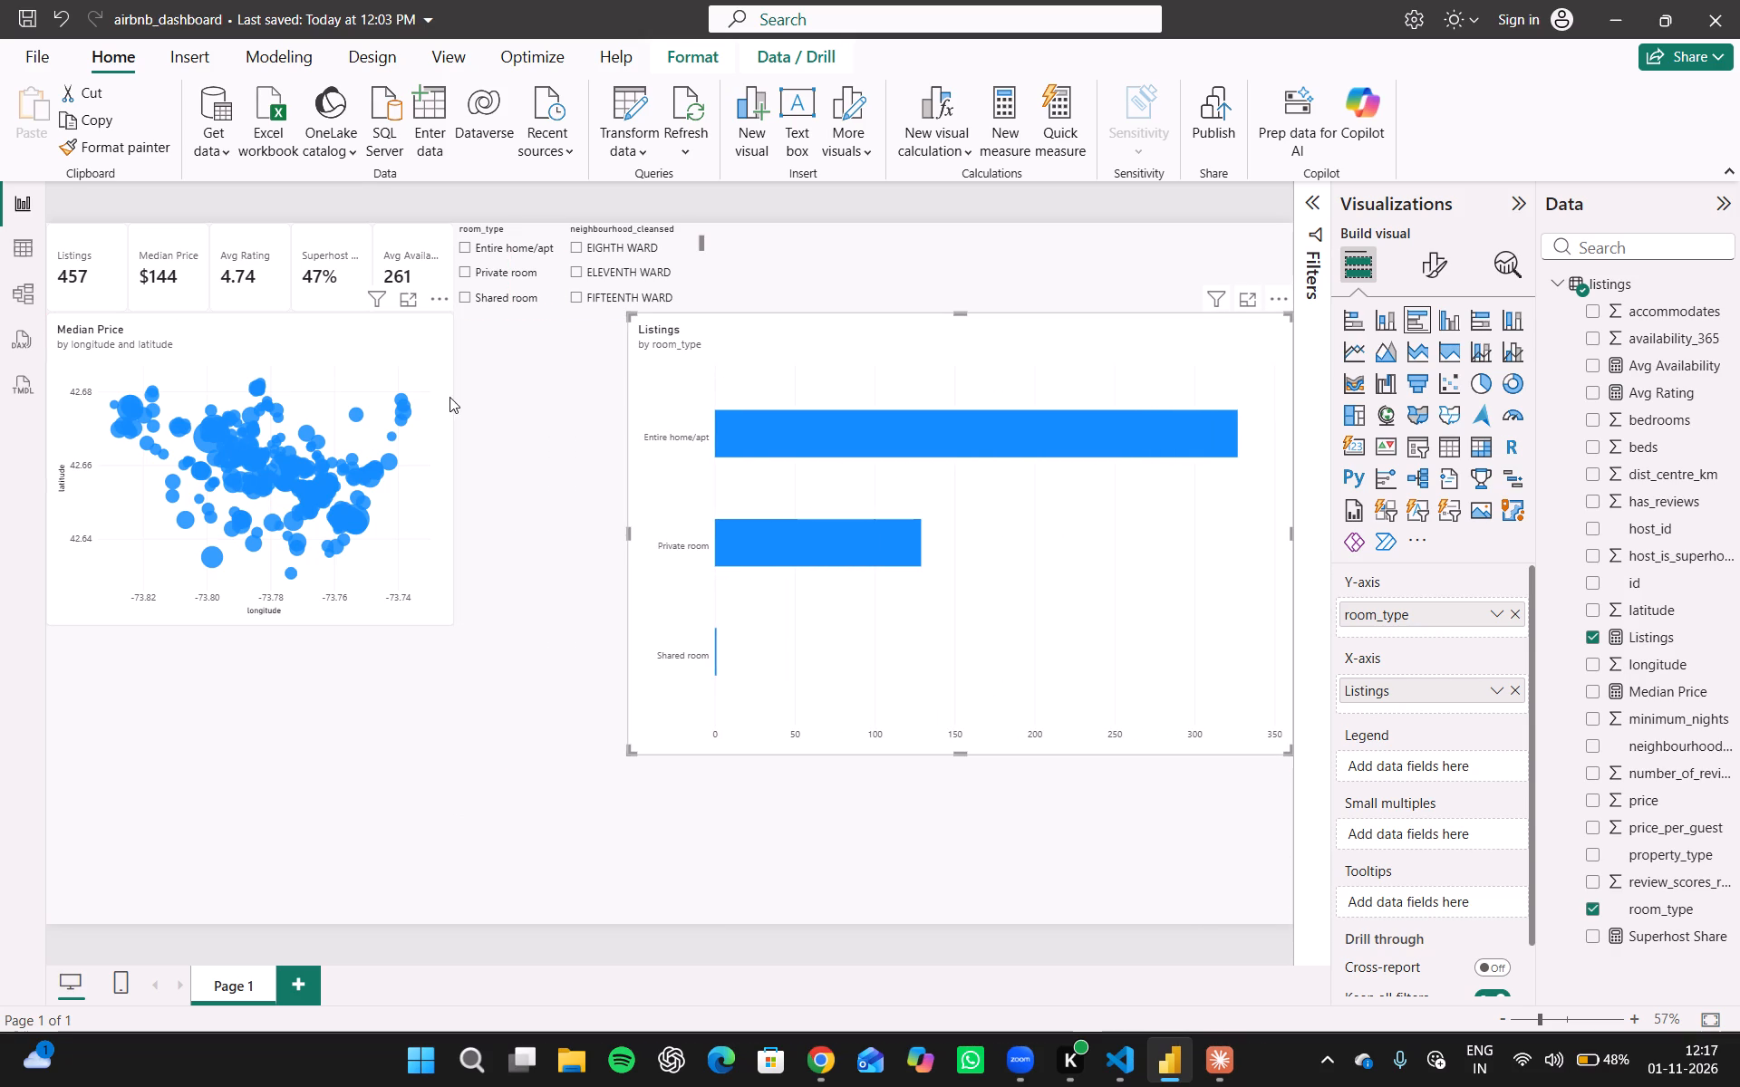
Enlarge the Median Price scatter chart so it extends to the bar chart's left edge at about mid-page.
left_click(449, 397)
left_click_drag(454, 618, 534, 705)
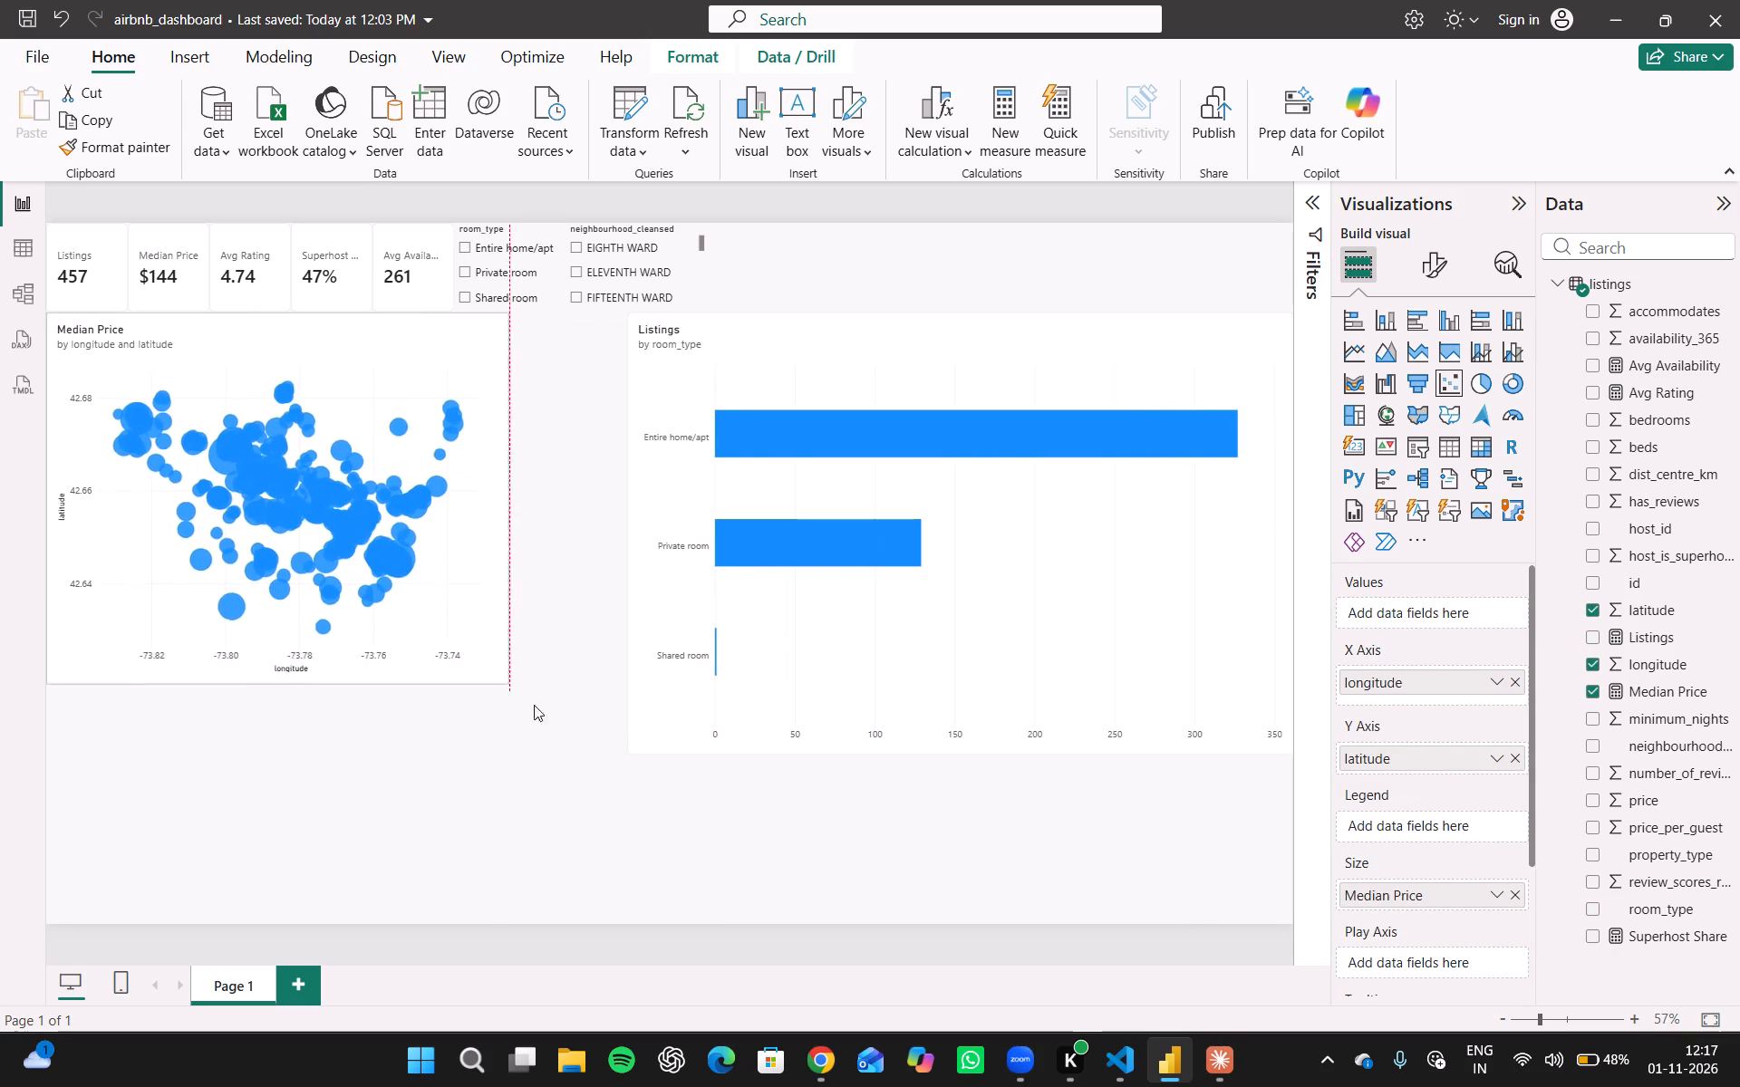
left_click_drag(534, 705, 633, 766)
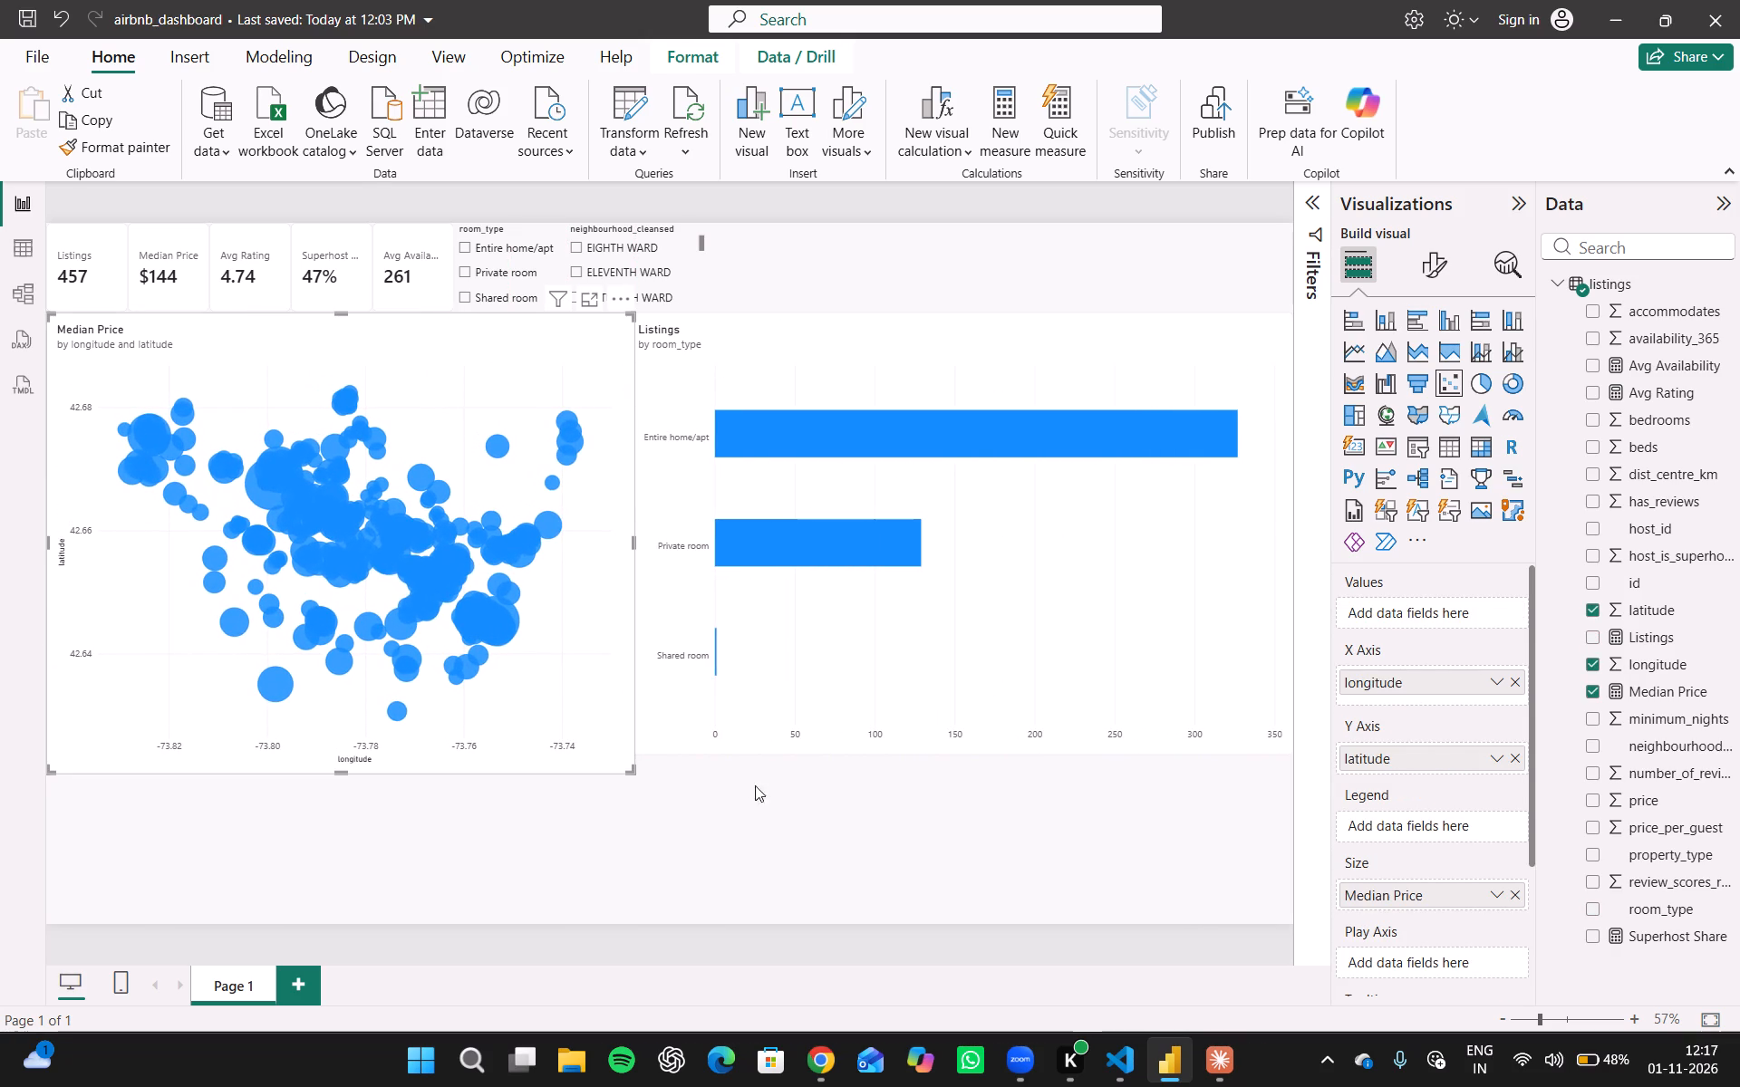
Extend the bar chart's bottom edge down to align with the scatter chart's bottom edge.
left_click(759, 746)
left_click_drag(953, 753, 953, 760)
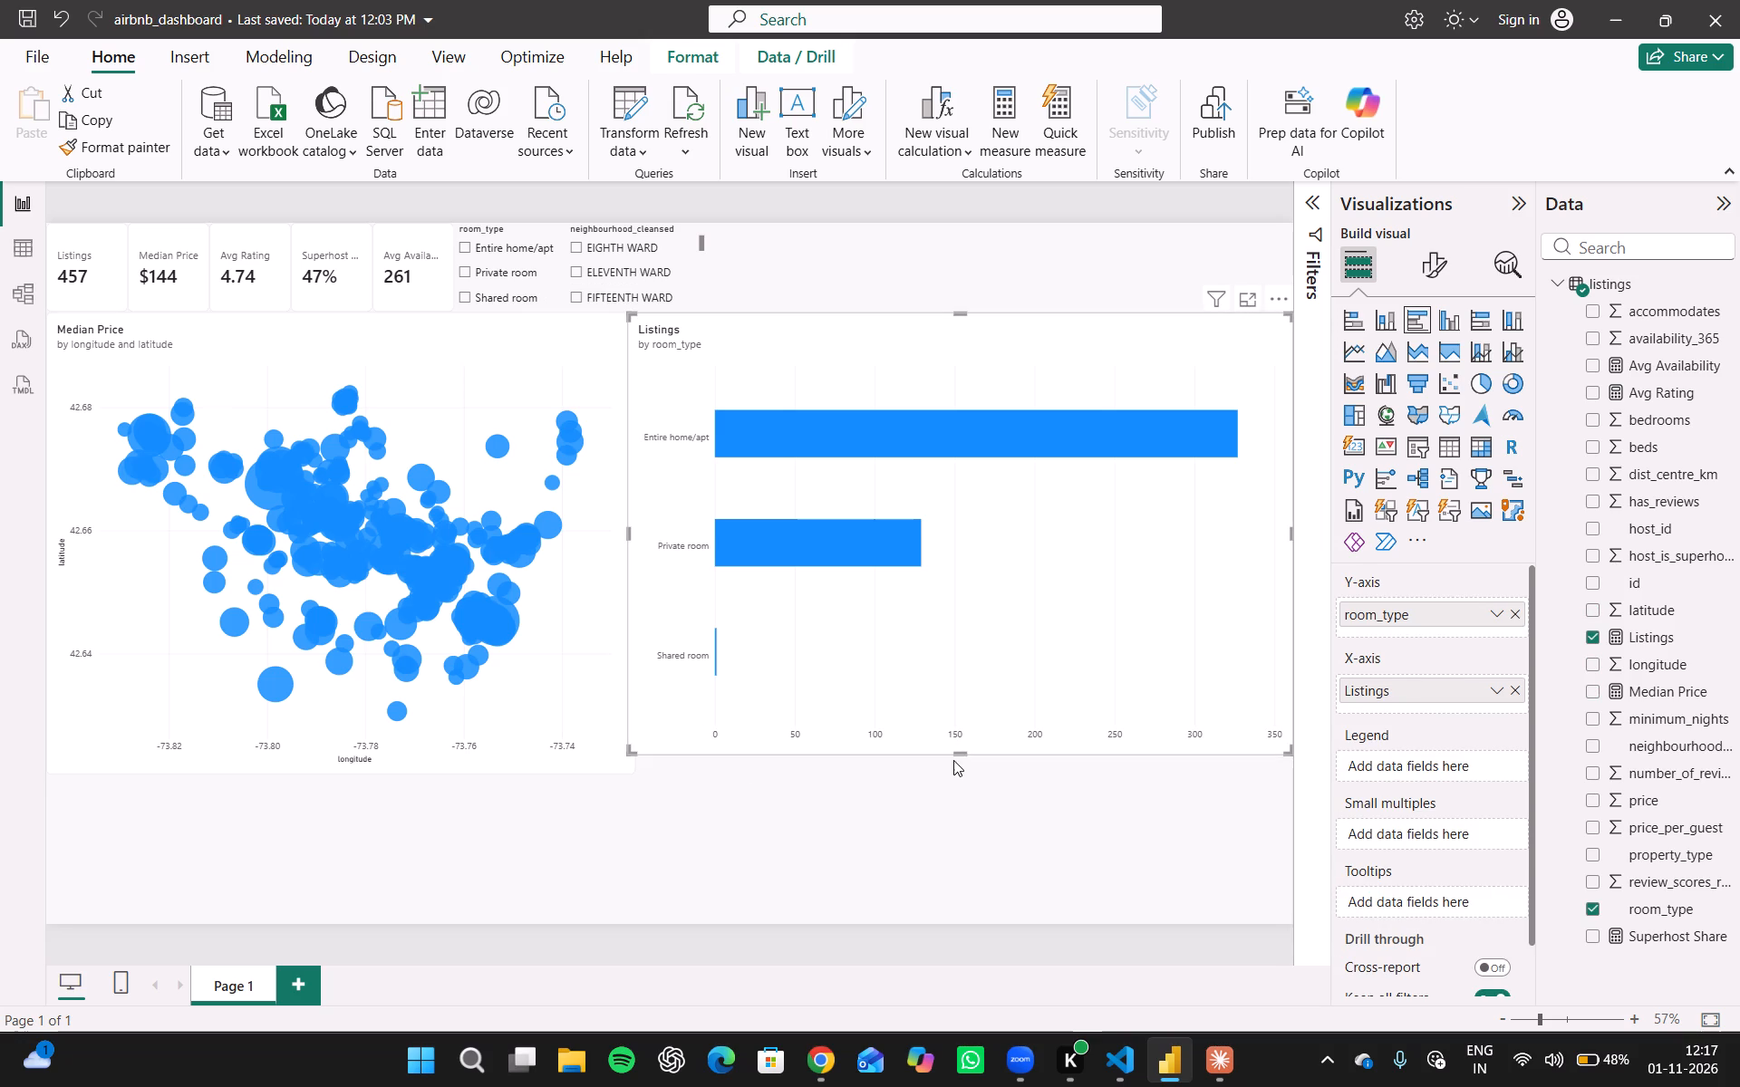
left_click_drag(953, 760, 953, 773)
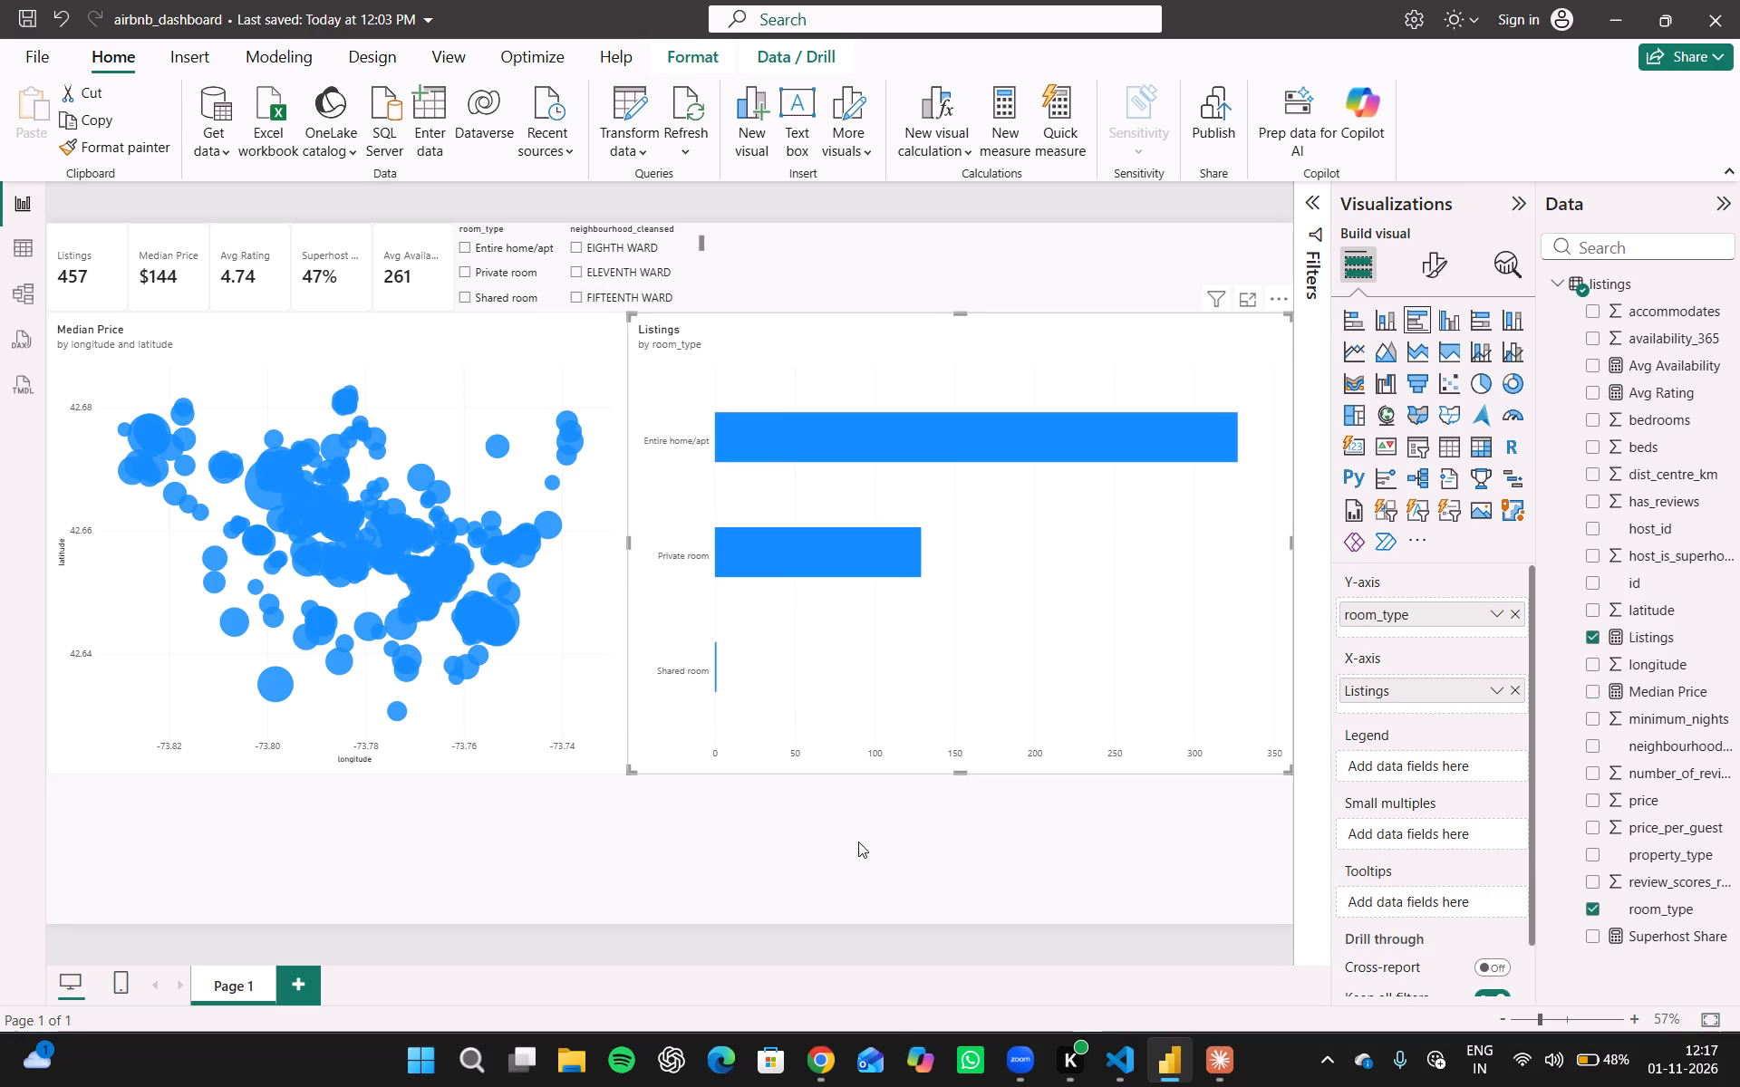
left_click(820, 855)
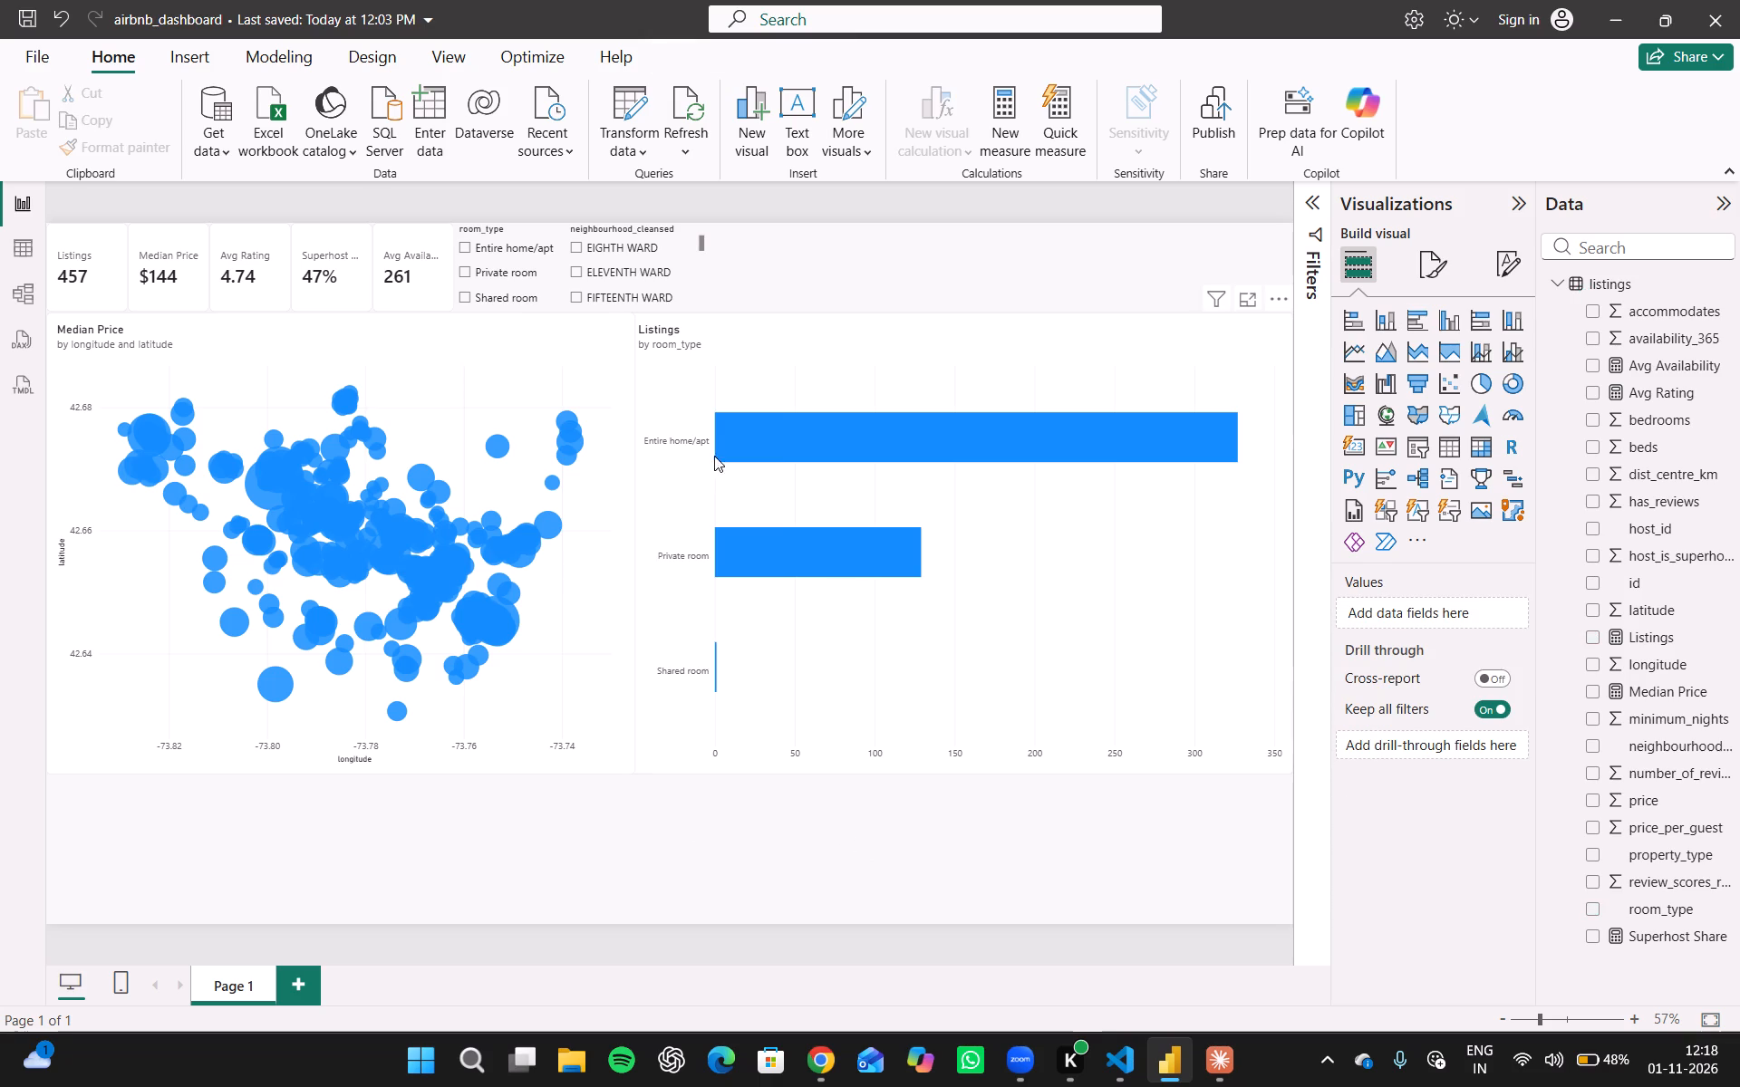
Move the scatter chart and bar chart together down to the bottom of the page.
left_click(617, 377, "ctrl")
left_click(772, 380, "ctrl")
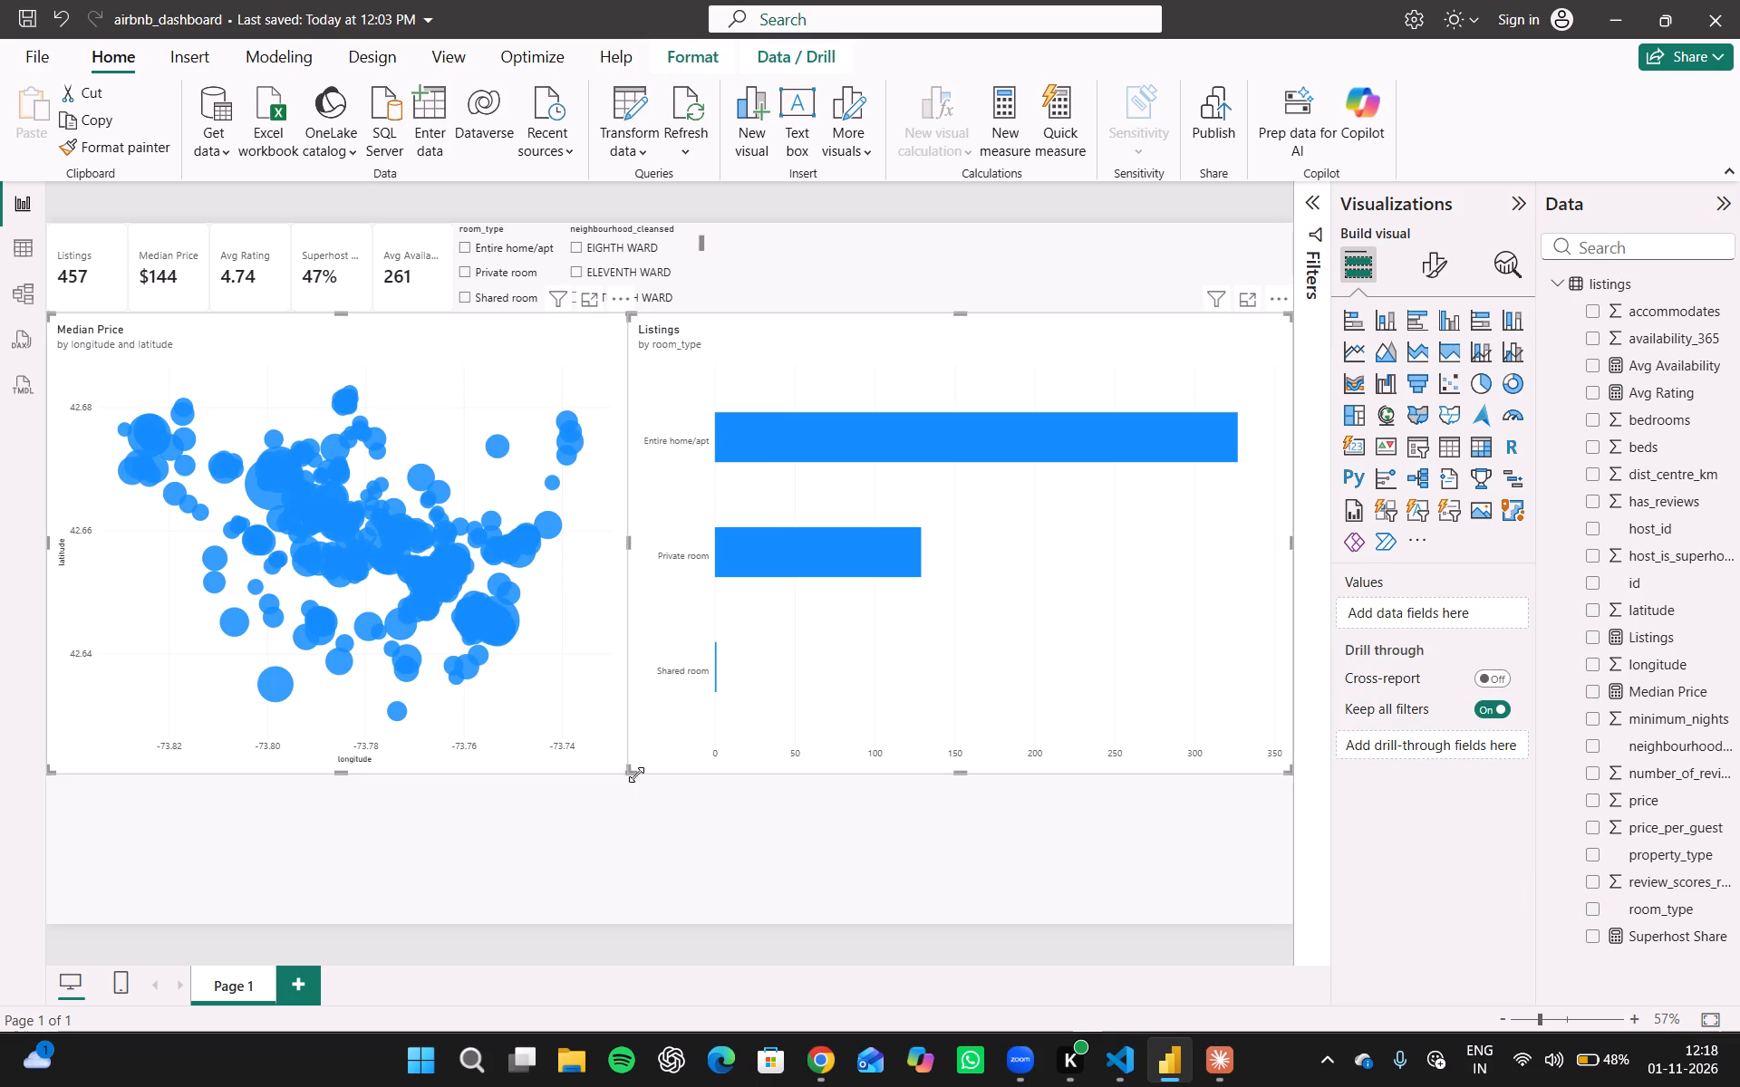
left_click_drag(626, 693, 585, 841)
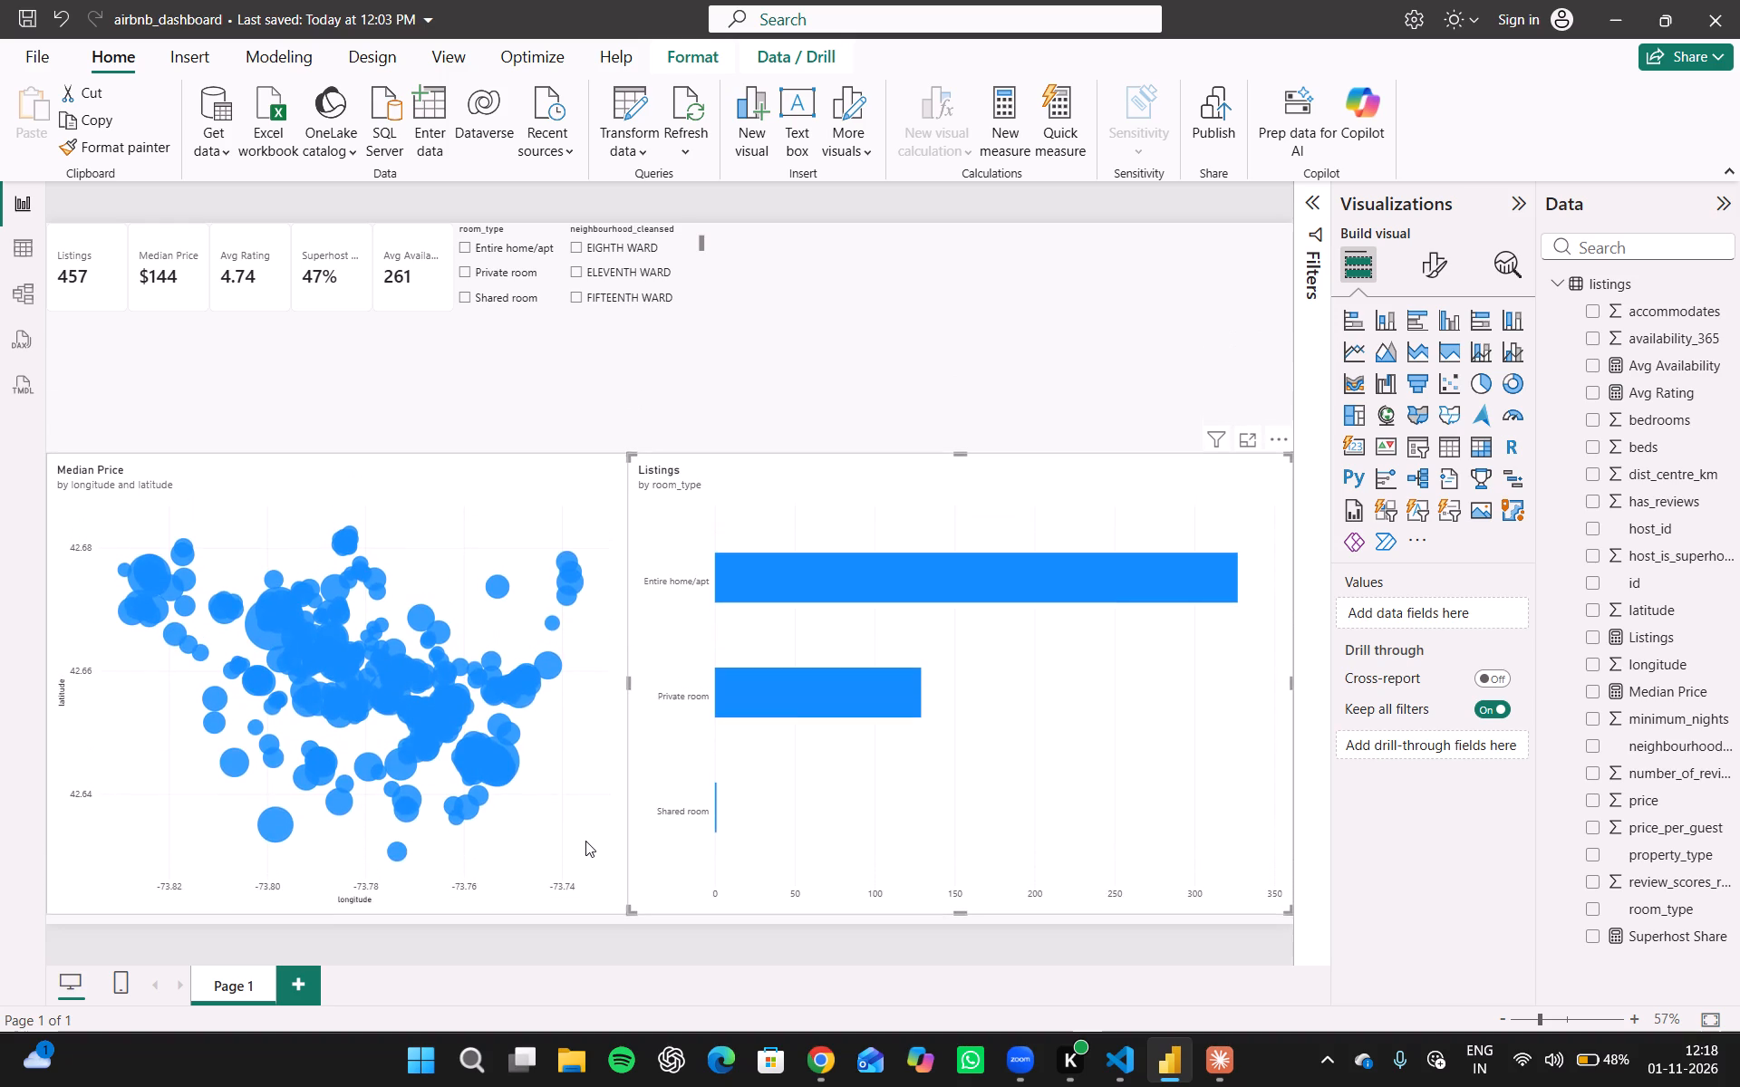
left_click_drag(585, 841, 596, 826)
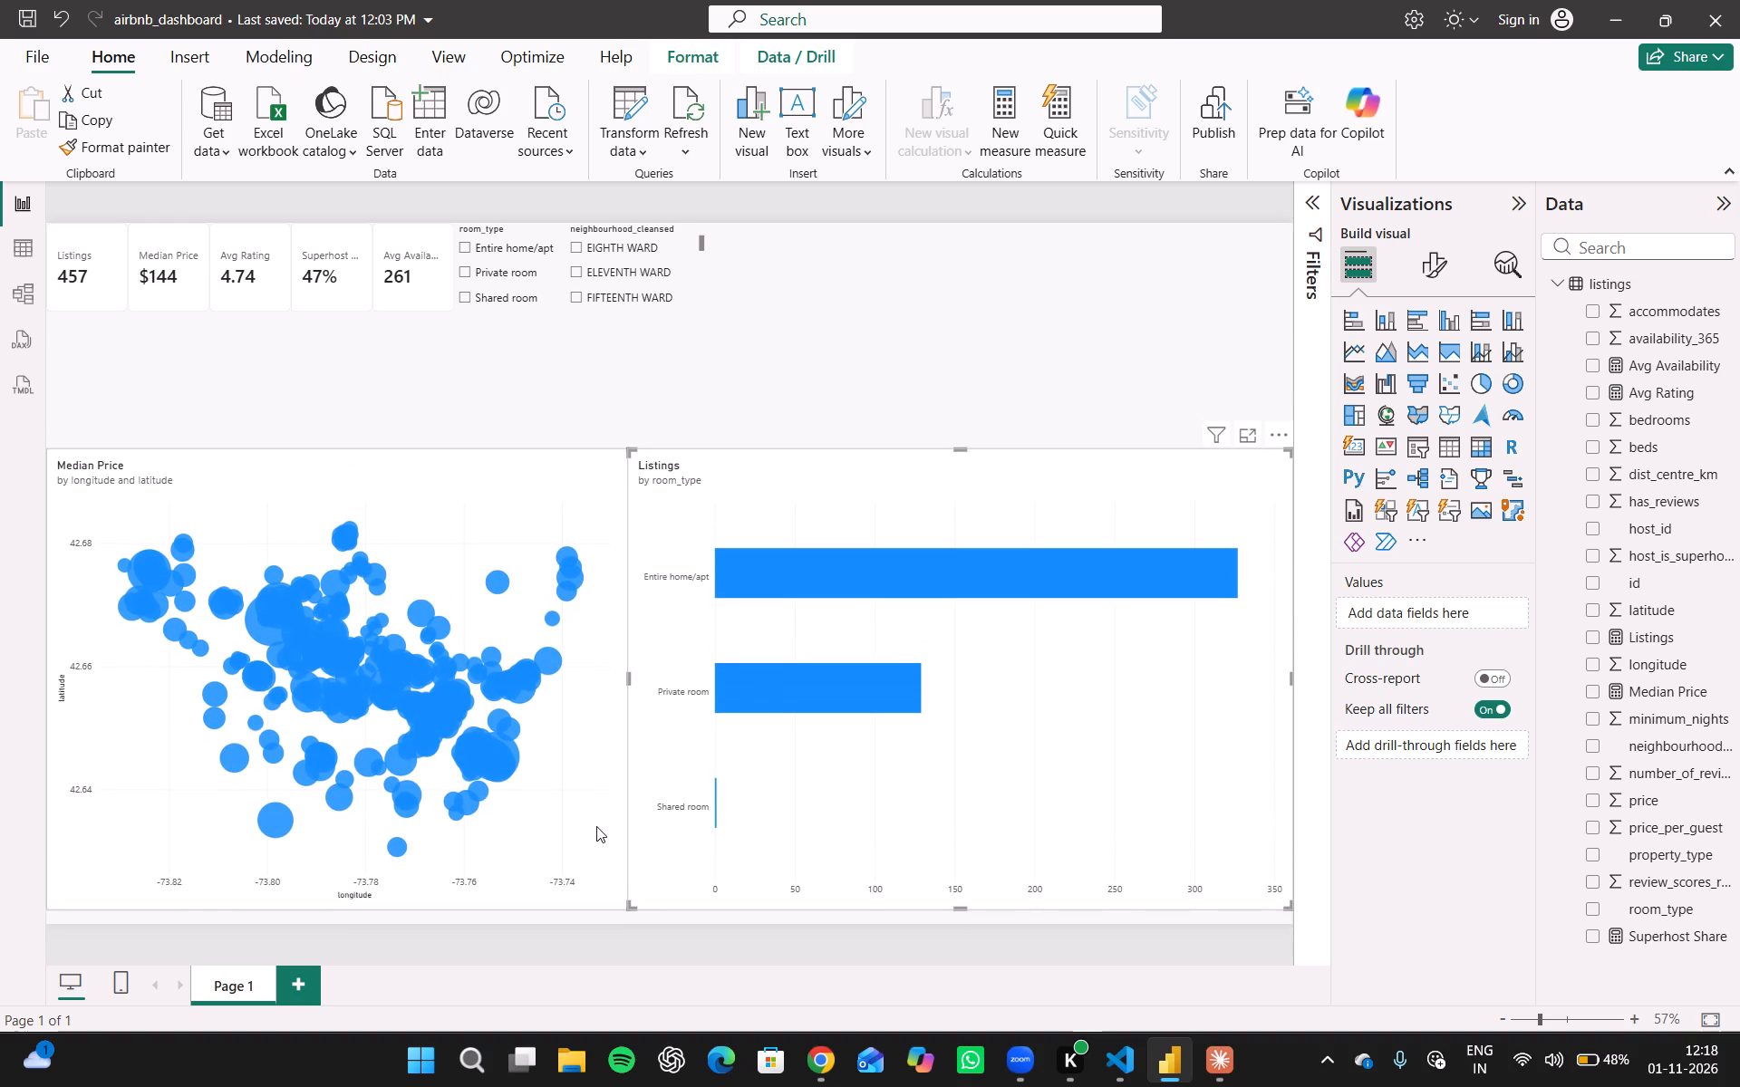
left_click(613, 359)
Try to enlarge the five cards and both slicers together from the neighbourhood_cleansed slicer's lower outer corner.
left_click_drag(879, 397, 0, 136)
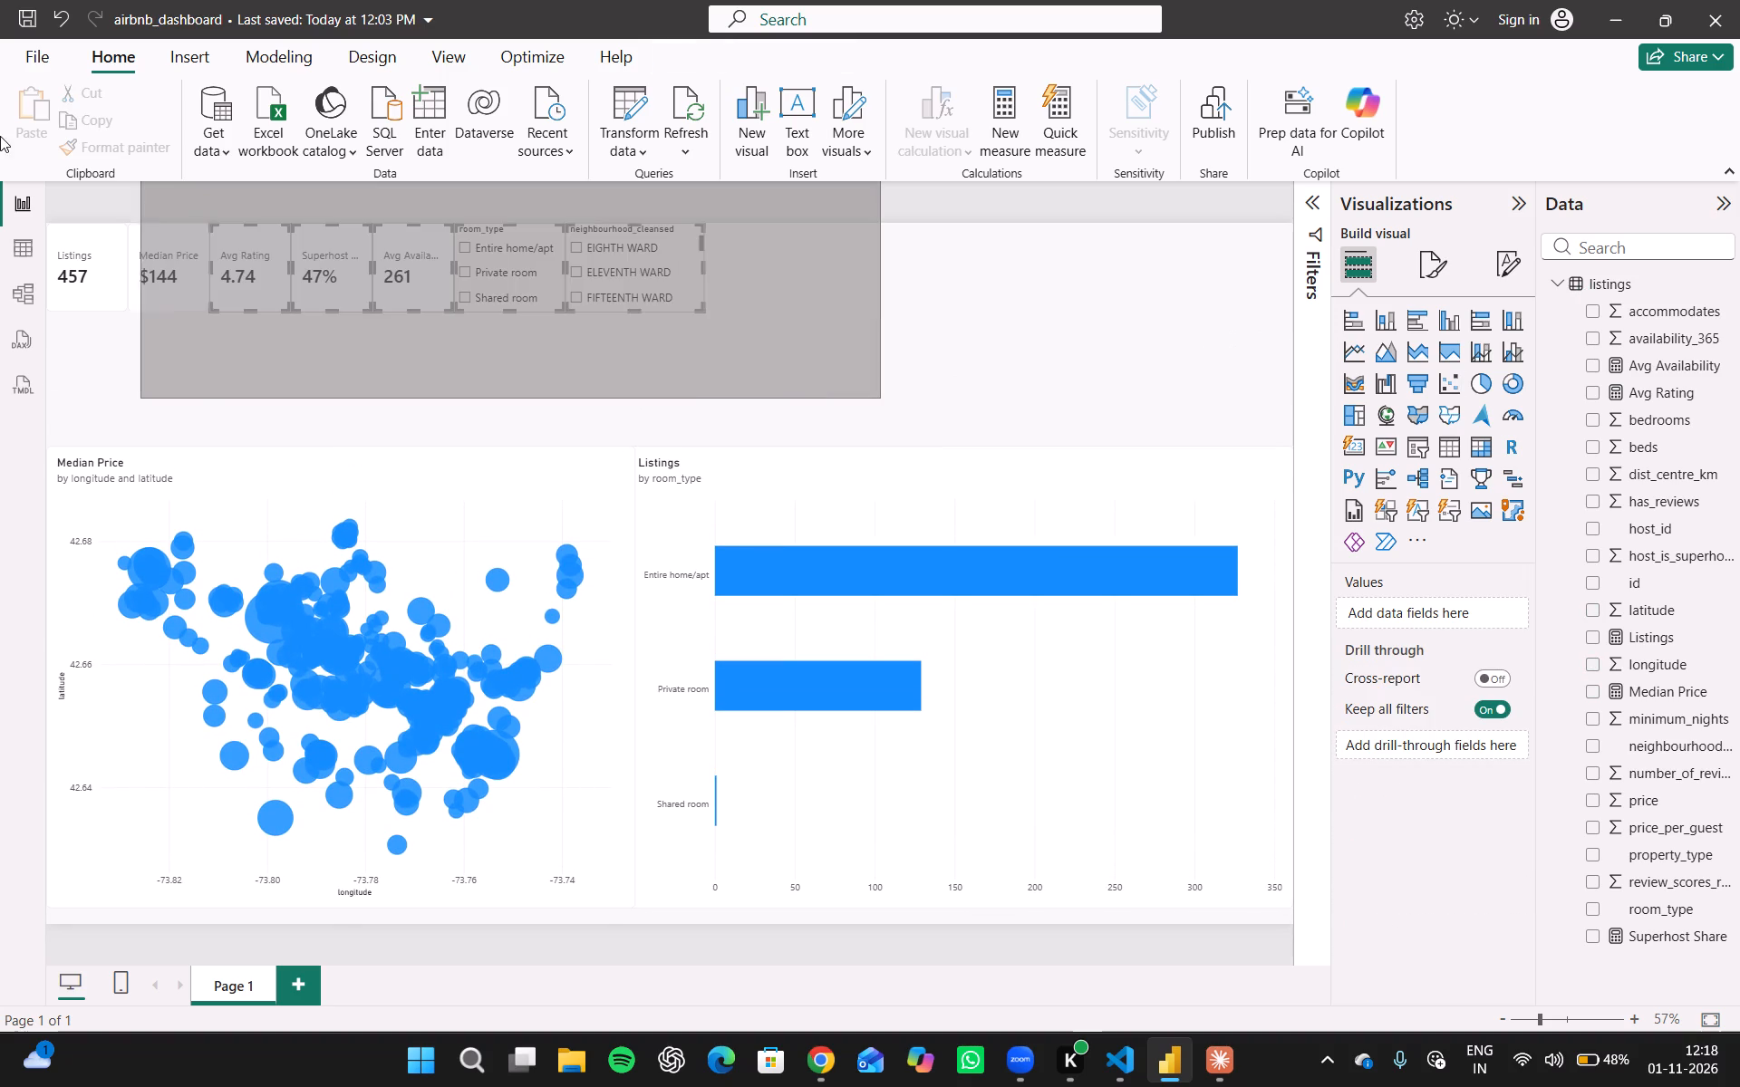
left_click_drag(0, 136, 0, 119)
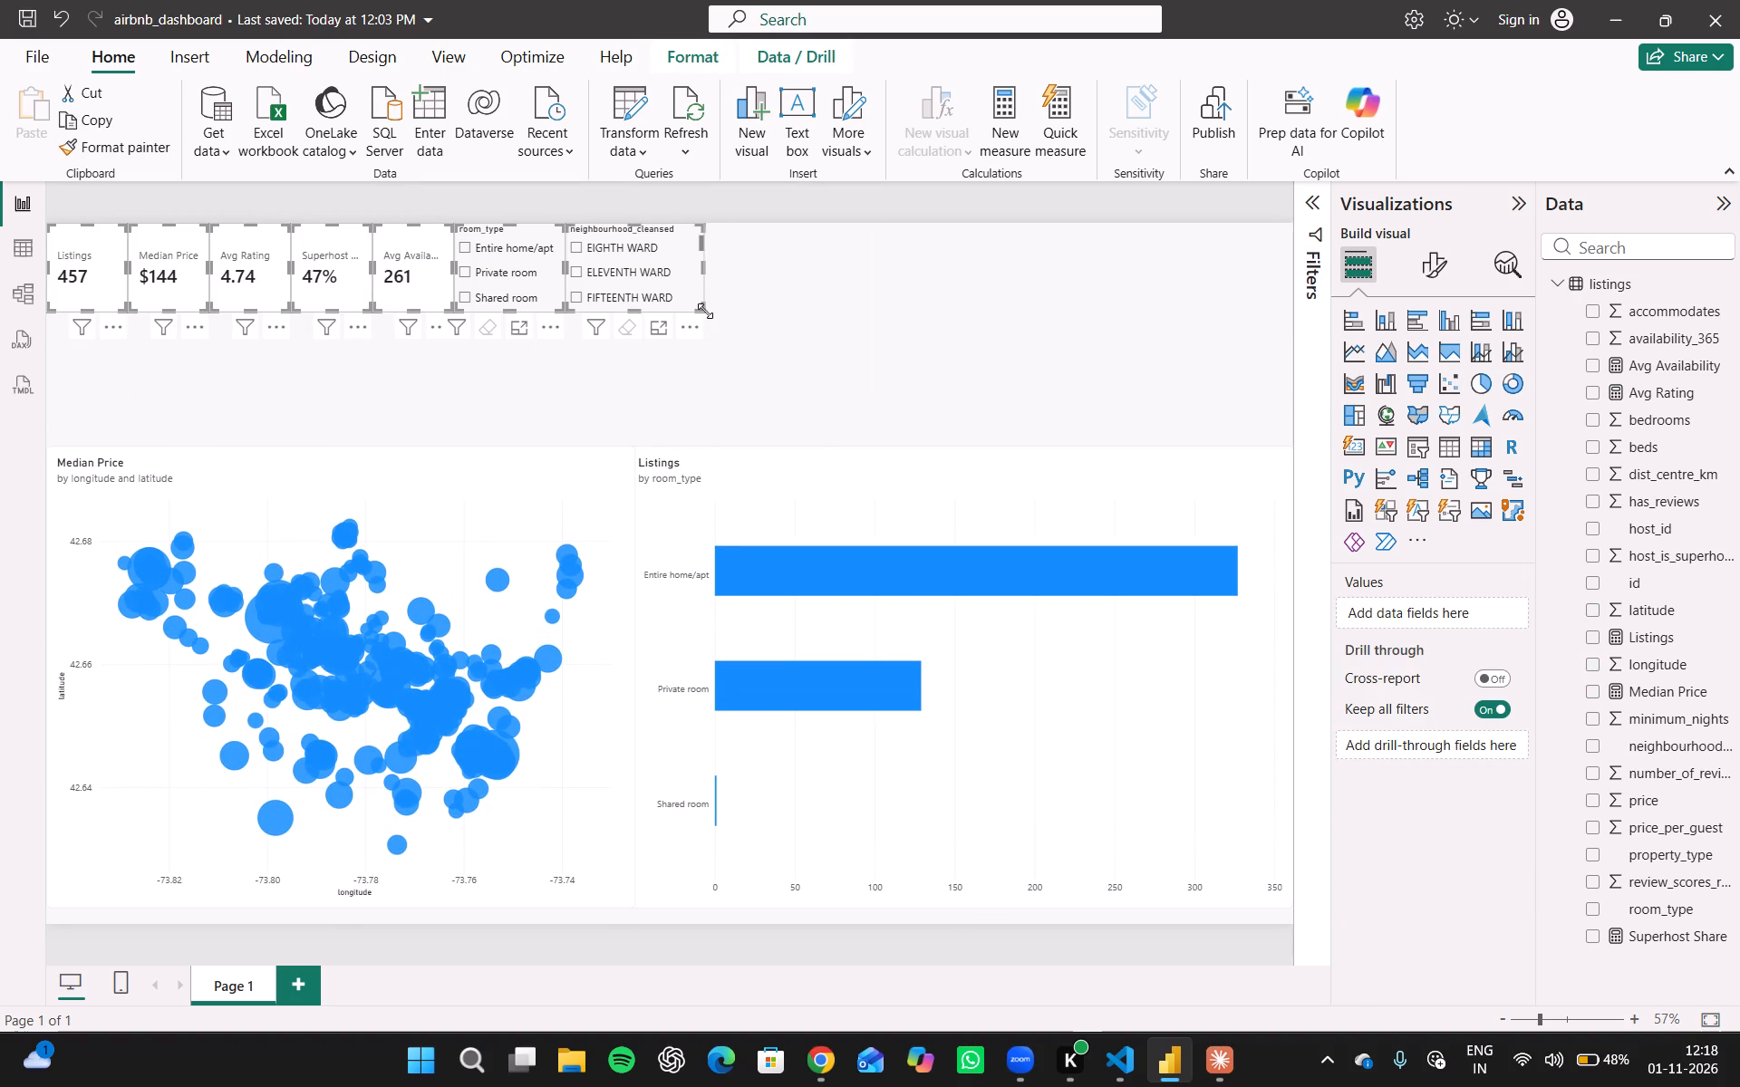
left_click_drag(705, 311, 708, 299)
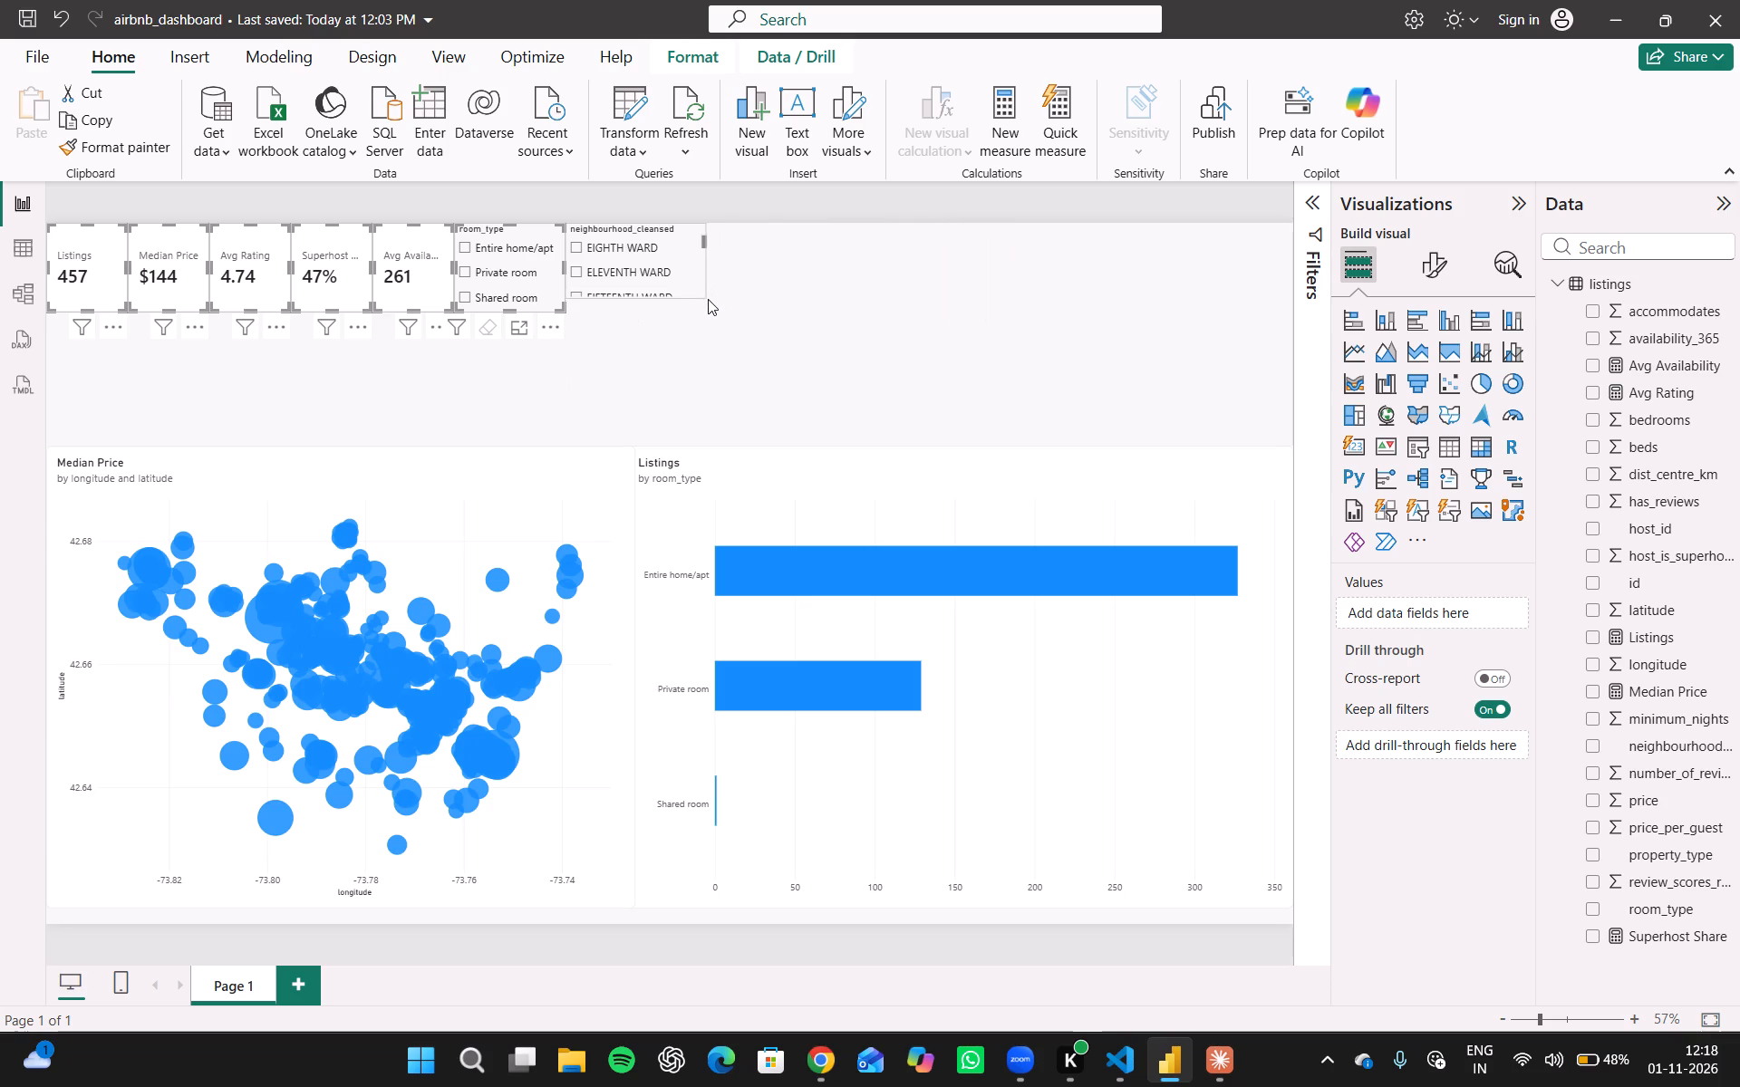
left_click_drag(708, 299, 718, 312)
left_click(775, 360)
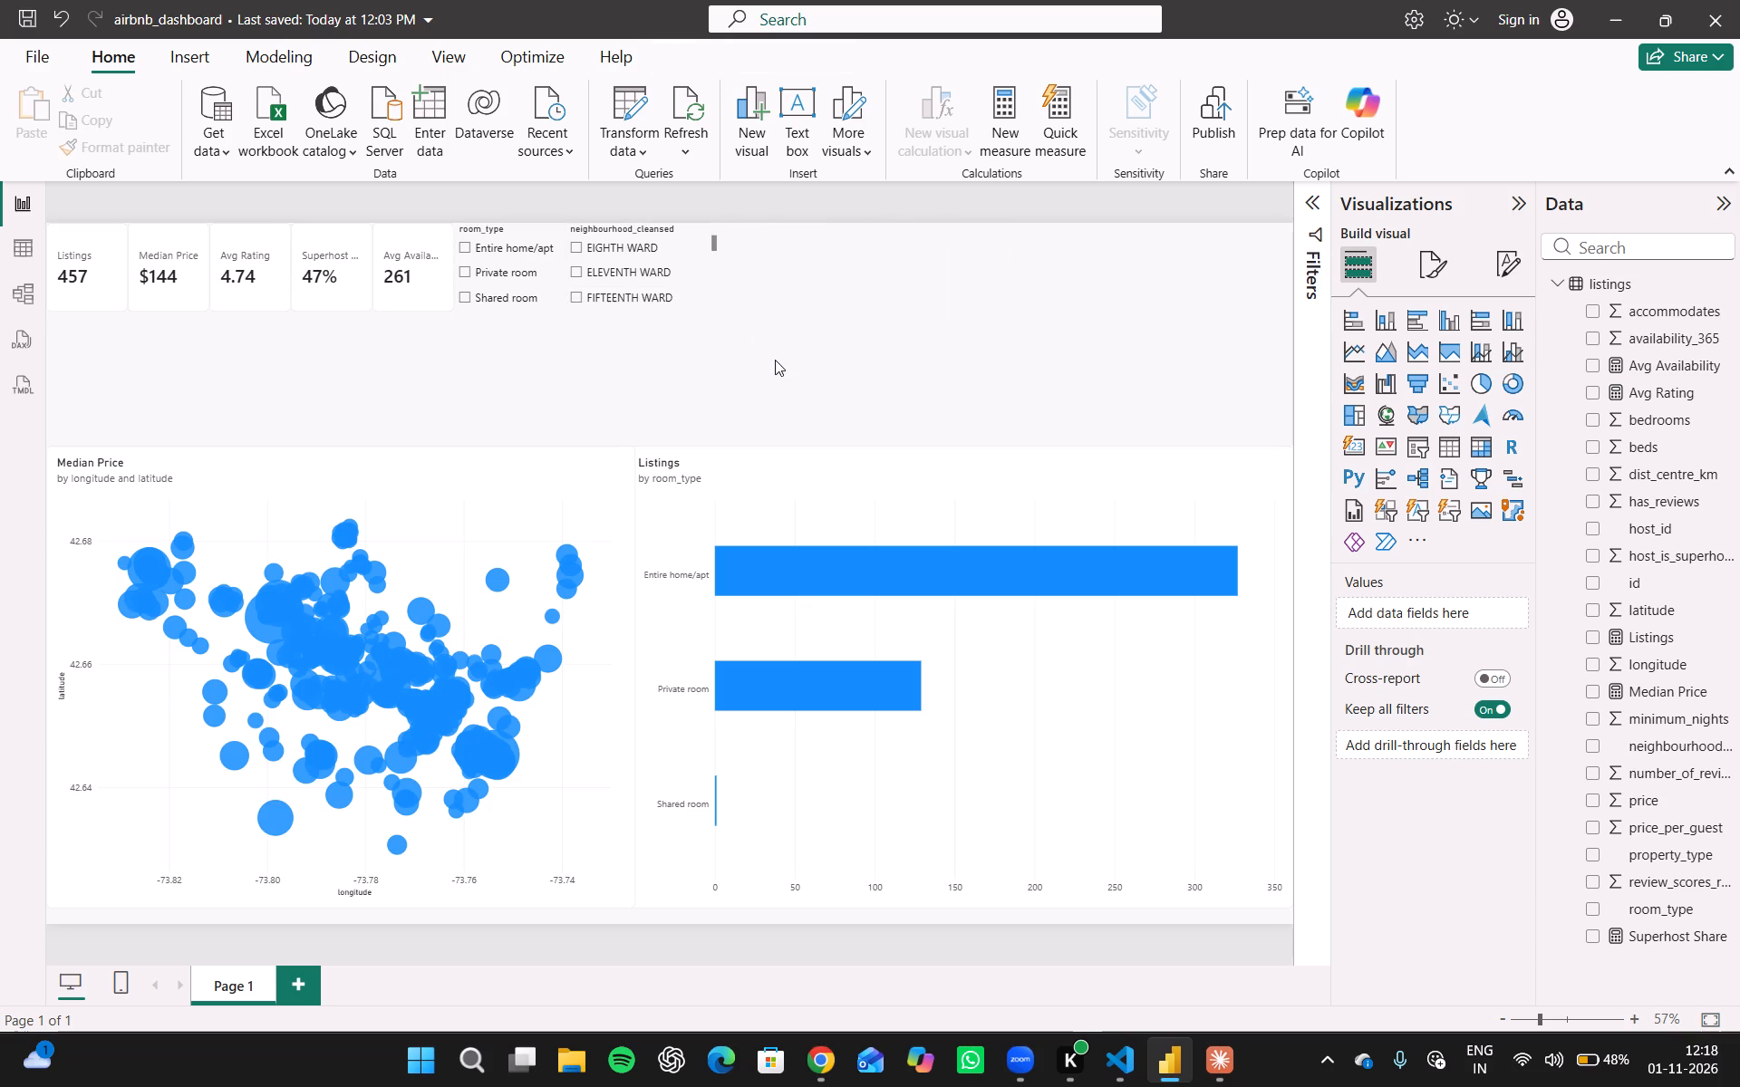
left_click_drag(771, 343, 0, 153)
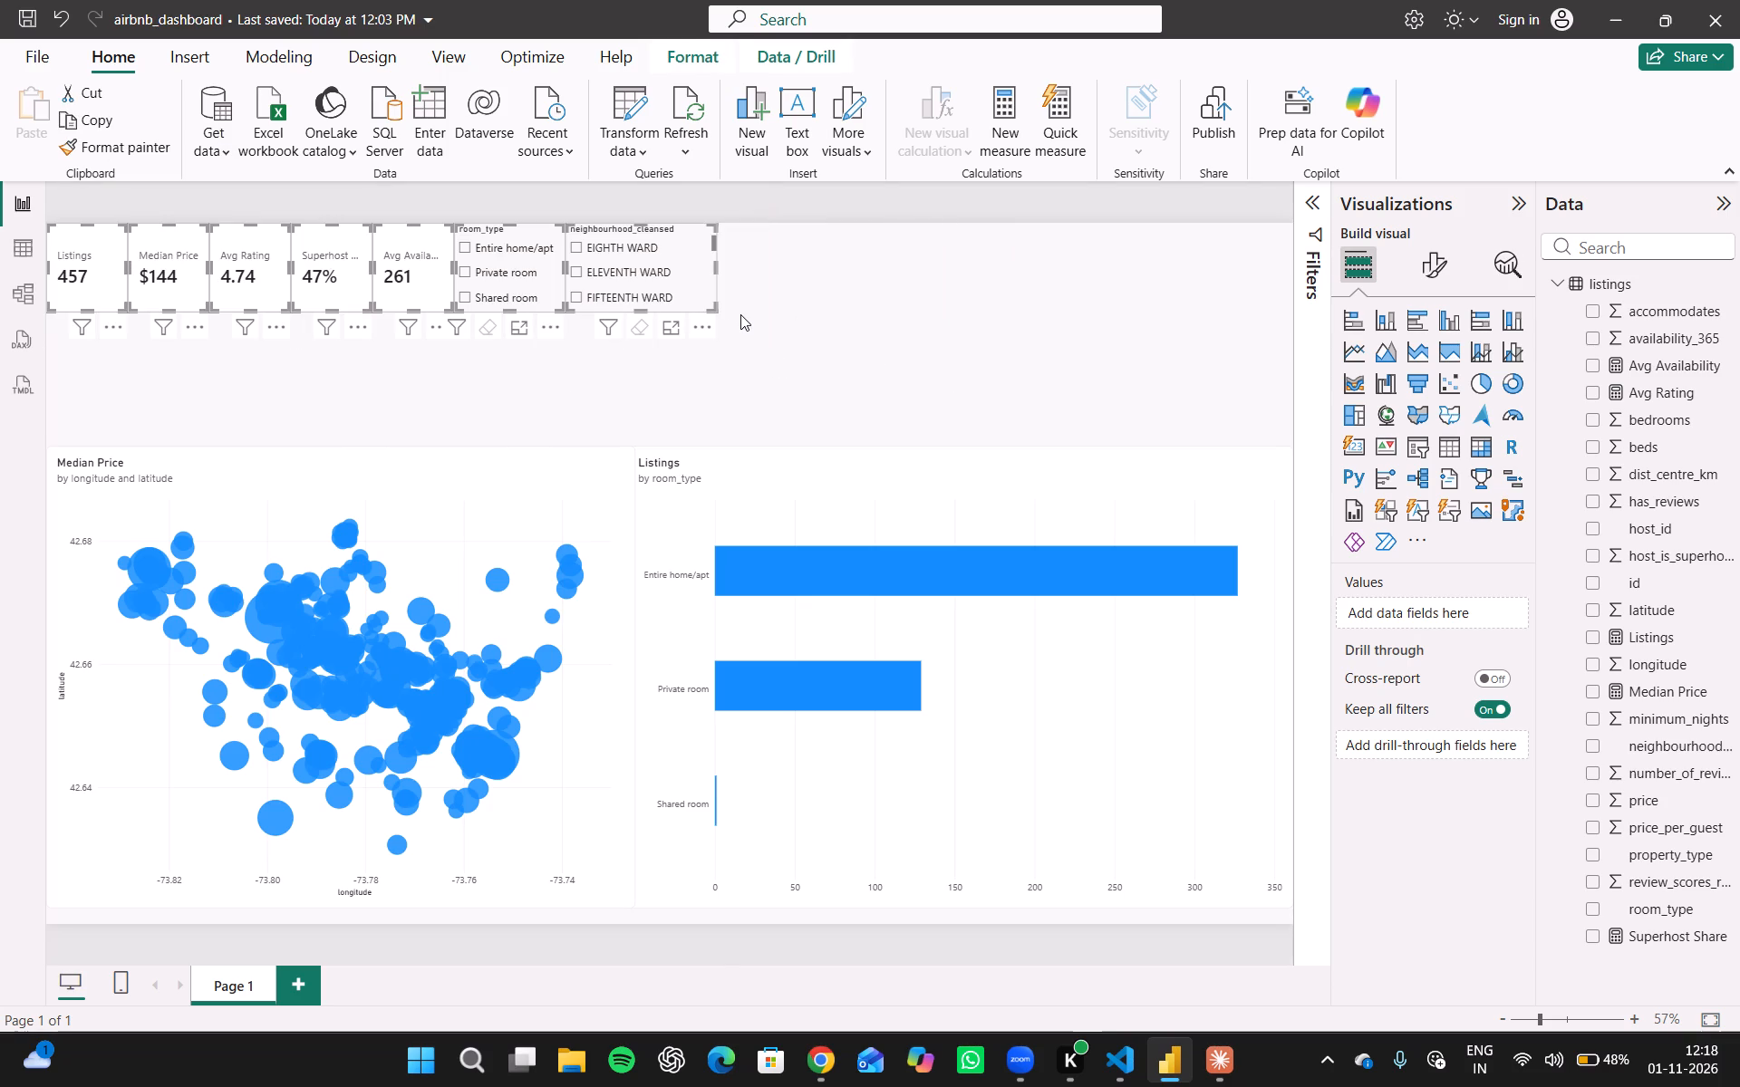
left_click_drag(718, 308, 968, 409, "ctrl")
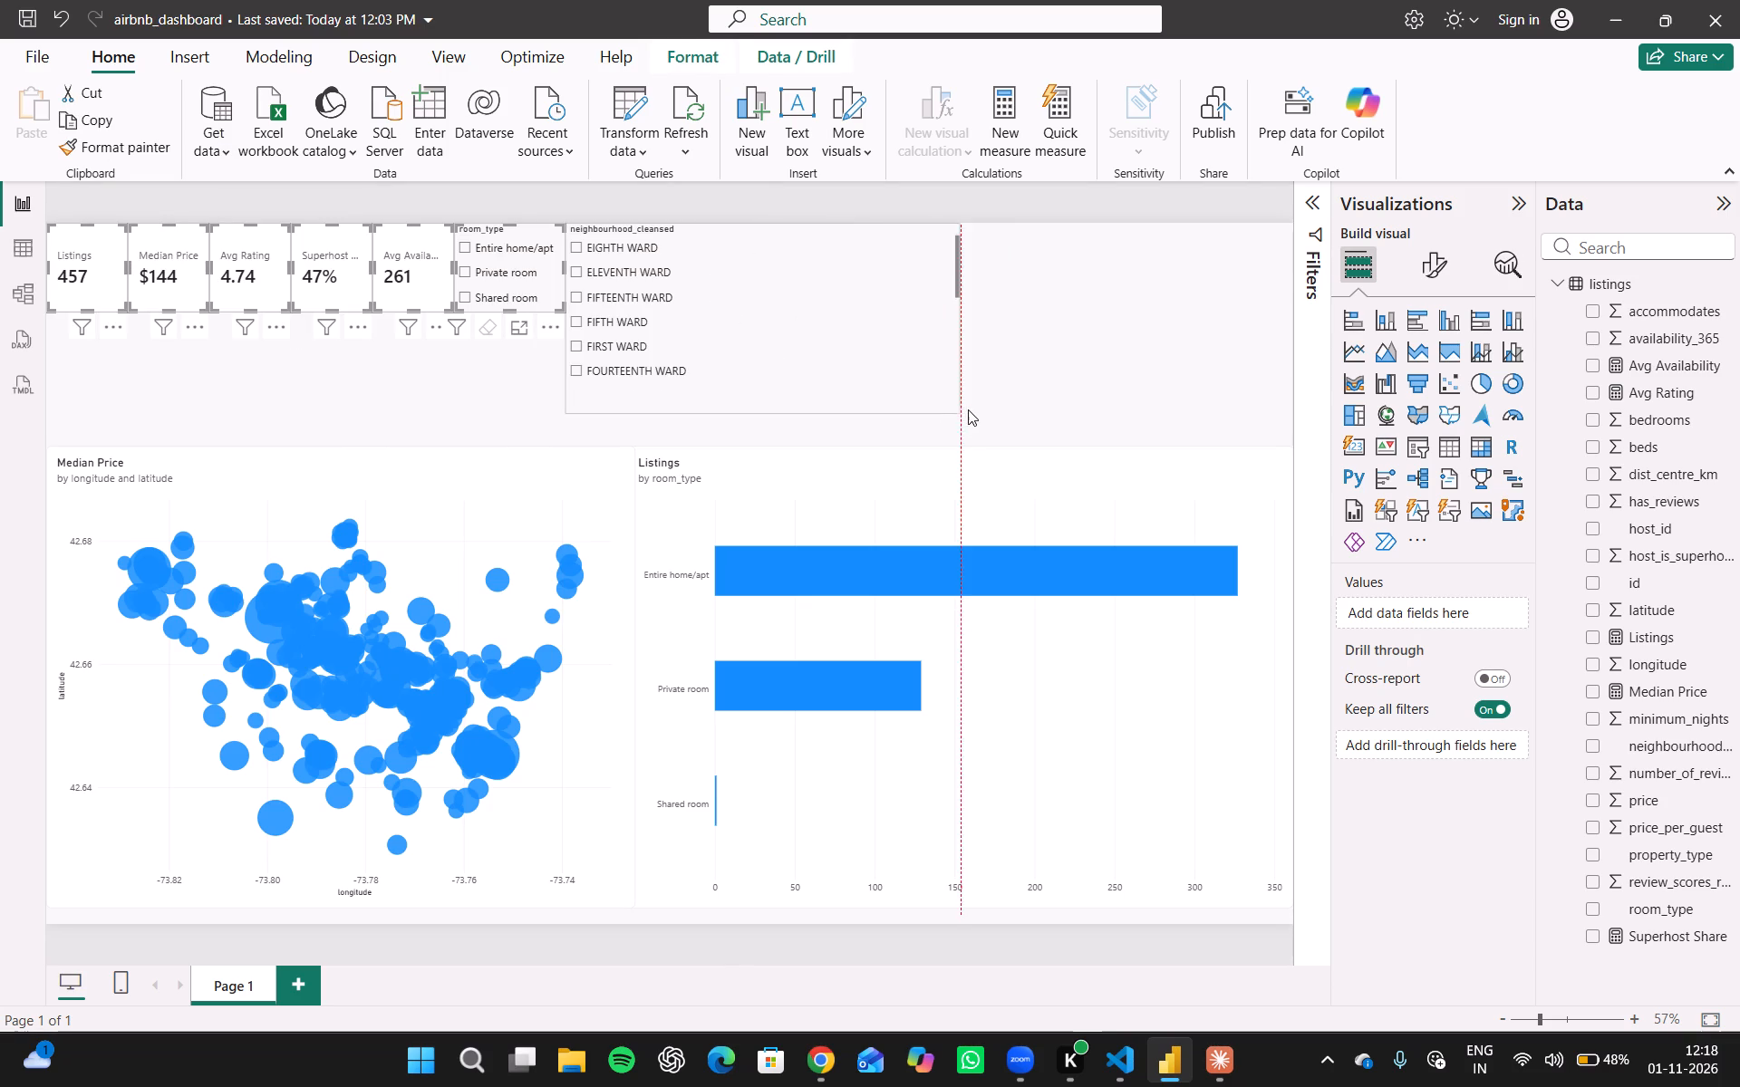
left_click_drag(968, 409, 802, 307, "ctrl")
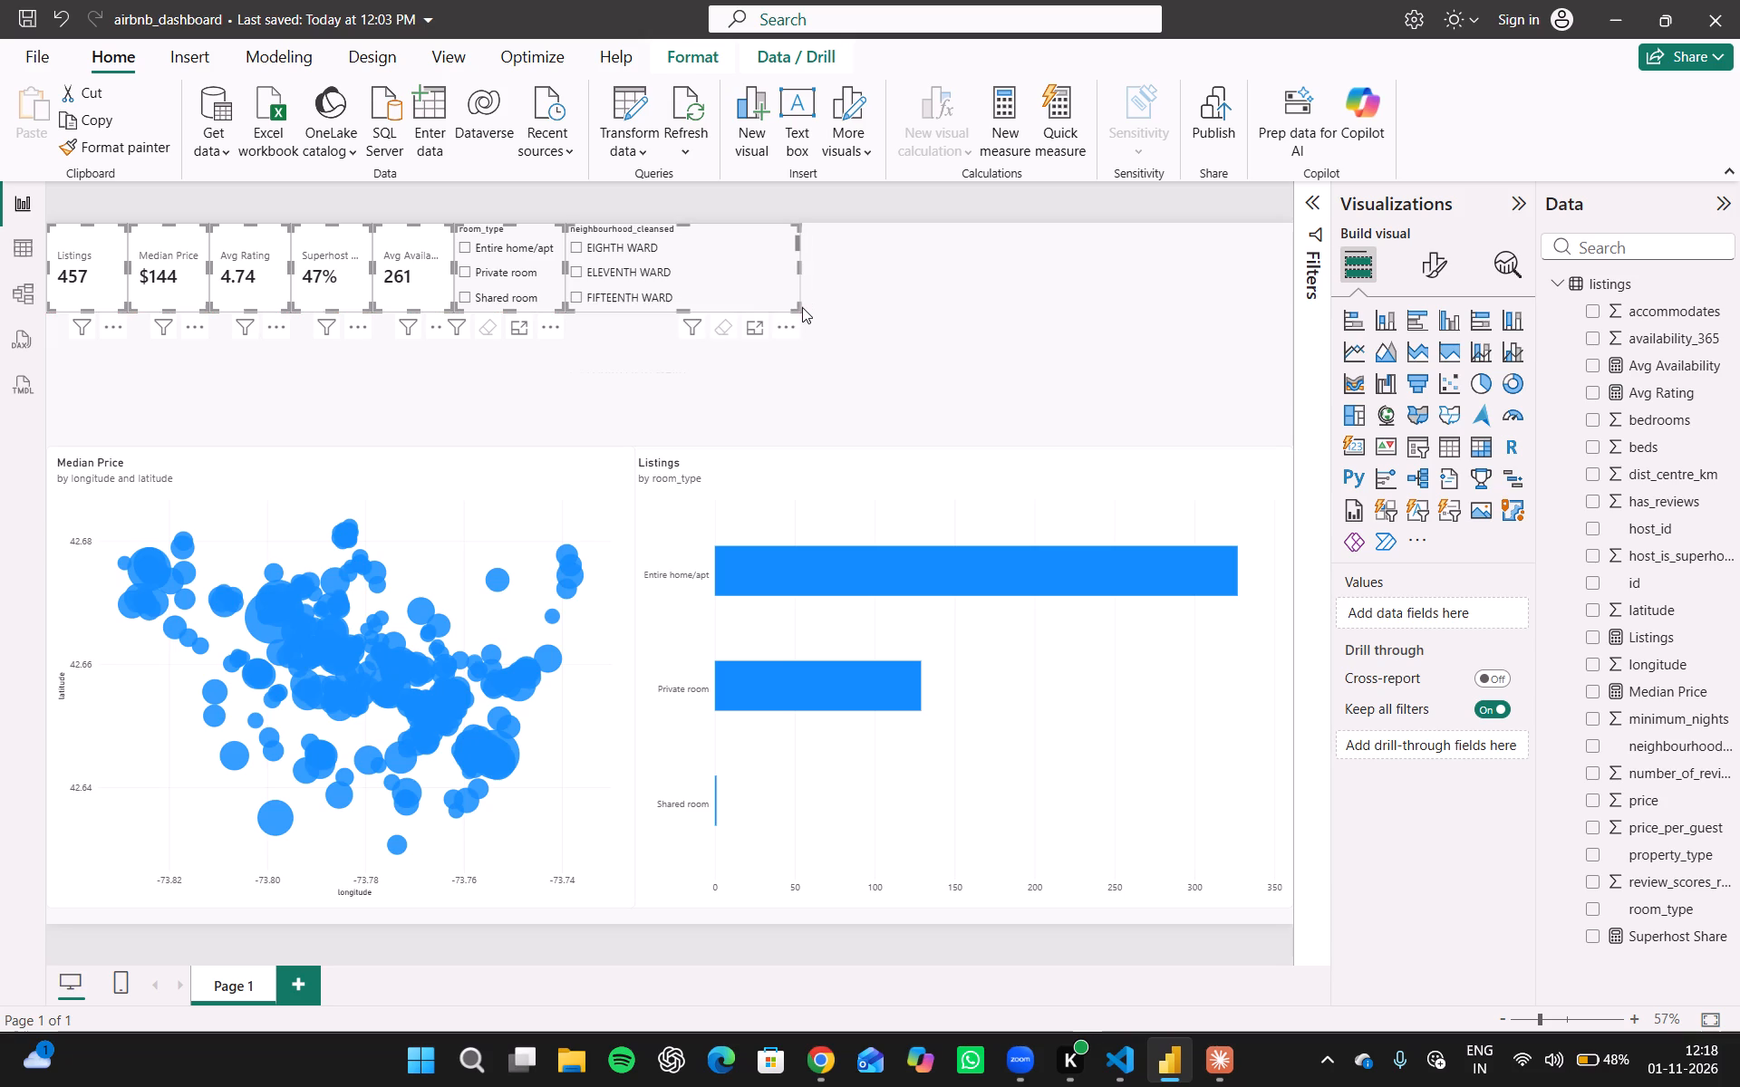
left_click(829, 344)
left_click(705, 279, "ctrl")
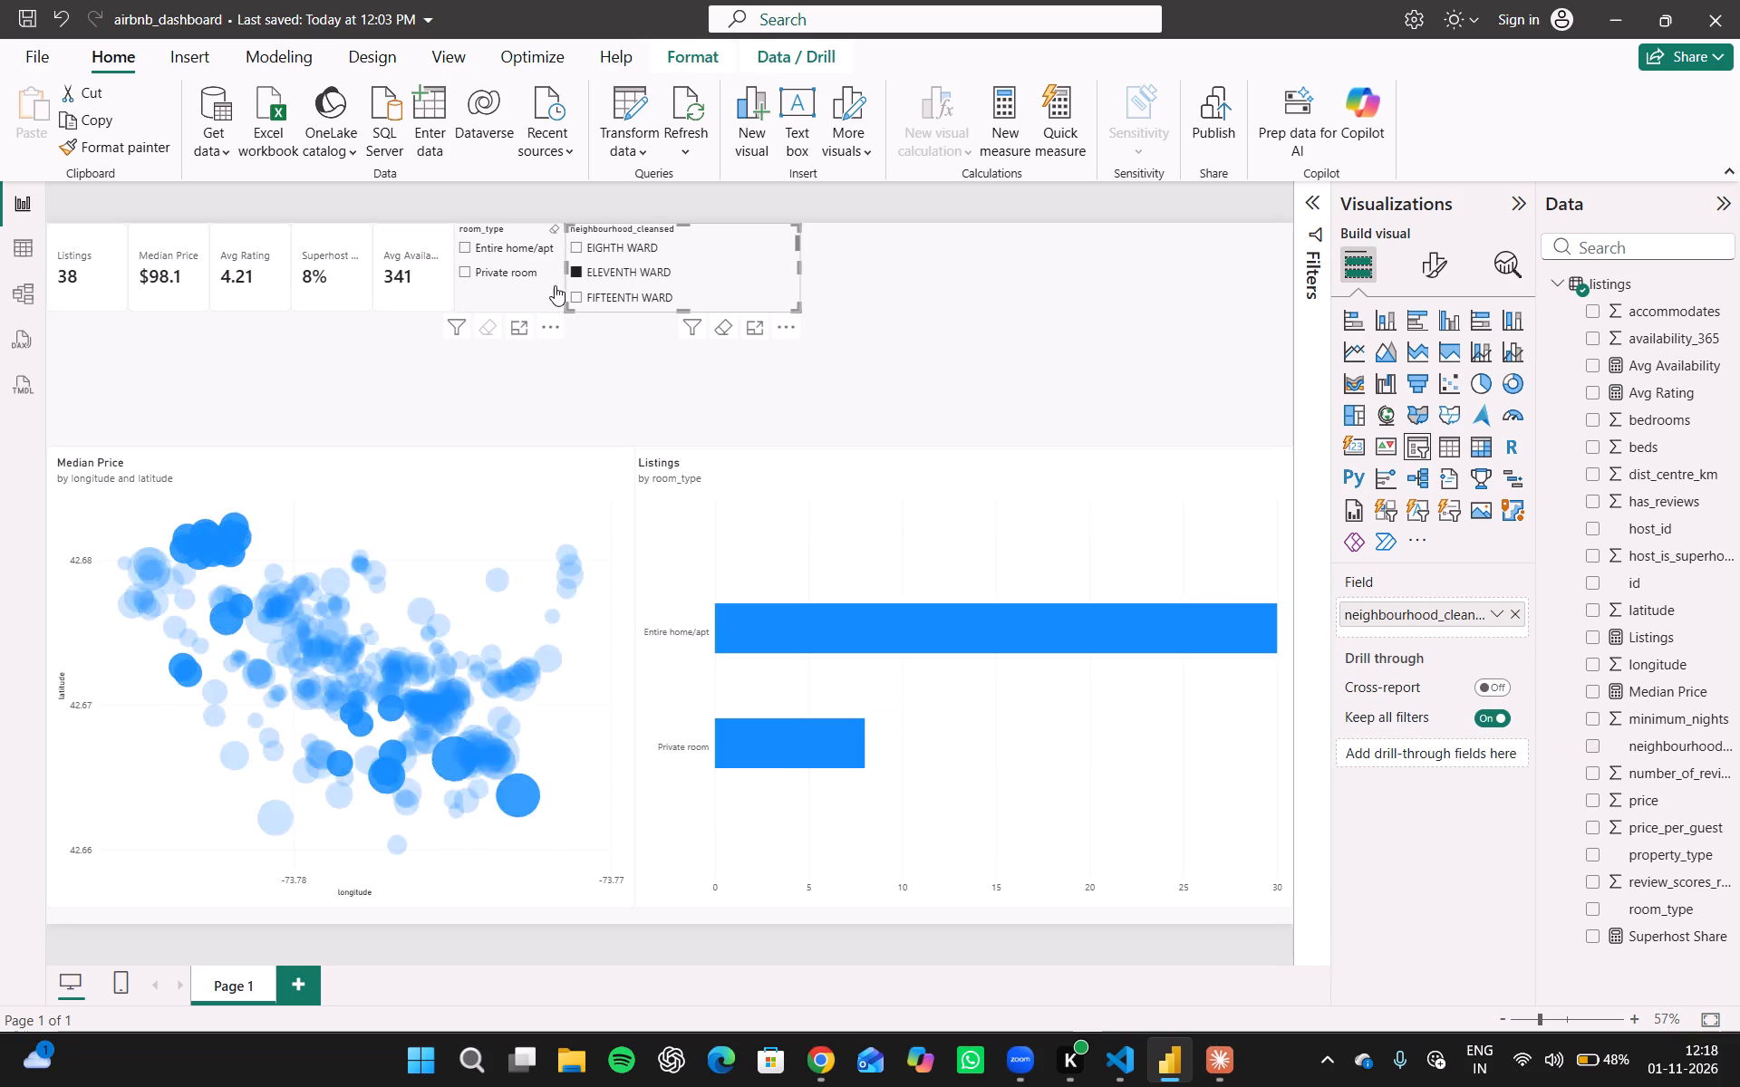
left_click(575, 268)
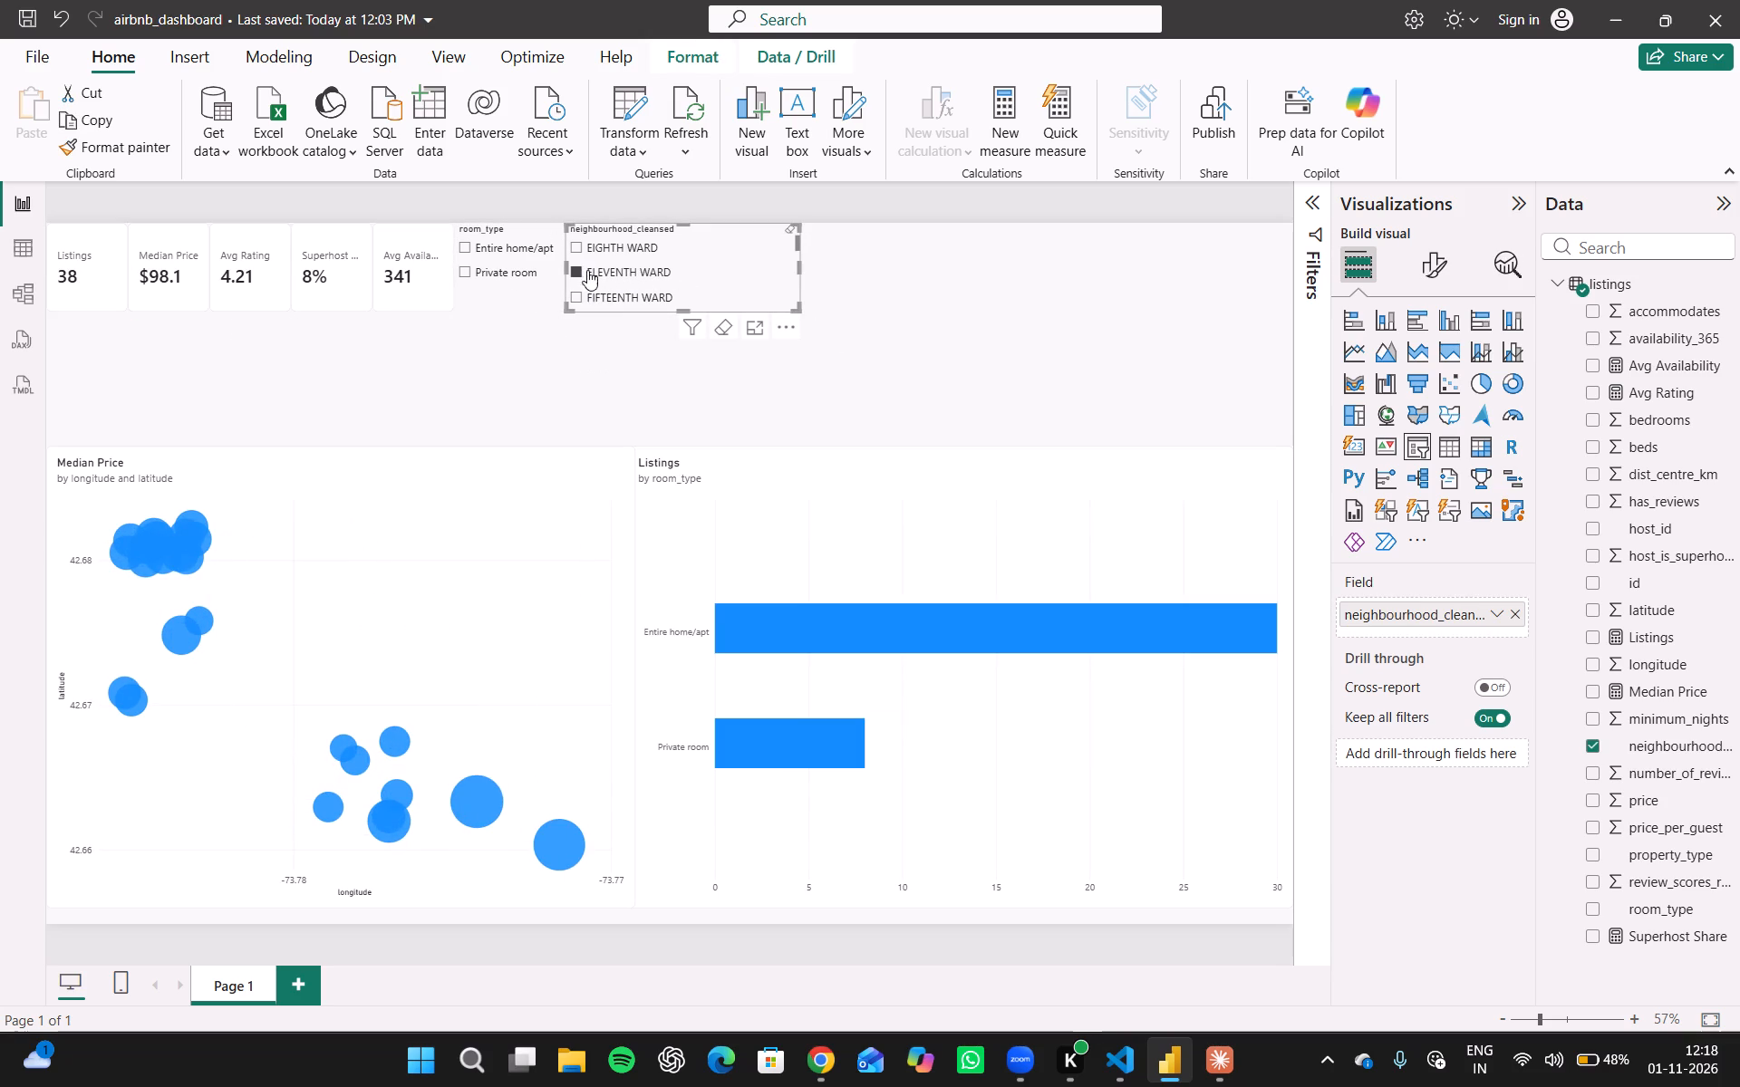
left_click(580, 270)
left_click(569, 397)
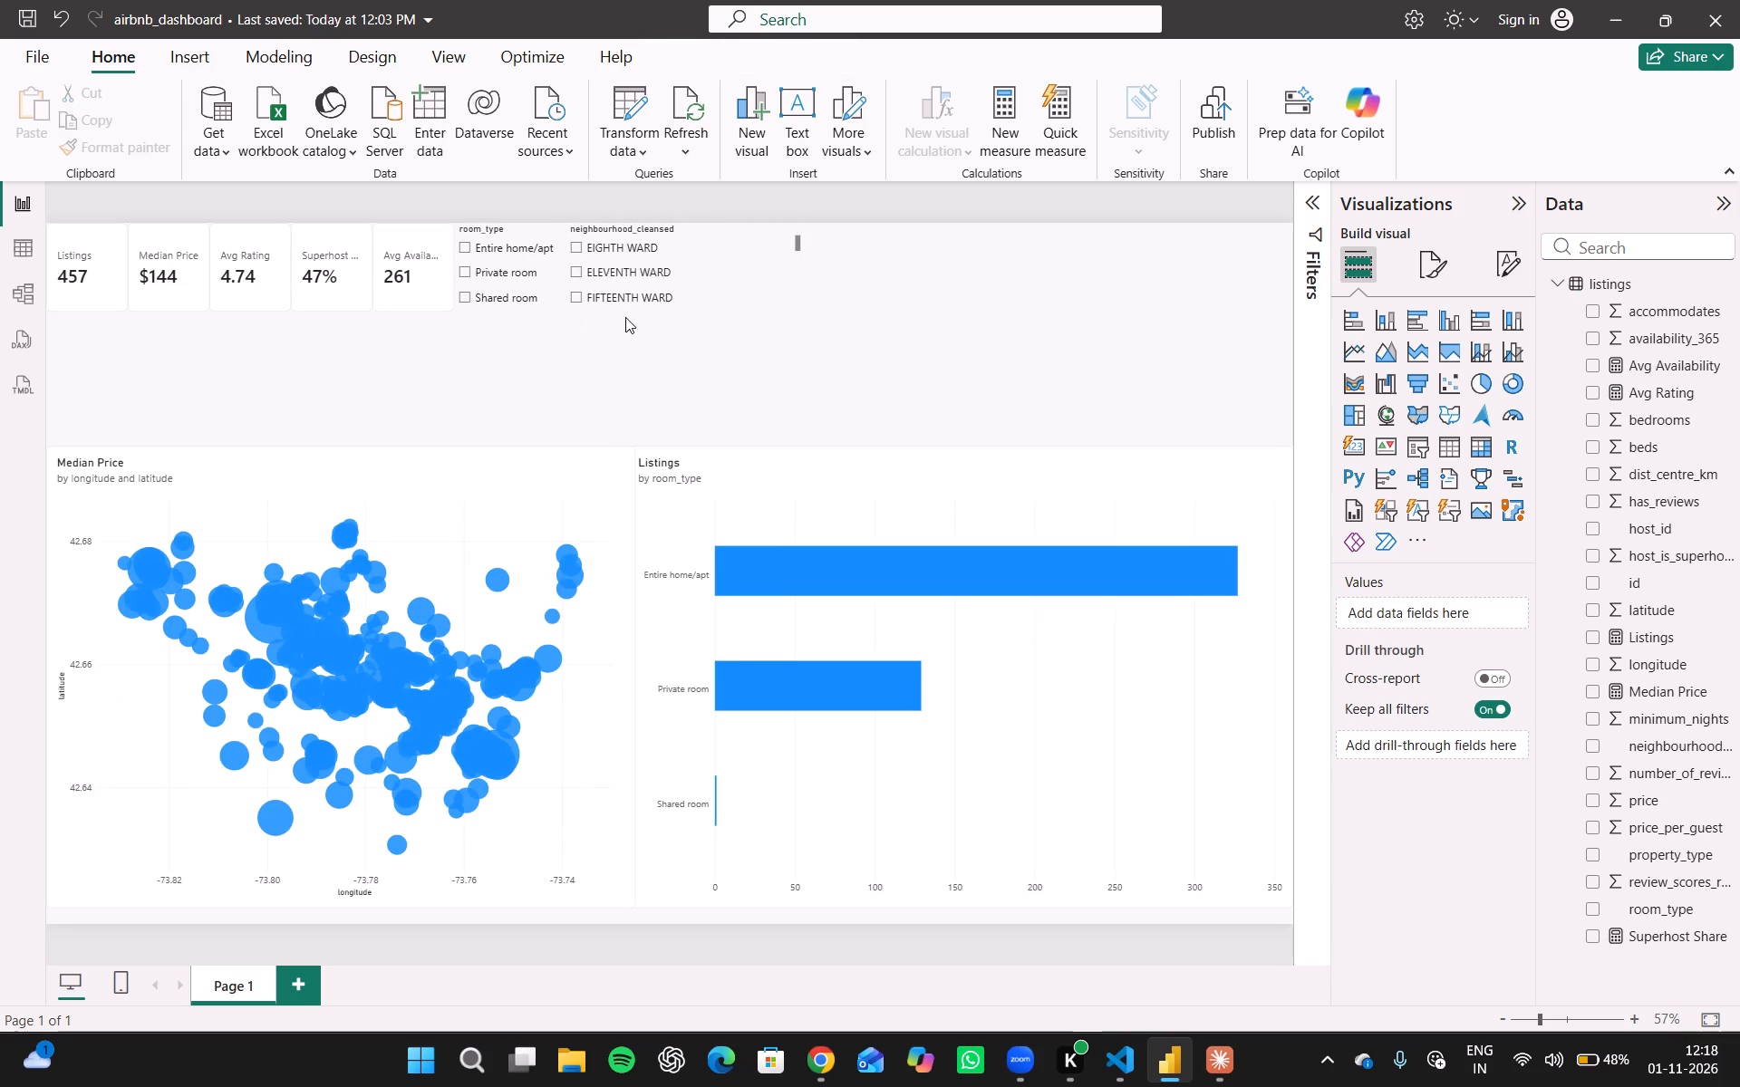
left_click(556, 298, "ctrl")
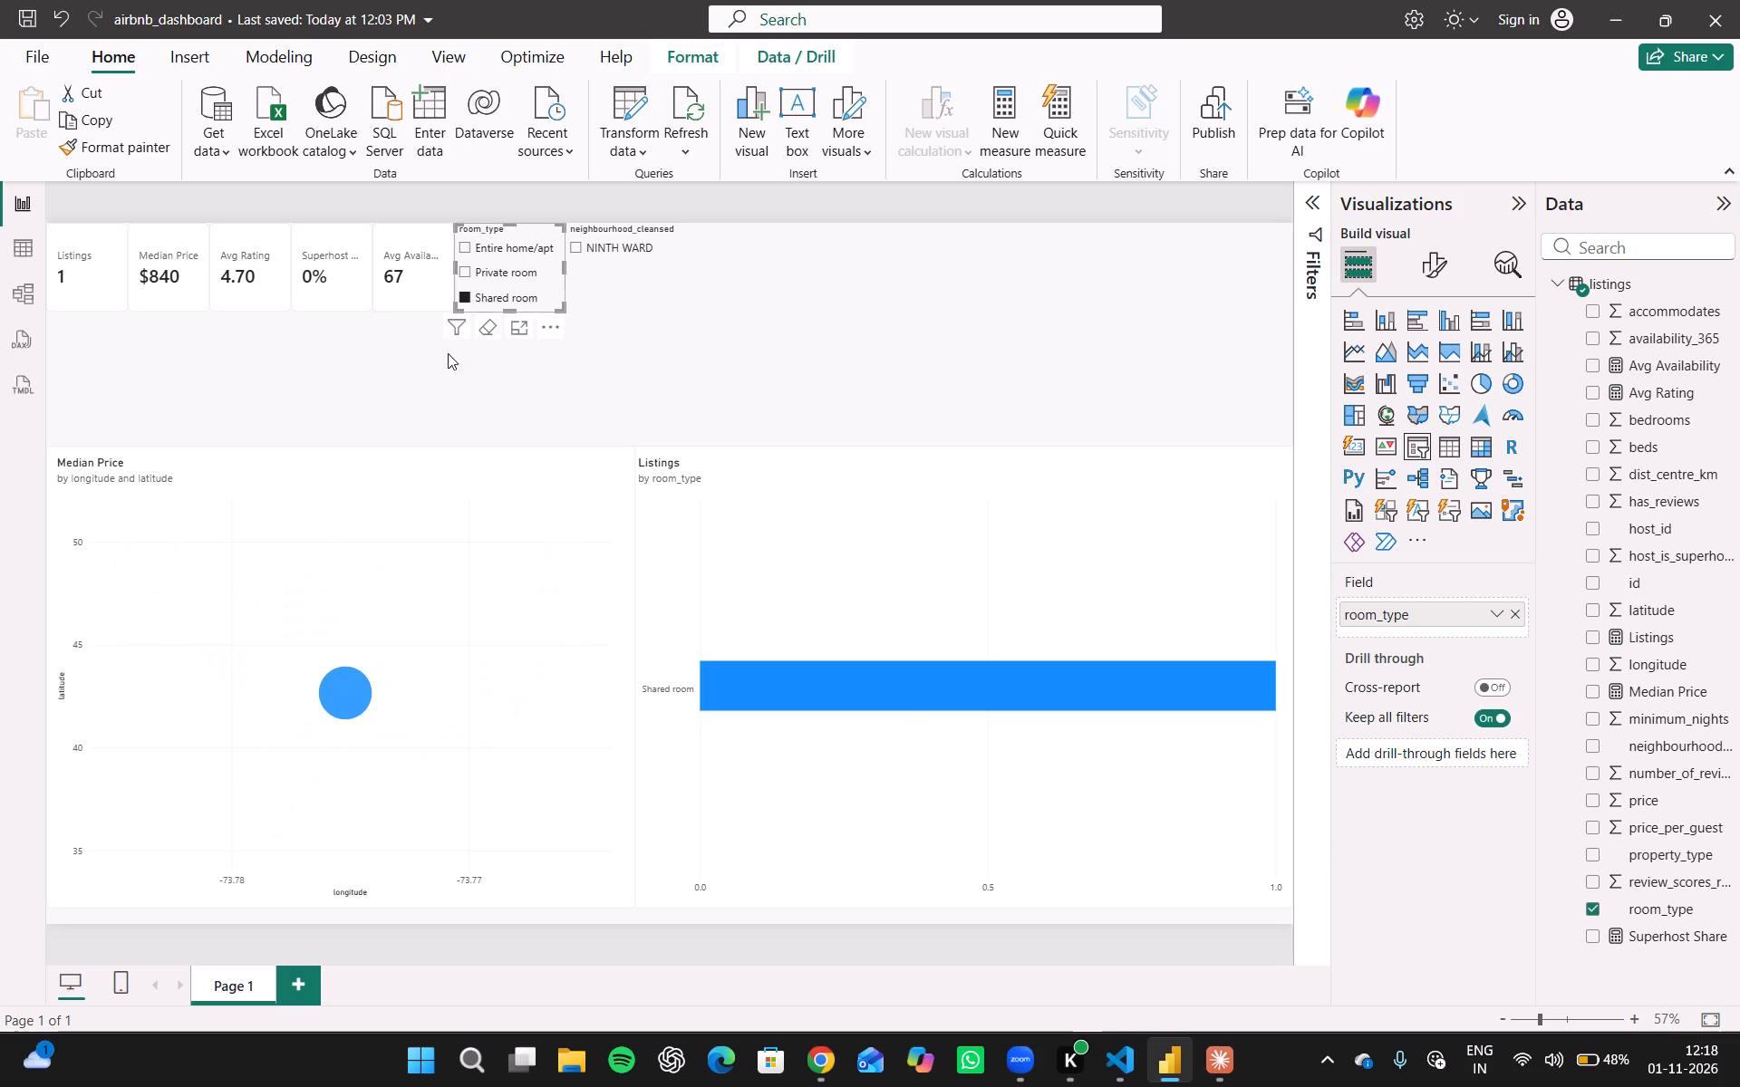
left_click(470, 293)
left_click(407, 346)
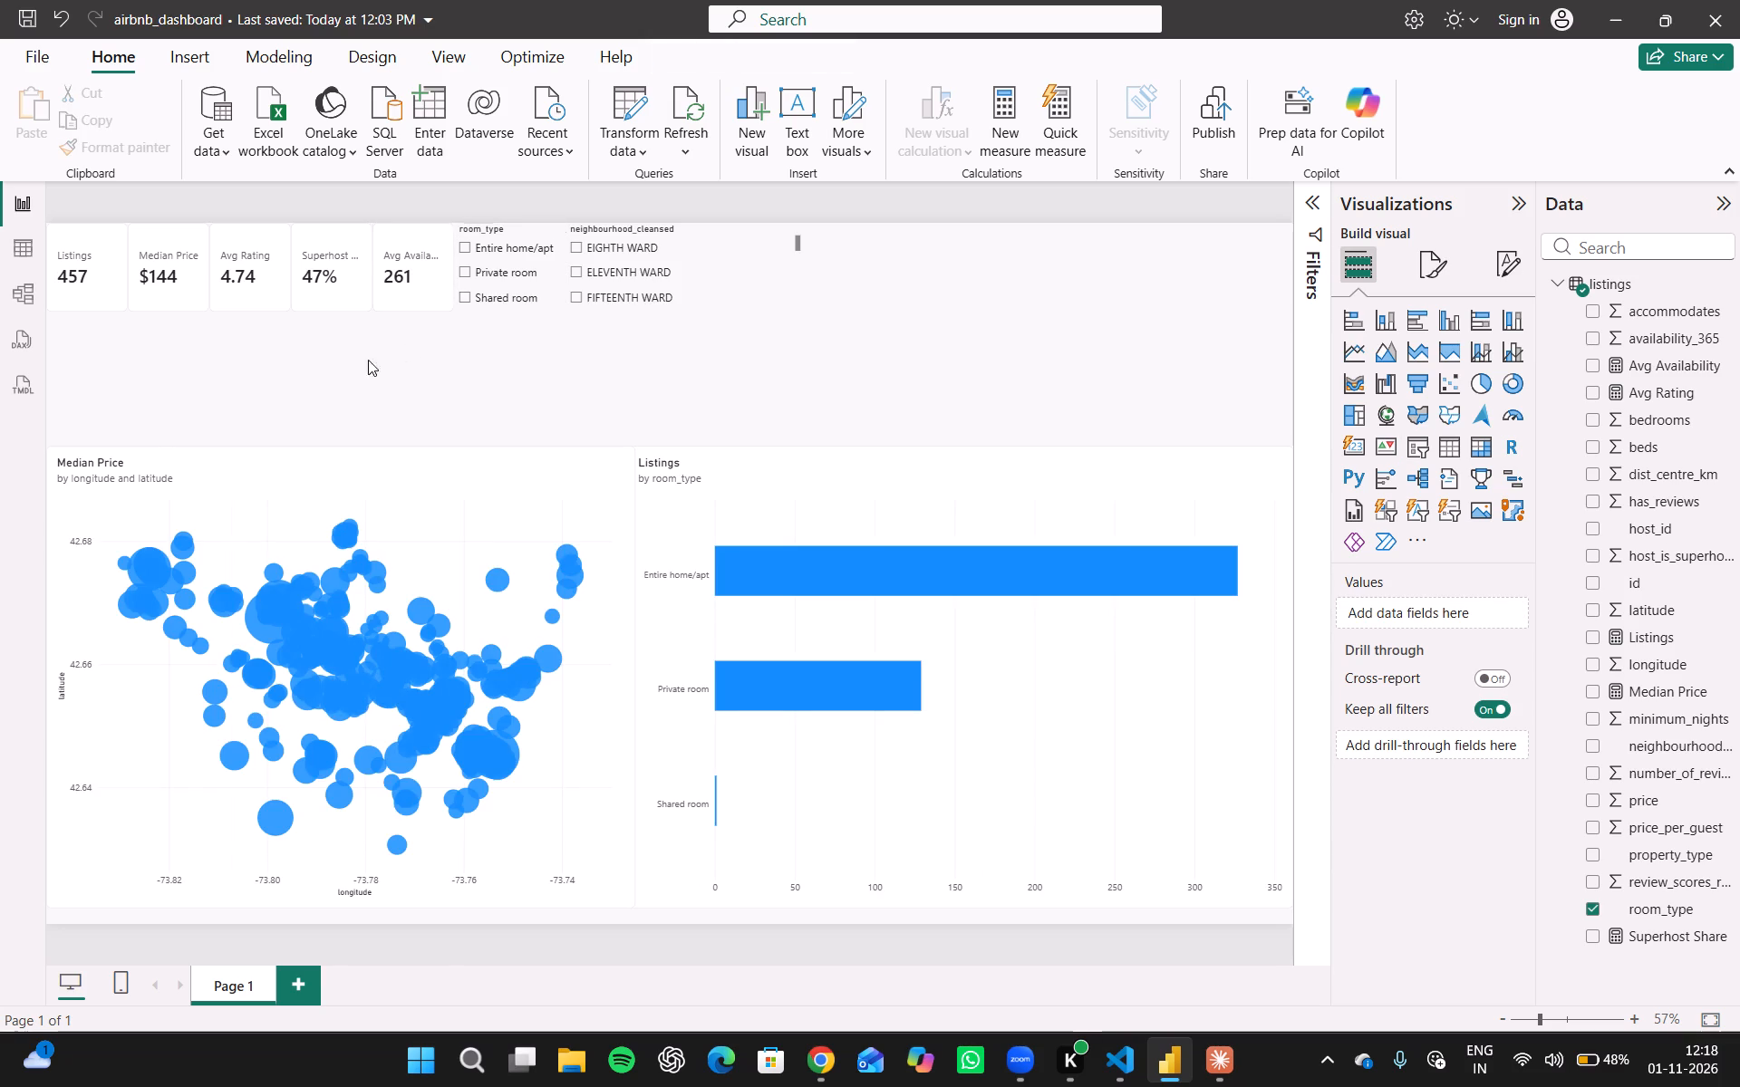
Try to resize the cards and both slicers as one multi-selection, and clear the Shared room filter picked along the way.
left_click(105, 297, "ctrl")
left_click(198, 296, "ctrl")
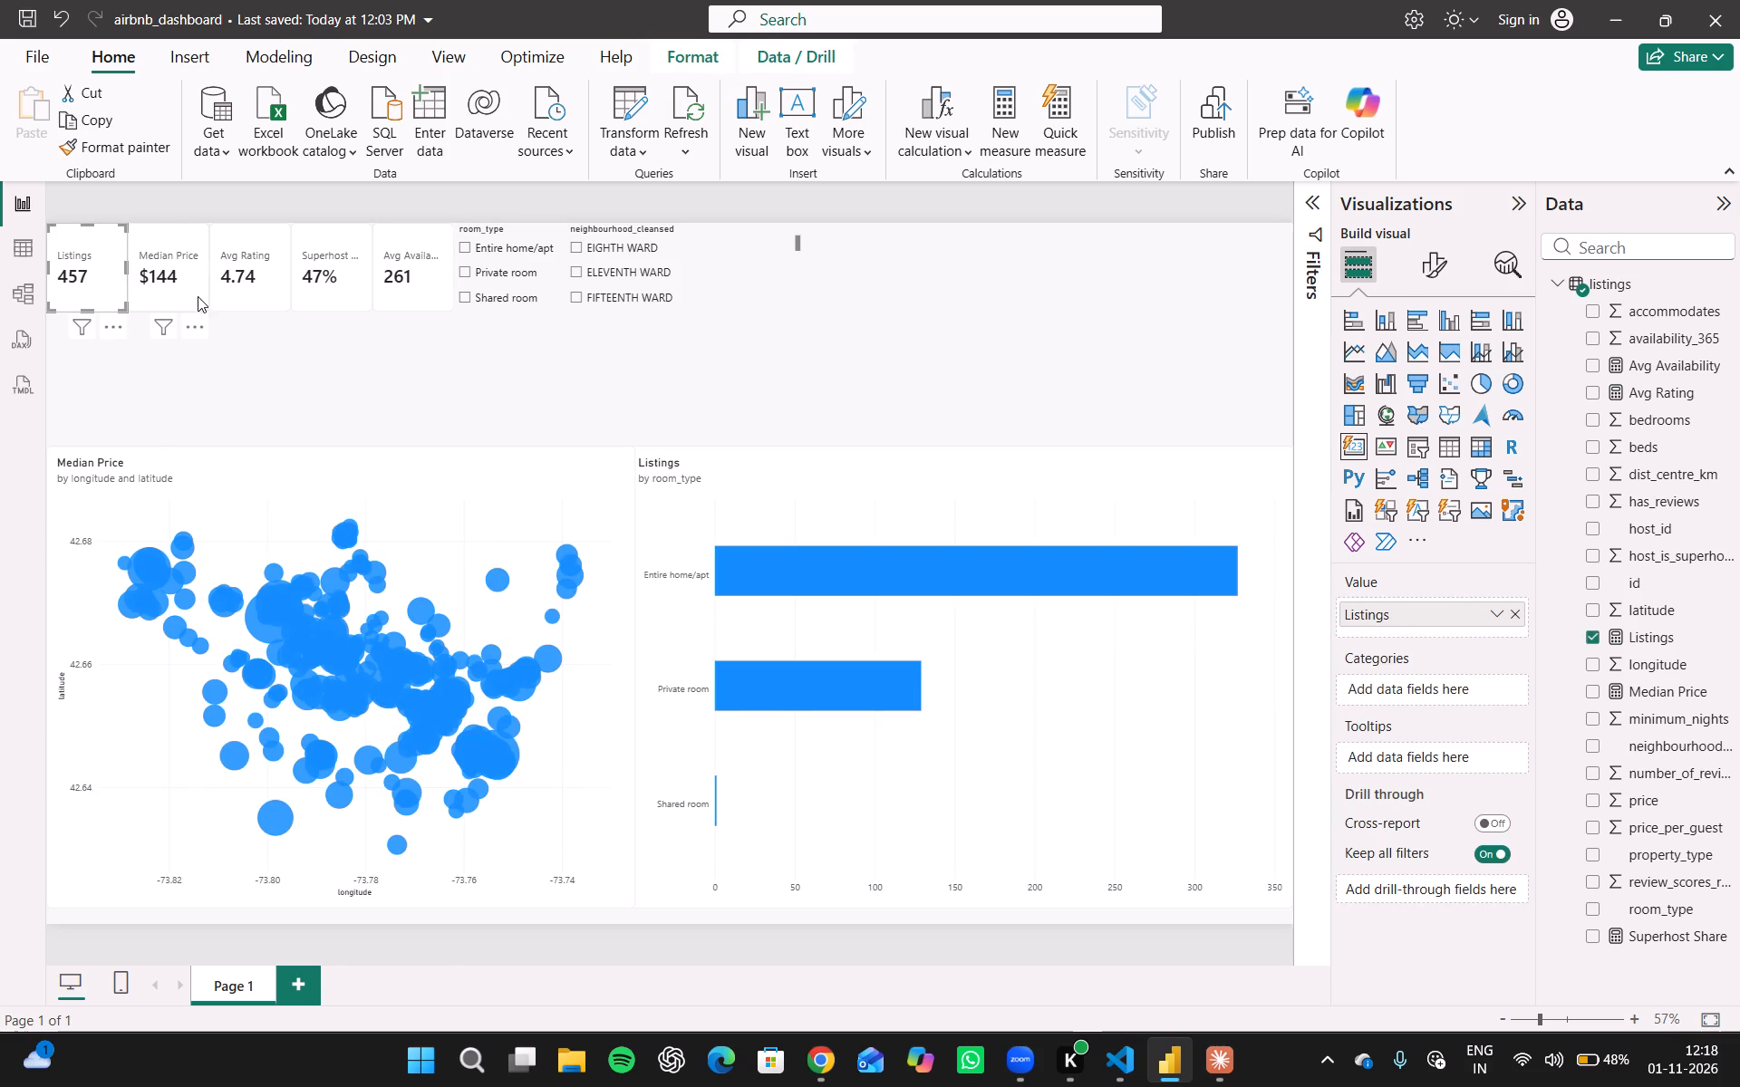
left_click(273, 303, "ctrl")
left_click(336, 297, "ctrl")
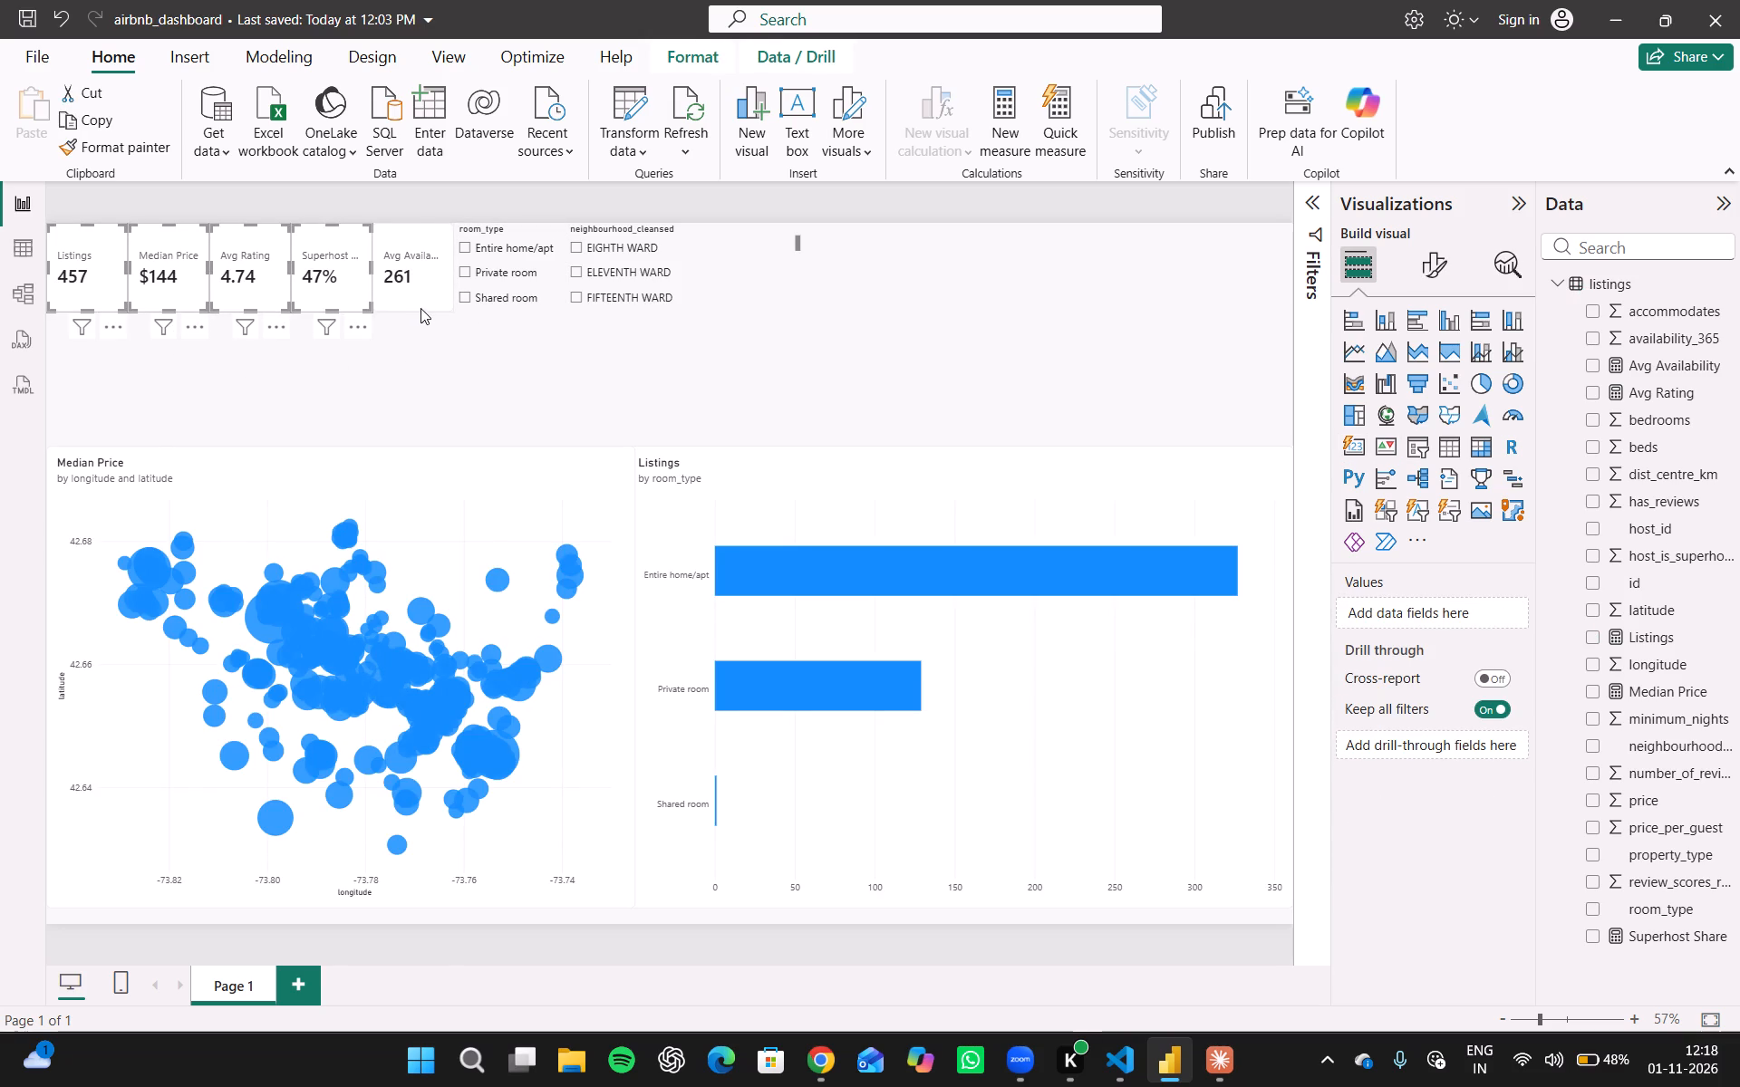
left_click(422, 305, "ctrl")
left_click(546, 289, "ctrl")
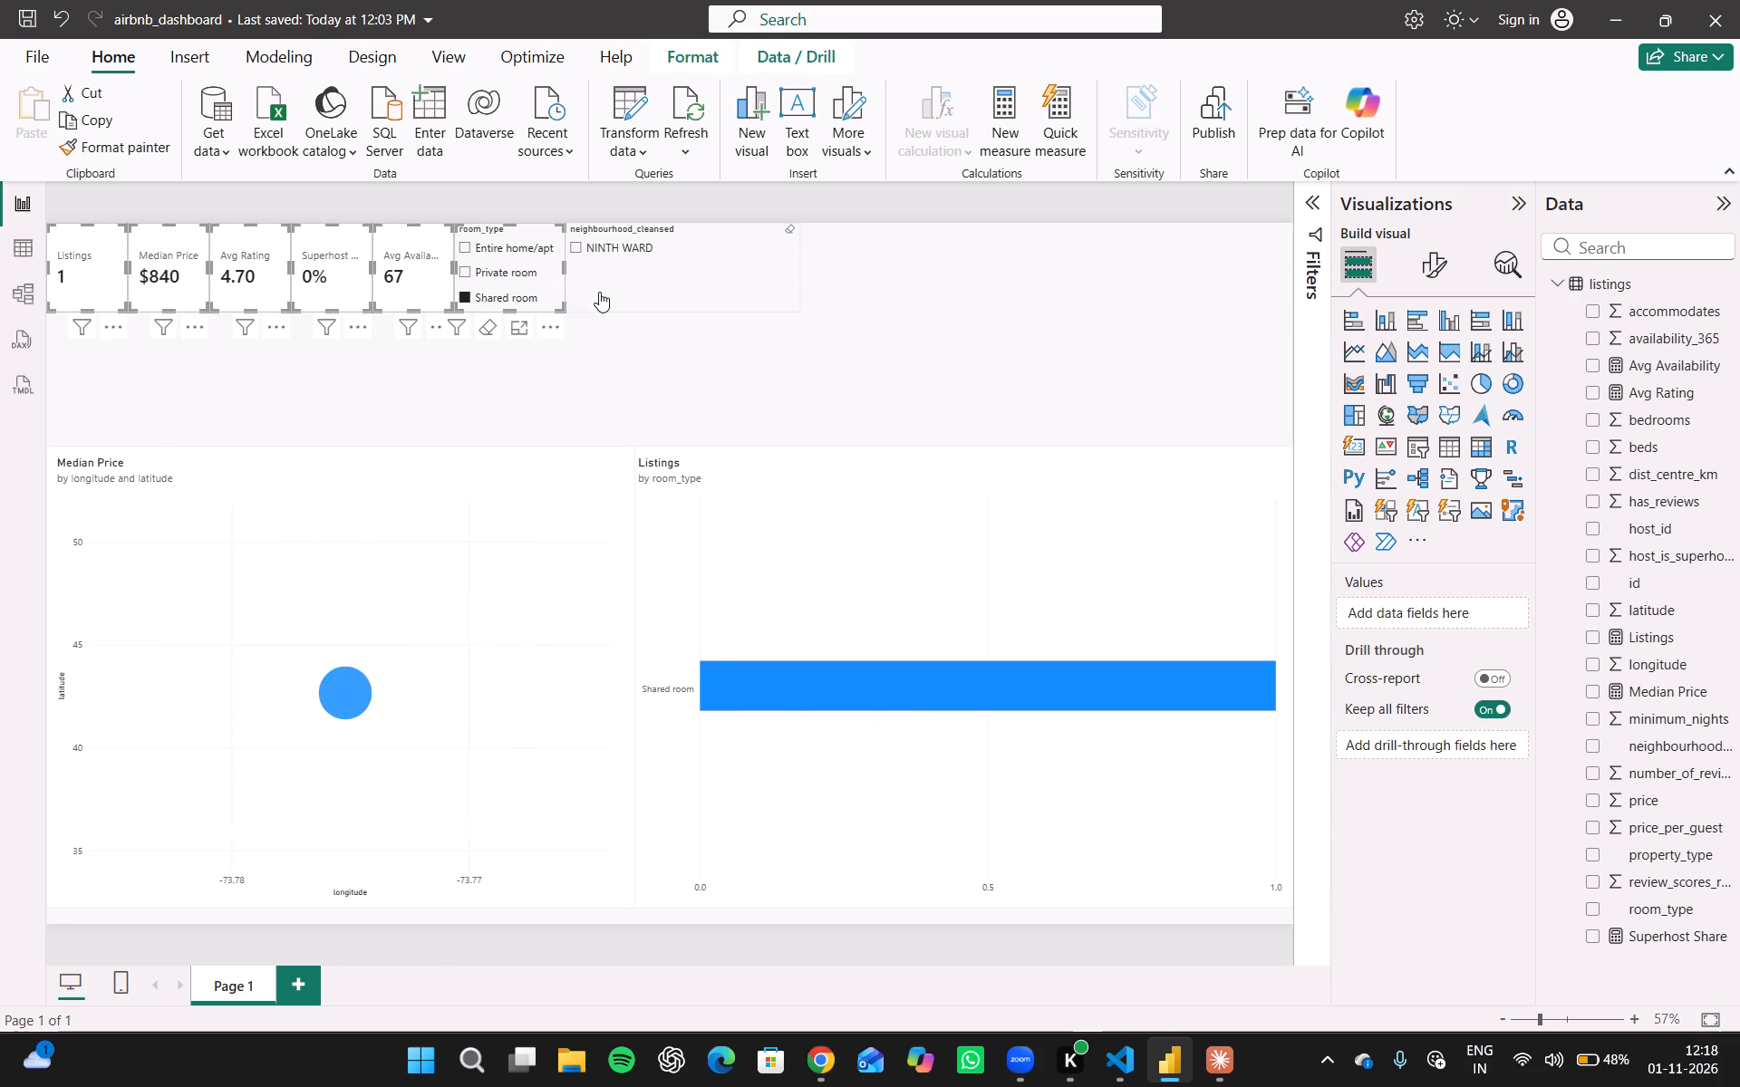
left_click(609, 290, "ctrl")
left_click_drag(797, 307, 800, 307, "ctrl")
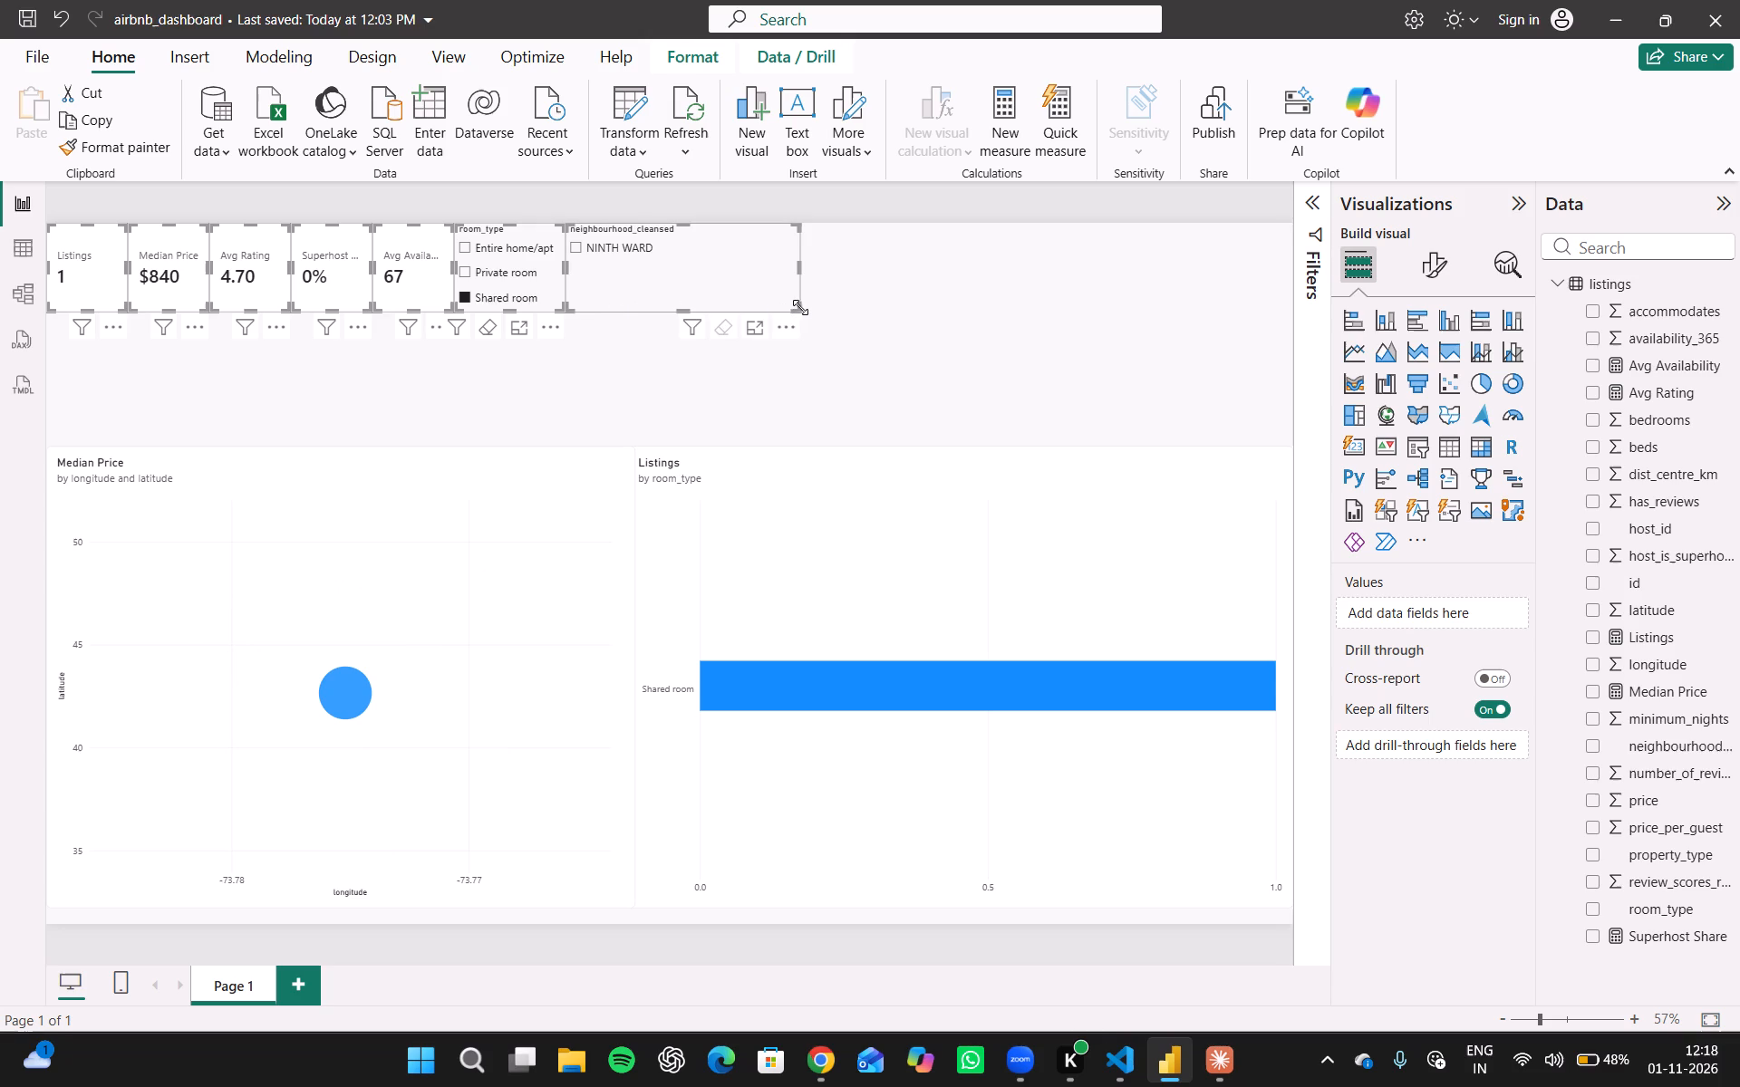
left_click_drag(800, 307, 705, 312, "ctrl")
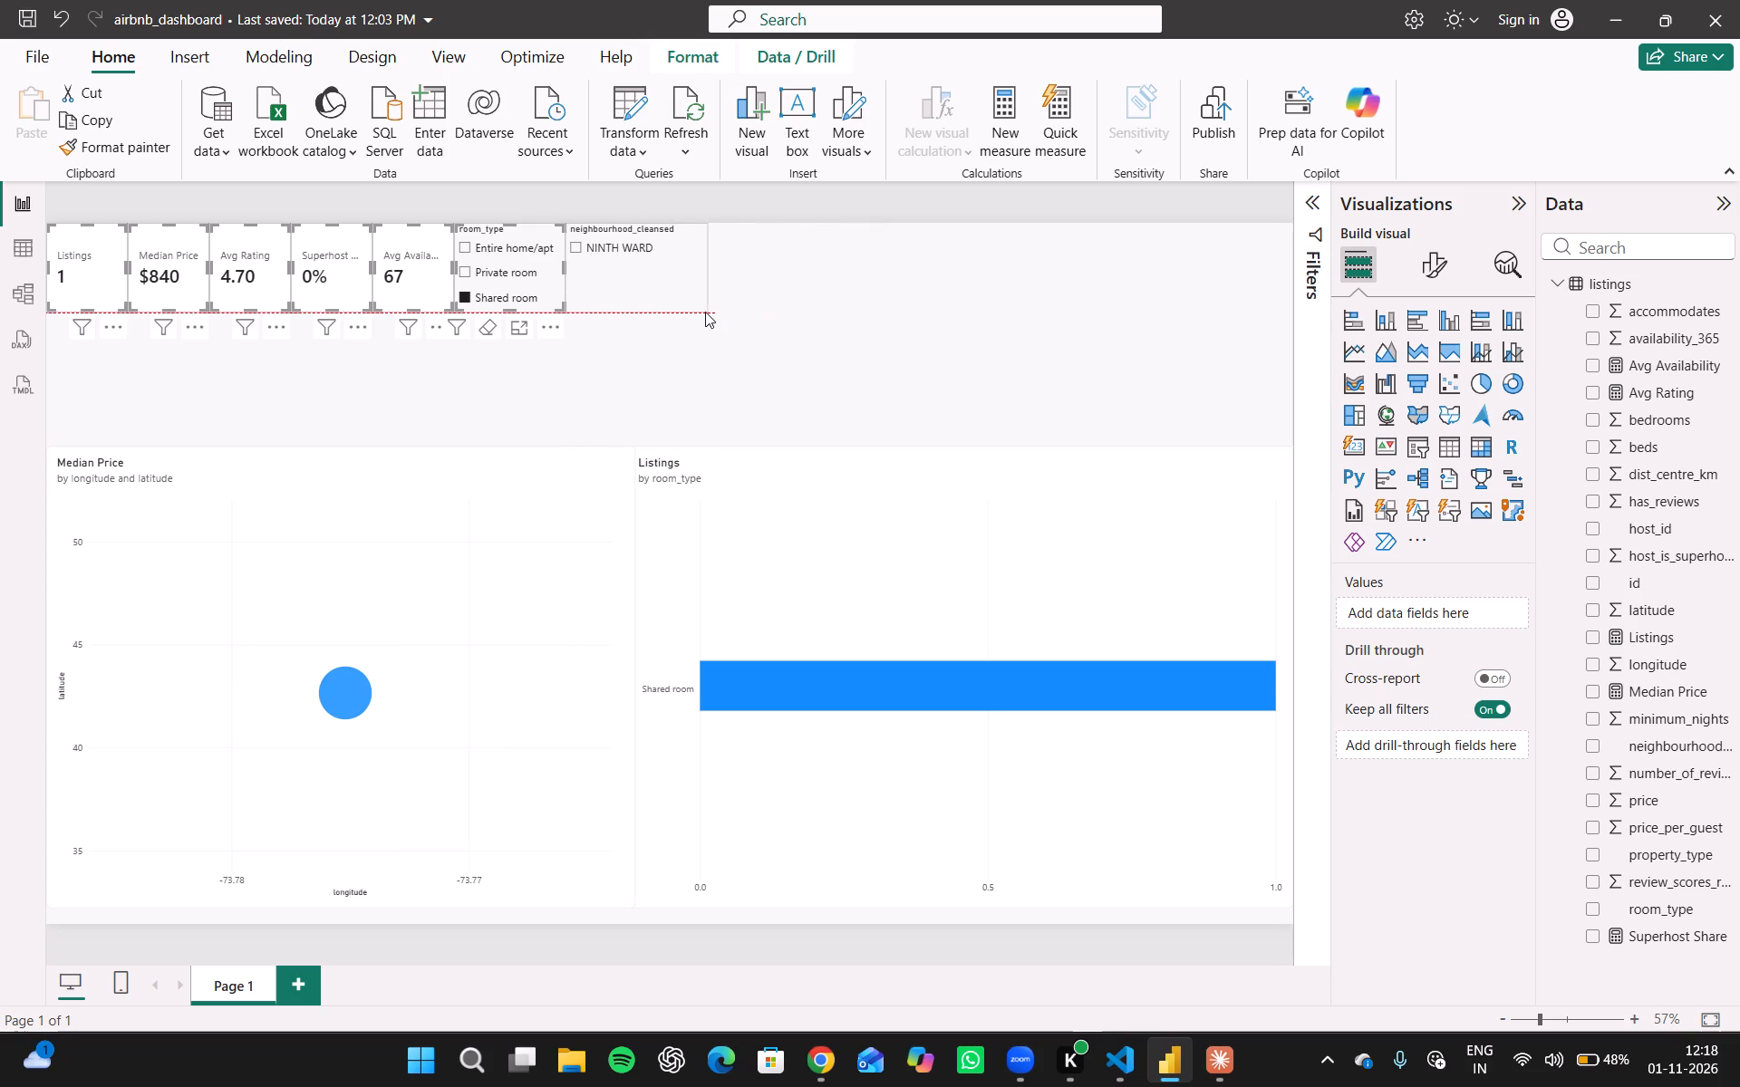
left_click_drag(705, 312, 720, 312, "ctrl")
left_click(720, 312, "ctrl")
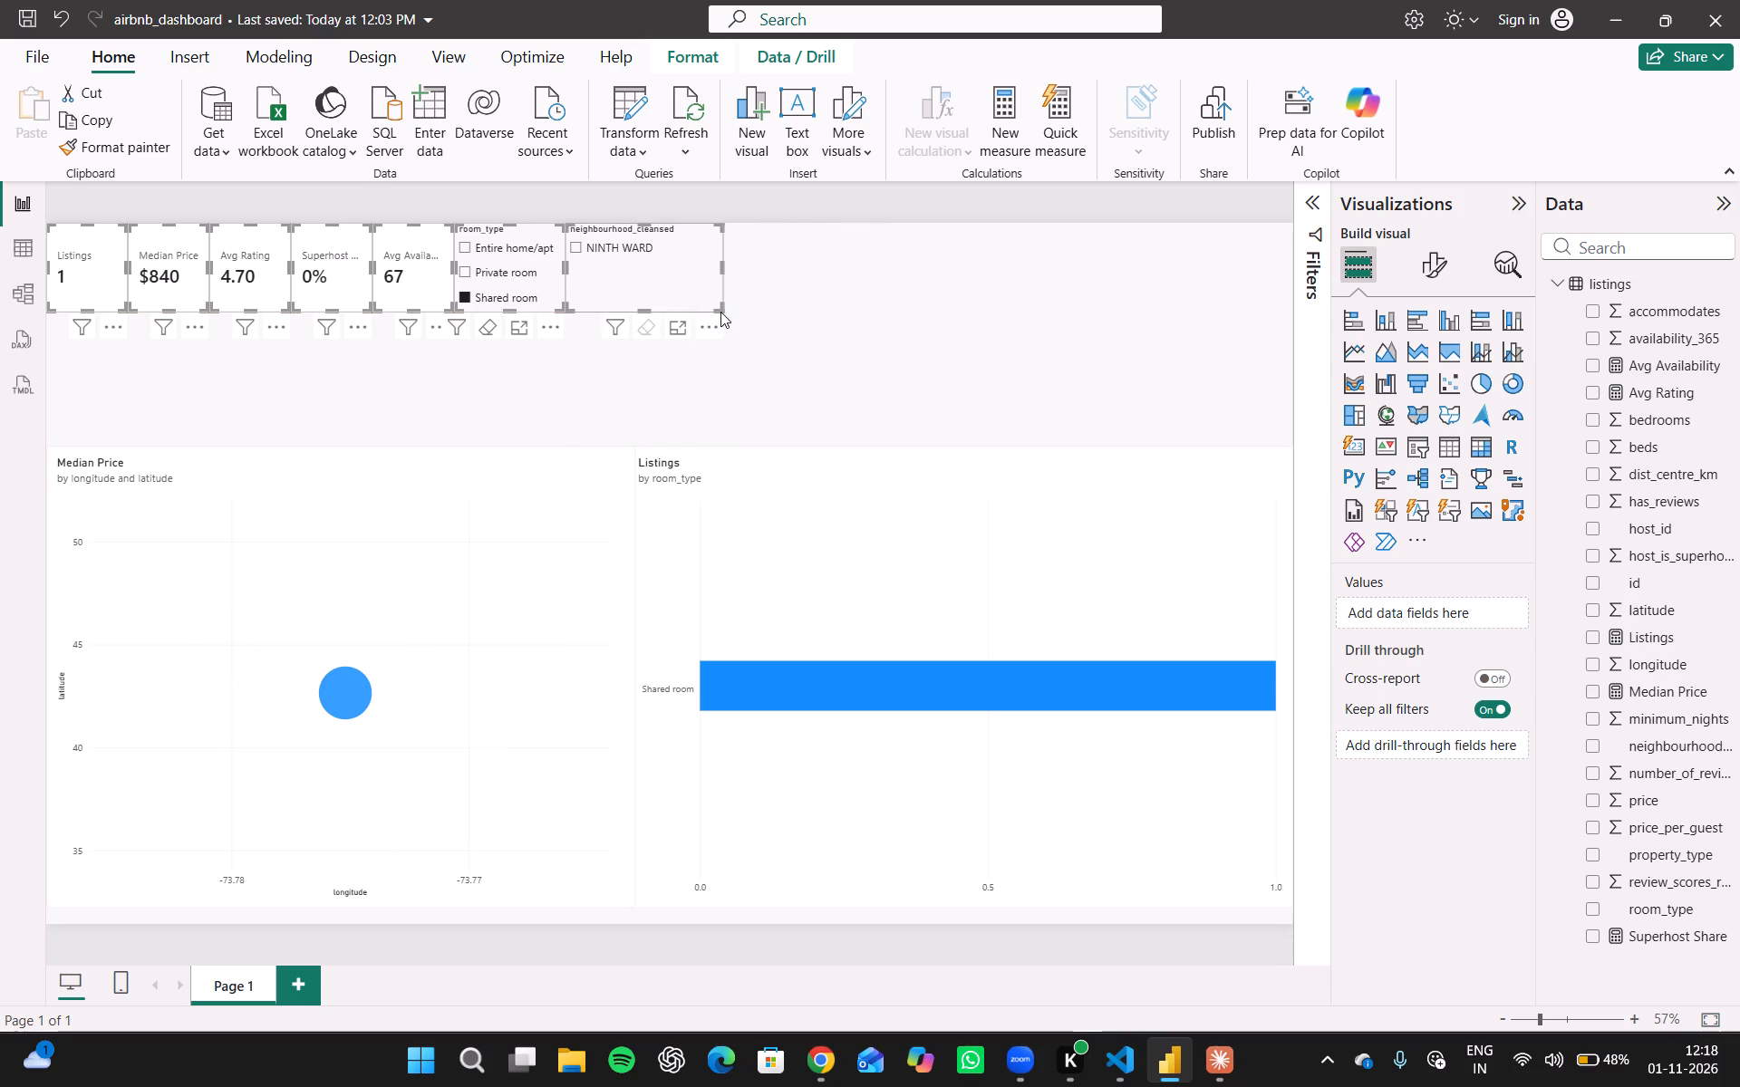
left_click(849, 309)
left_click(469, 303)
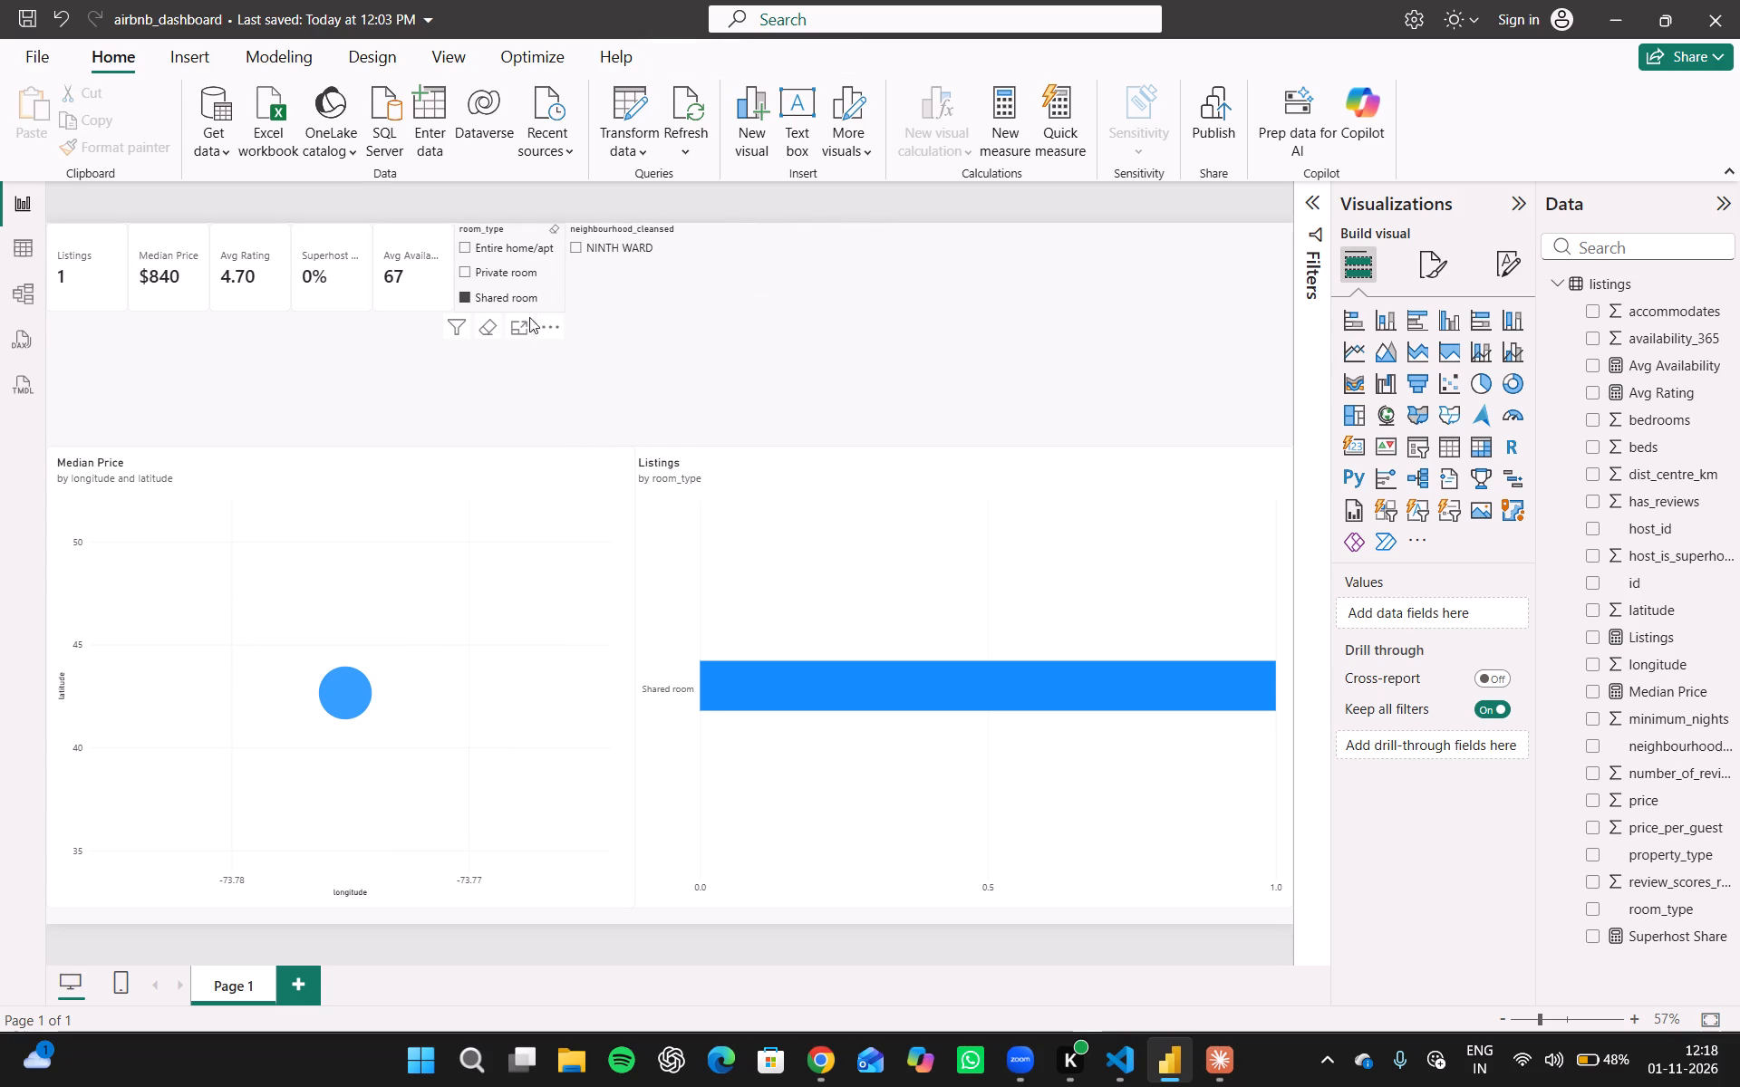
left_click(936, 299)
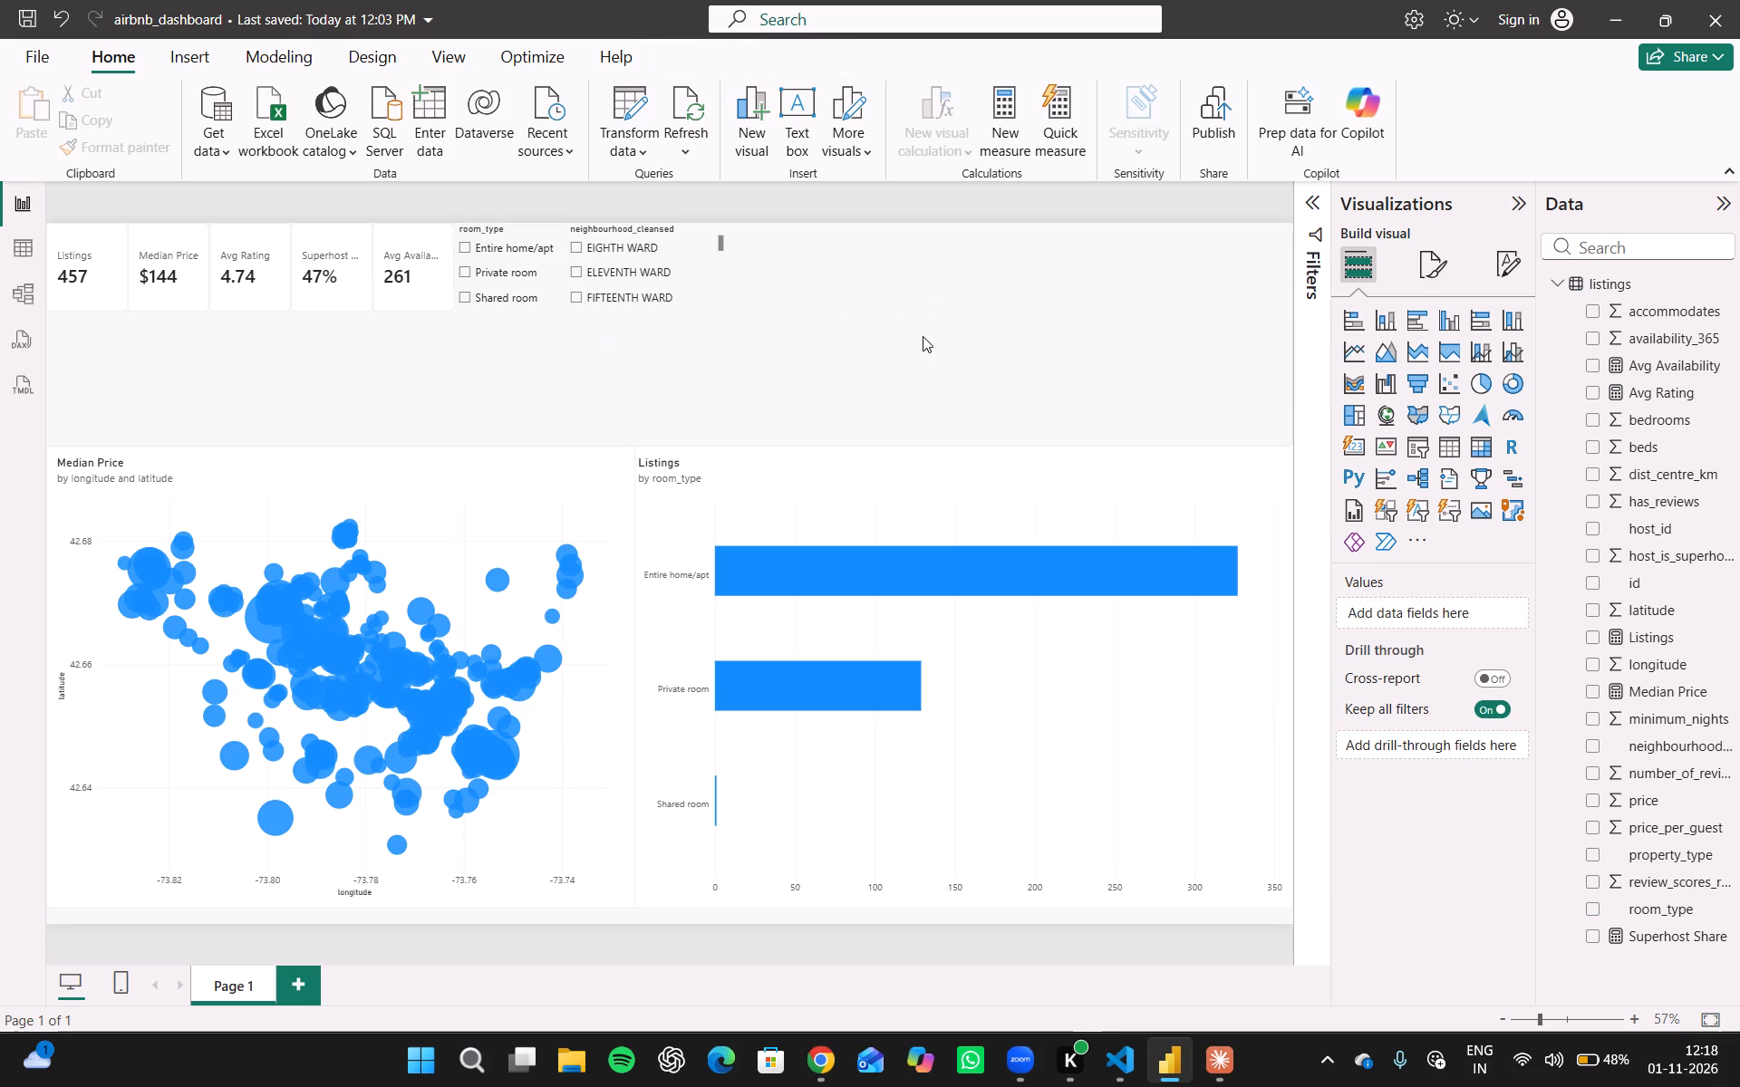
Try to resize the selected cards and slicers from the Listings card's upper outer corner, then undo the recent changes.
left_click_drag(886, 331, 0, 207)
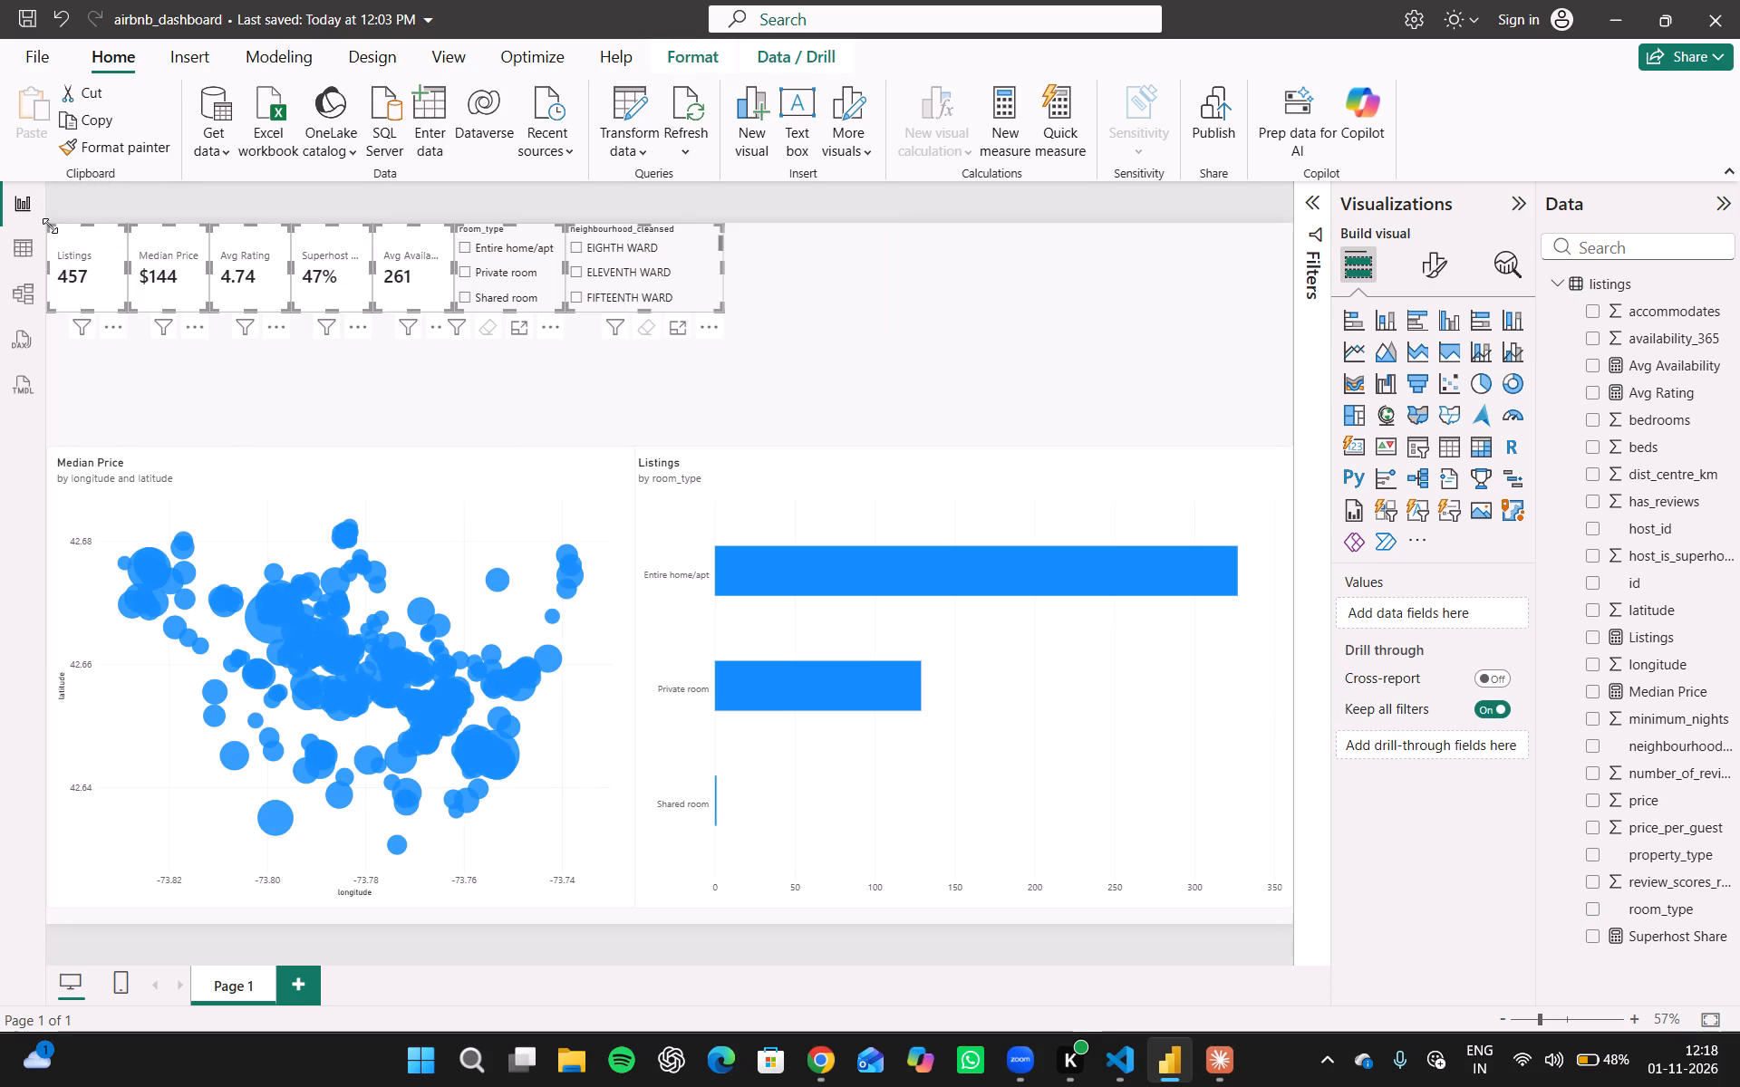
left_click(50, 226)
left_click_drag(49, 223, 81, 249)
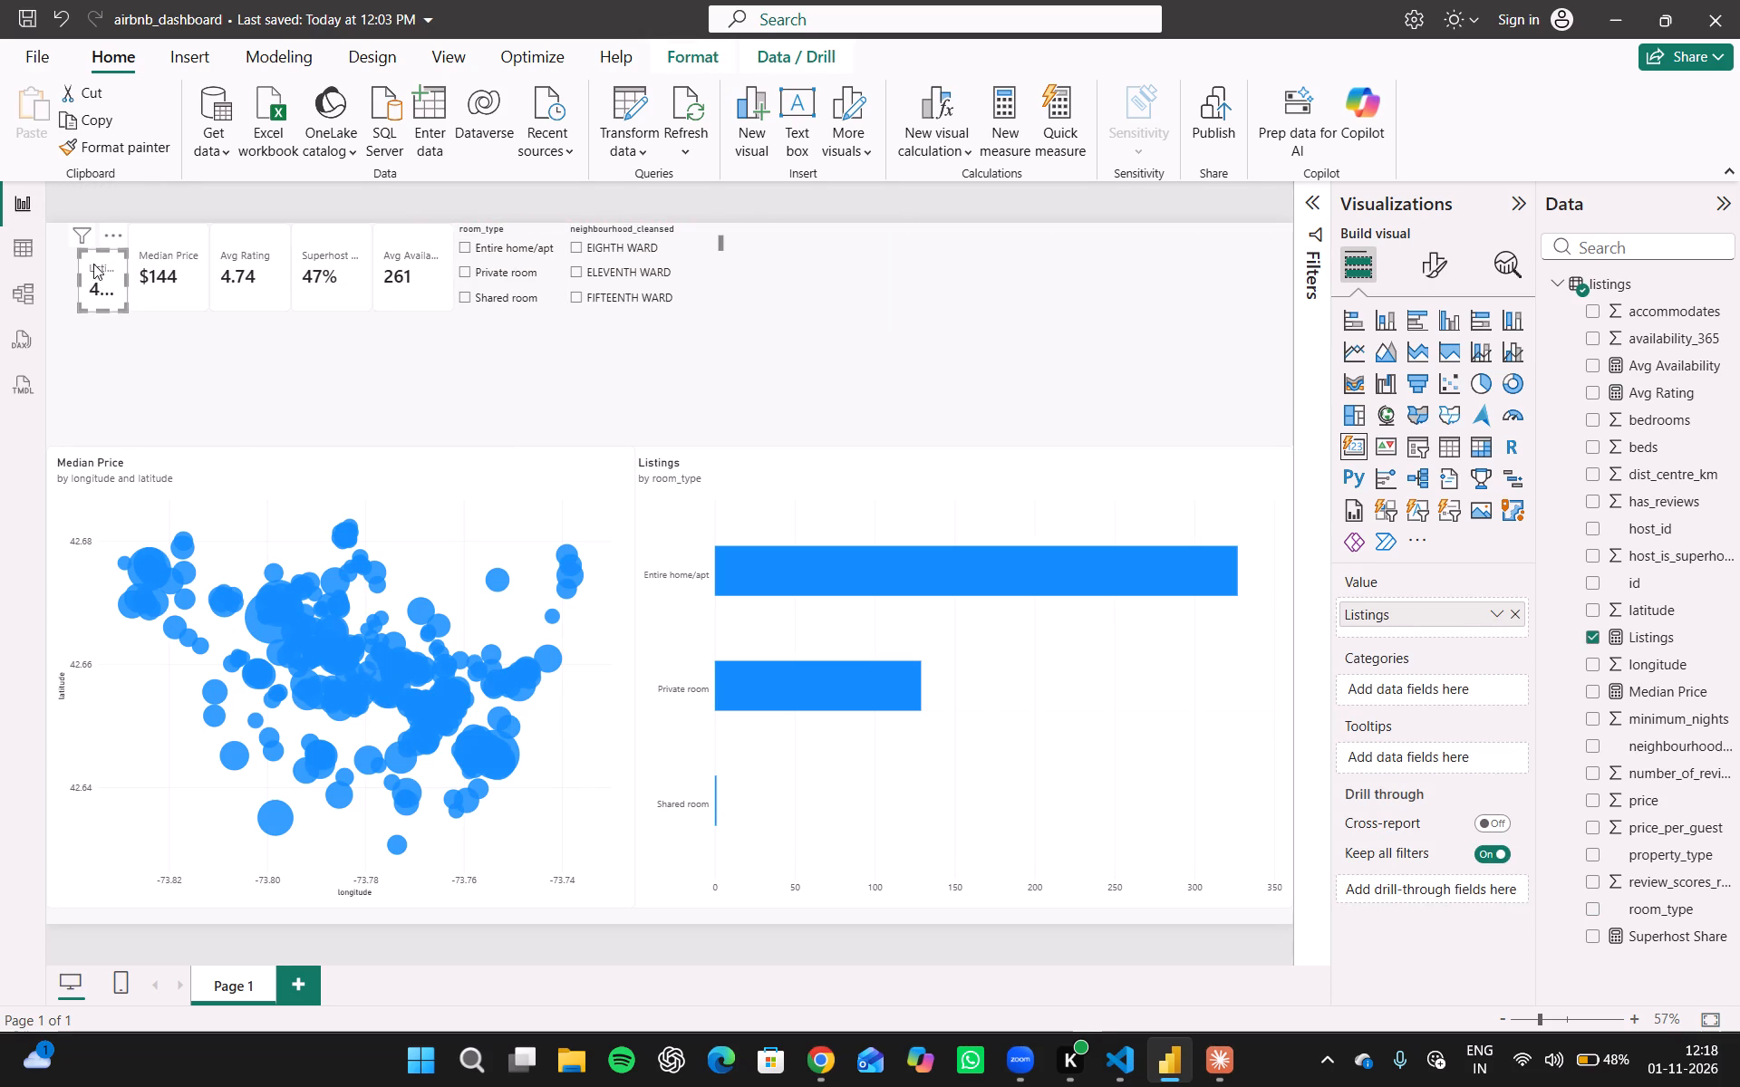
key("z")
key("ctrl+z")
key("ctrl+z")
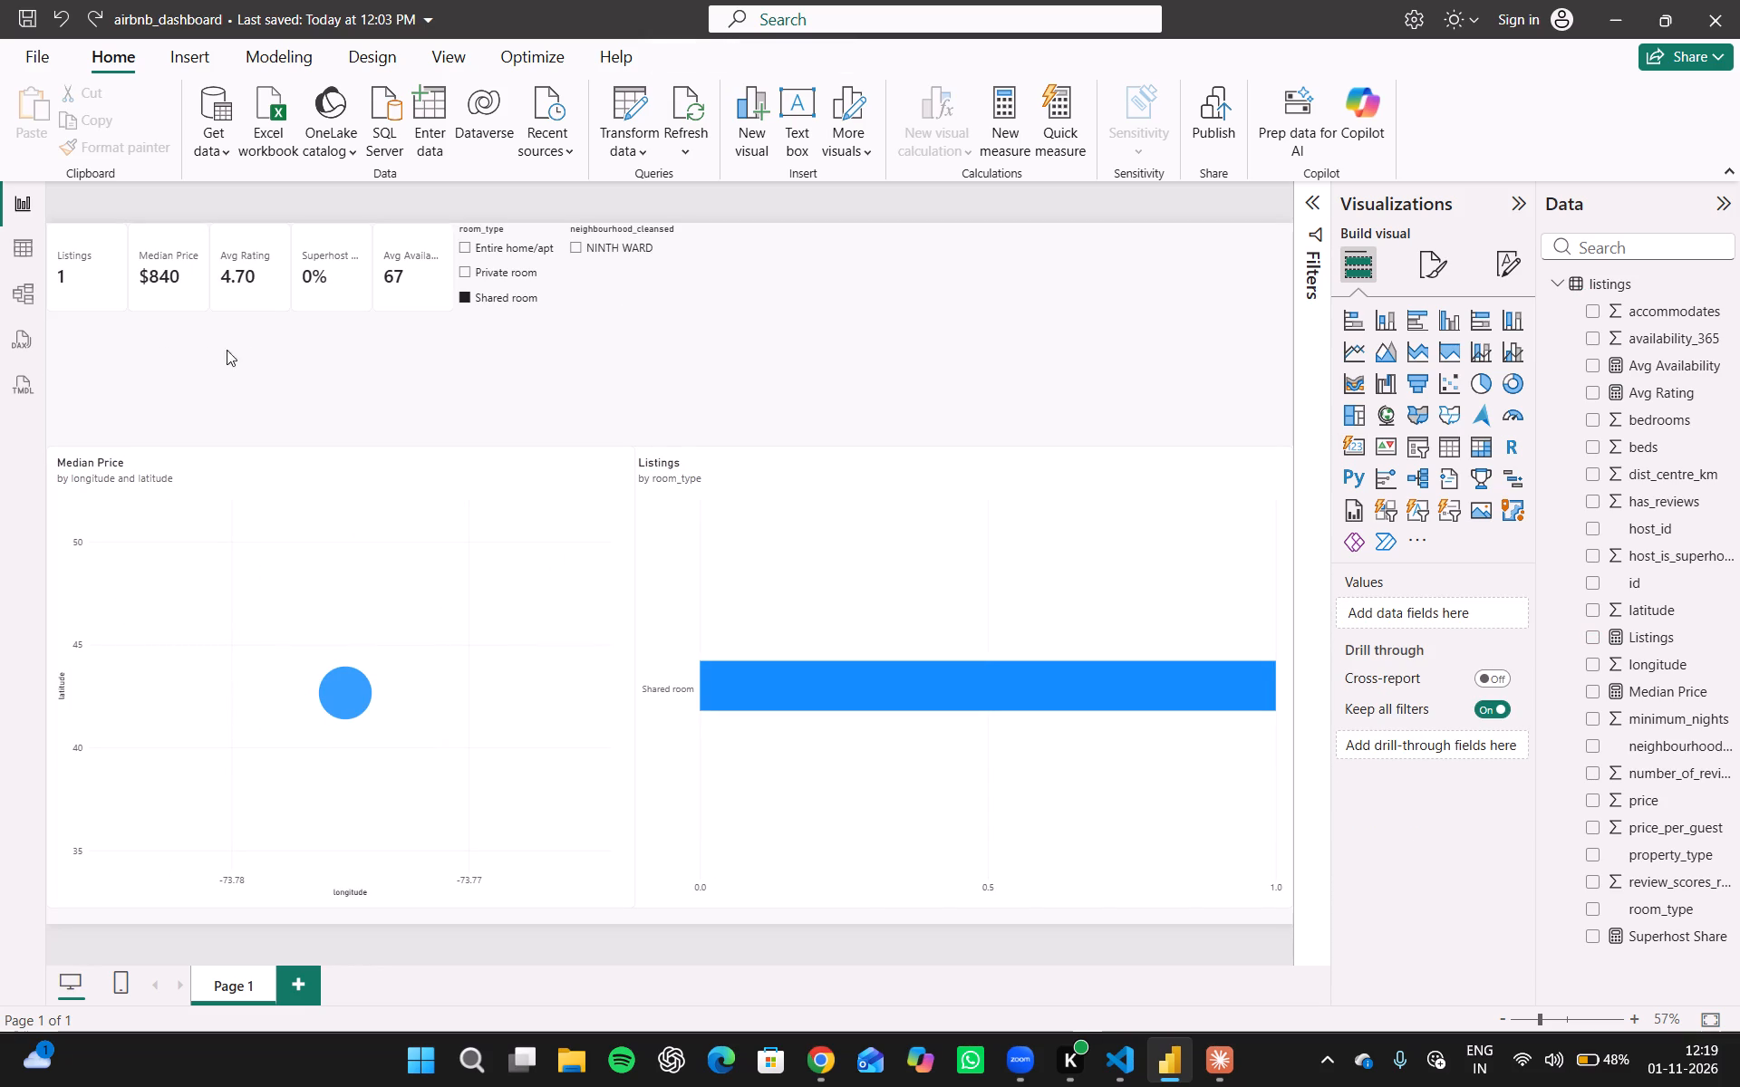
Clear the Shared room selection in the room_type slicer.
left_click(346, 703)
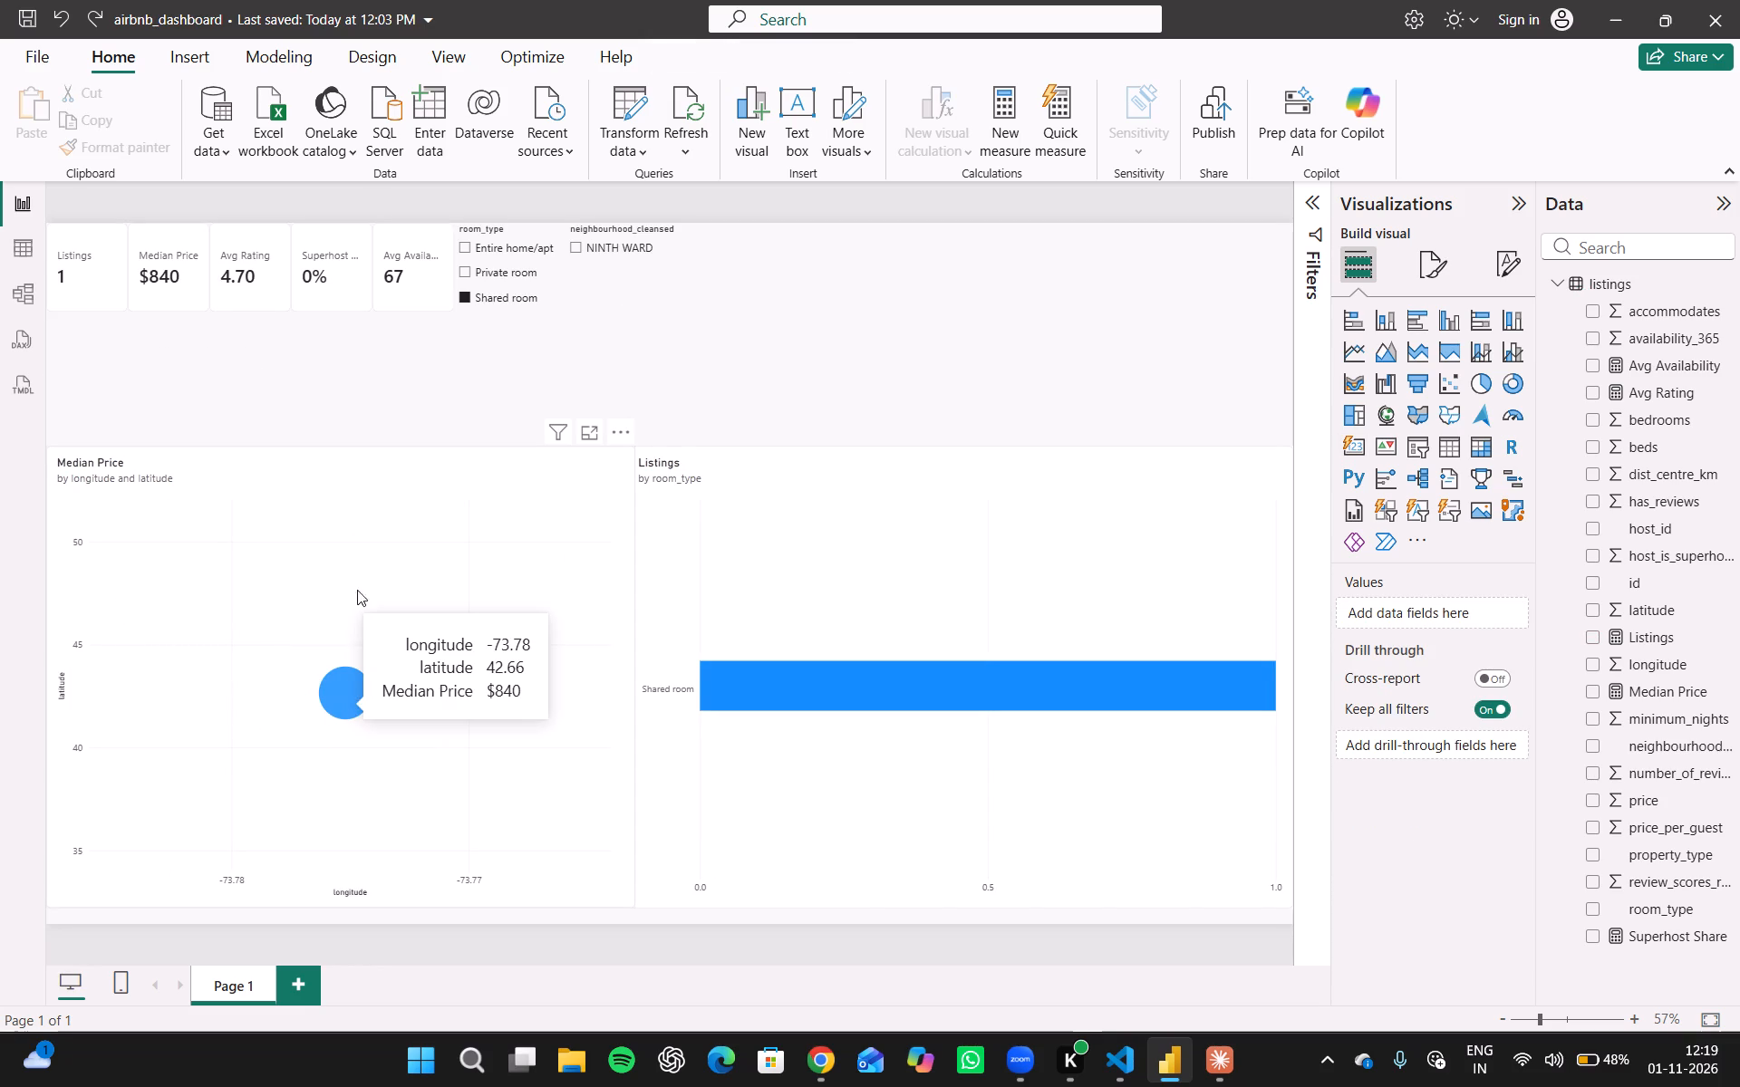
left_click(398, 420)
left_click(465, 295)
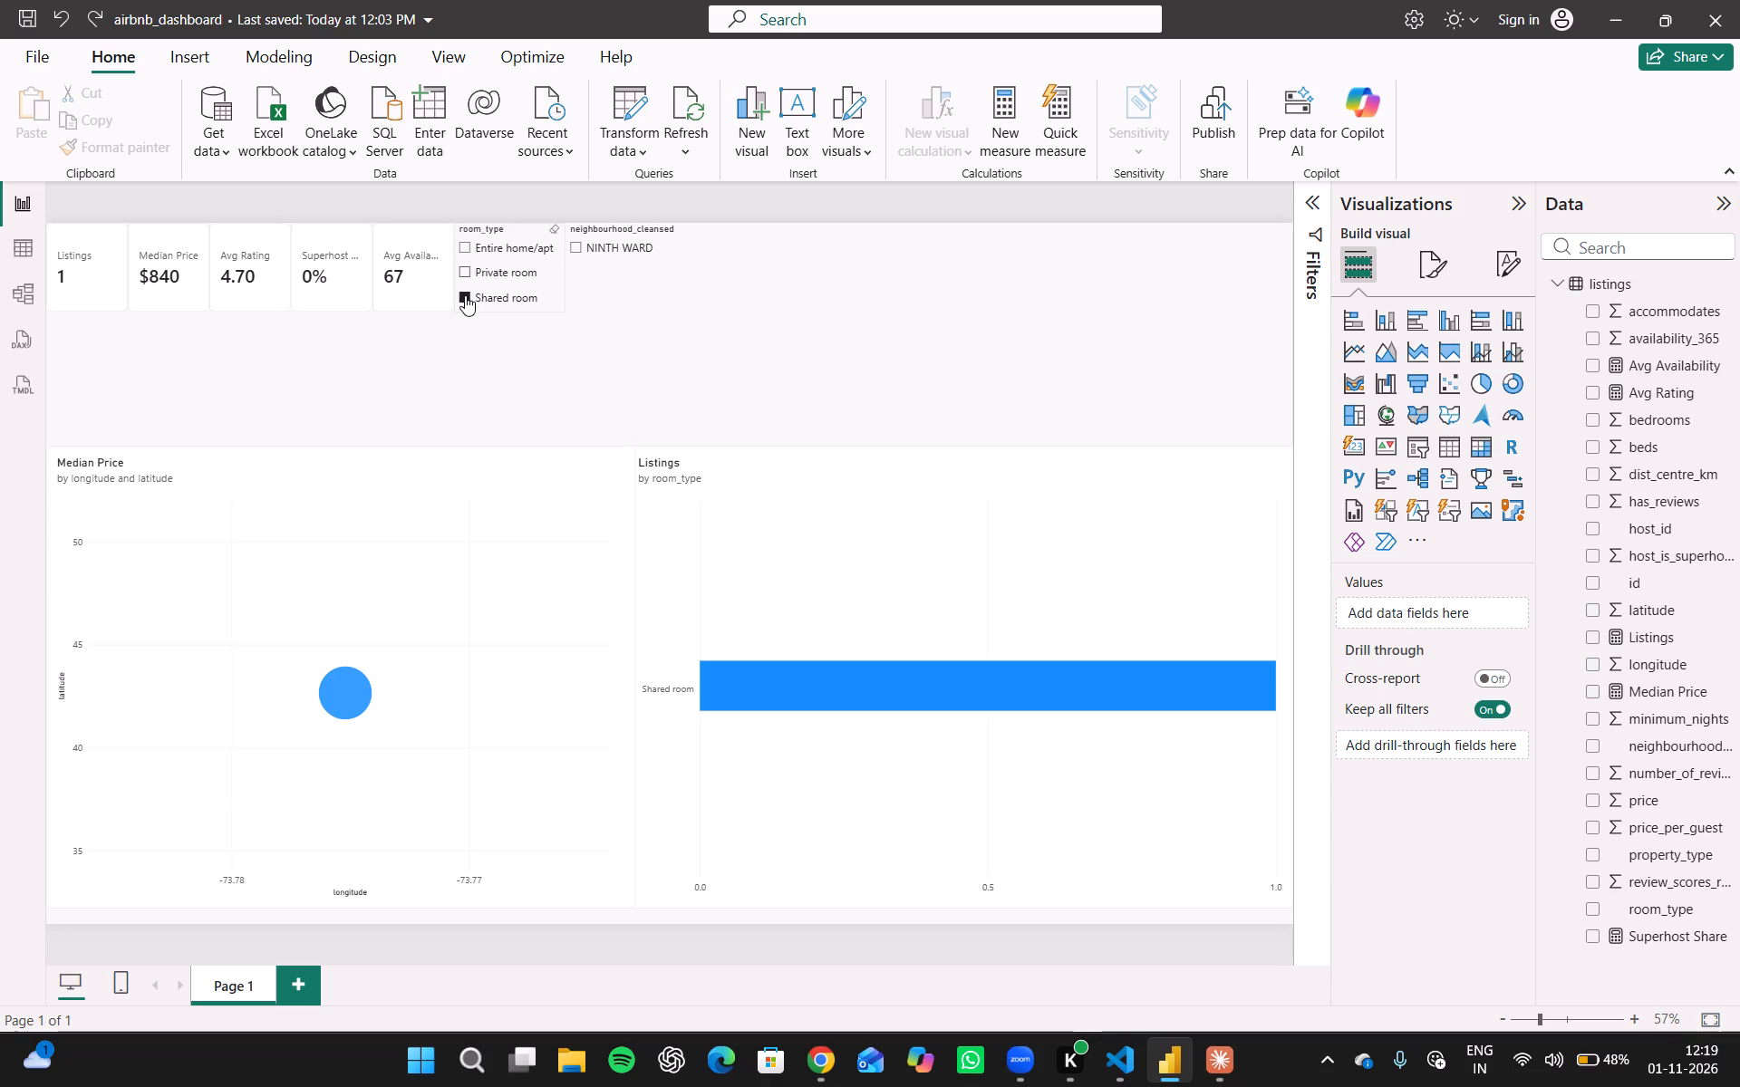
left_click(850, 337)
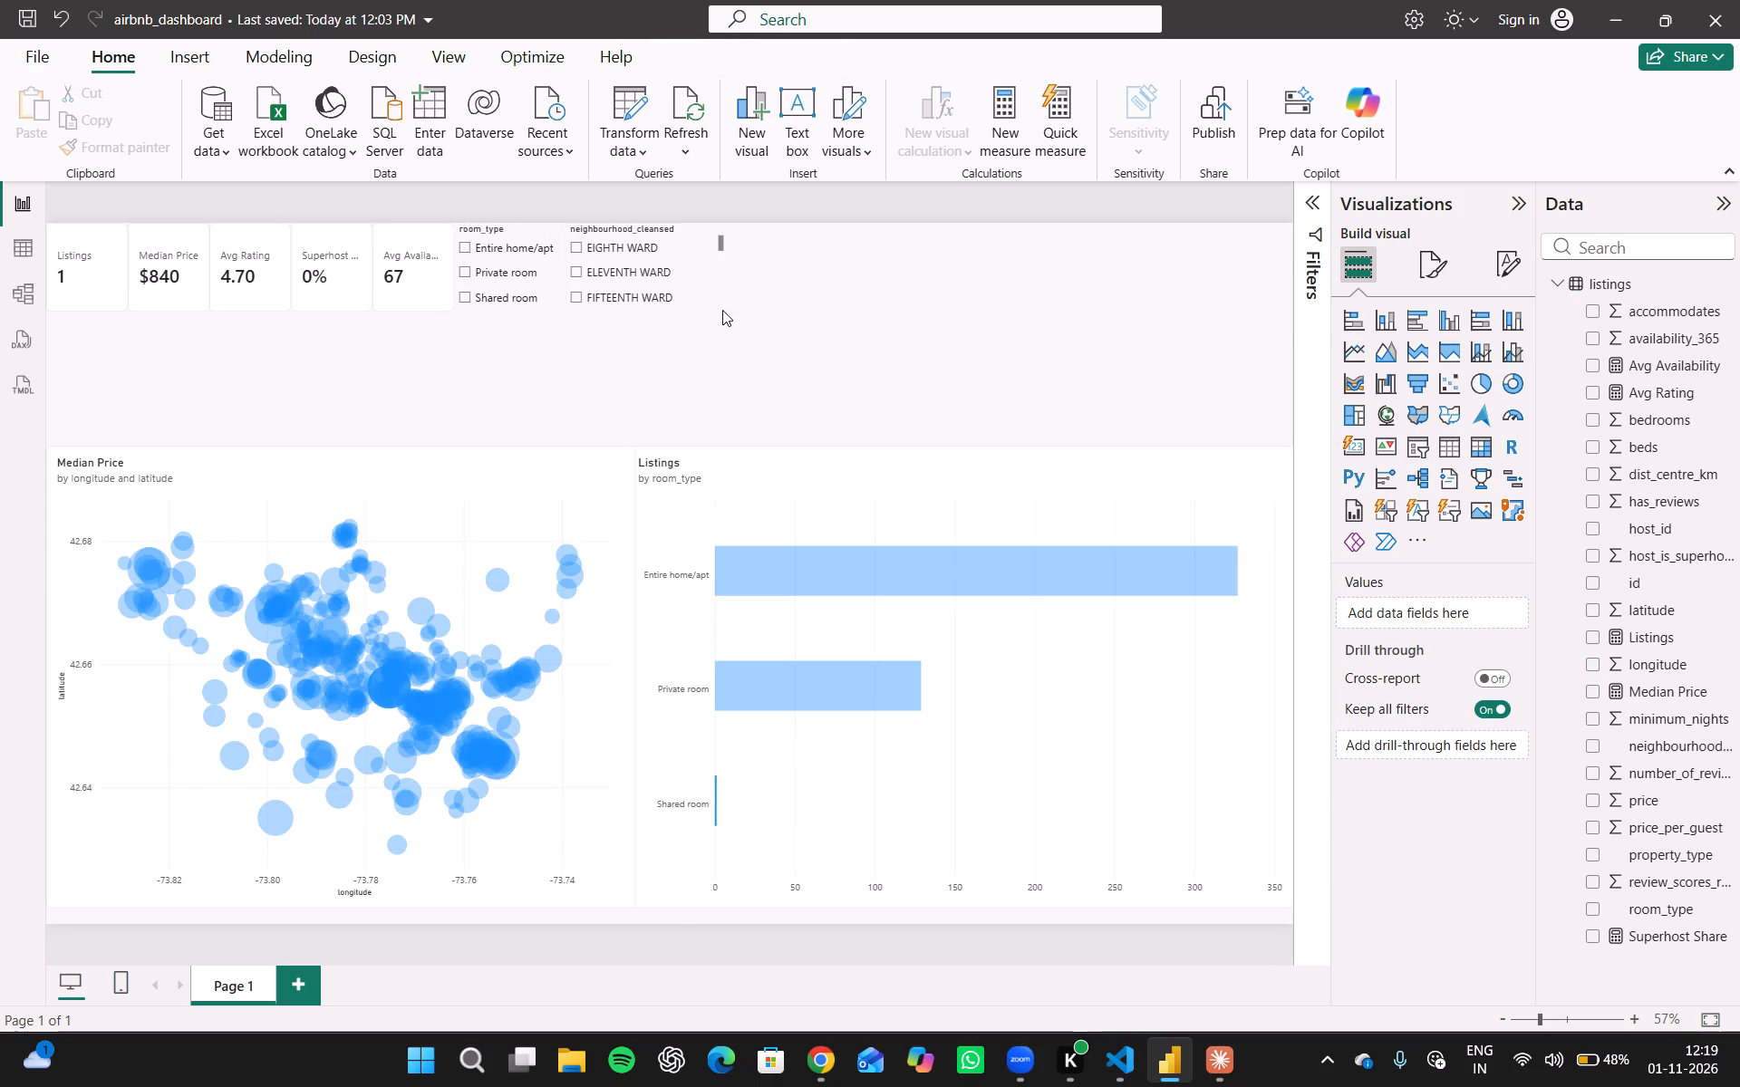
Enlarge the neighbourhood_cleansed slicer down to the charts' top edge and place it against the page's right edge.
left_click_drag(685, 275, 838, 281)
left_click_drag(838, 281, 943, 282)
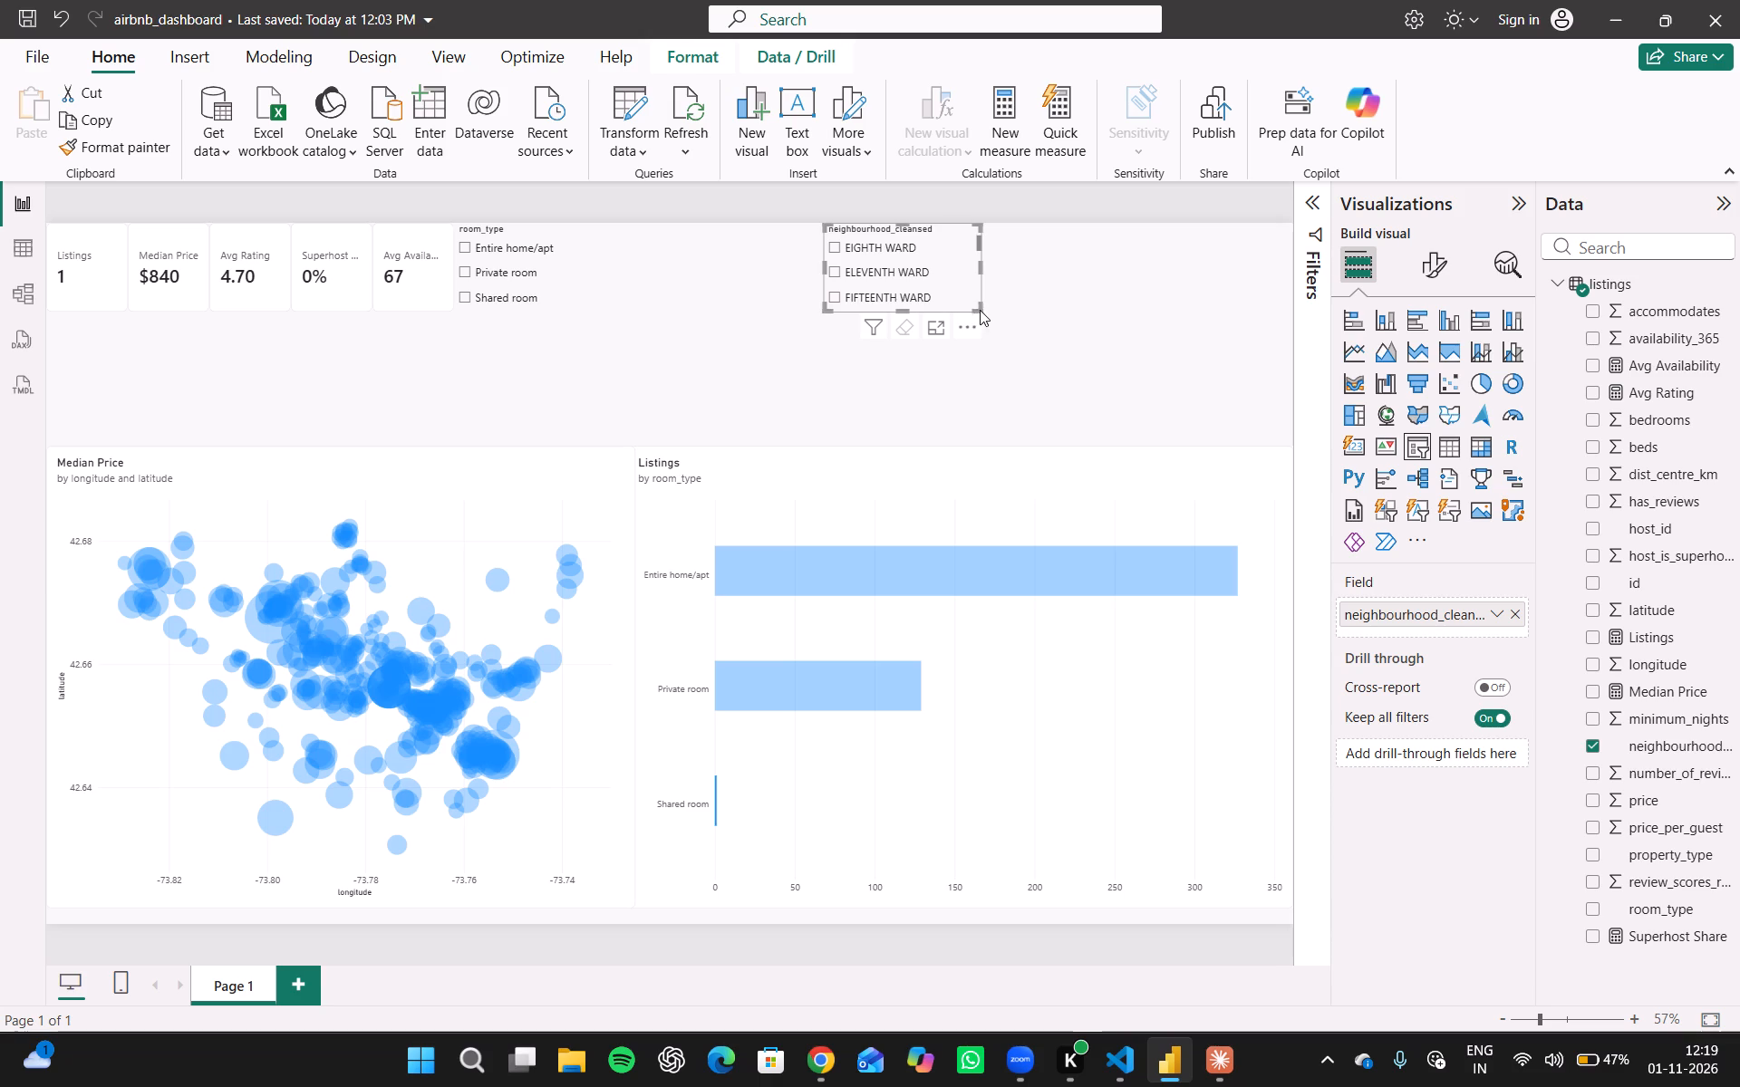
left_click_drag(984, 310, 999, 325)
left_click(952, 270)
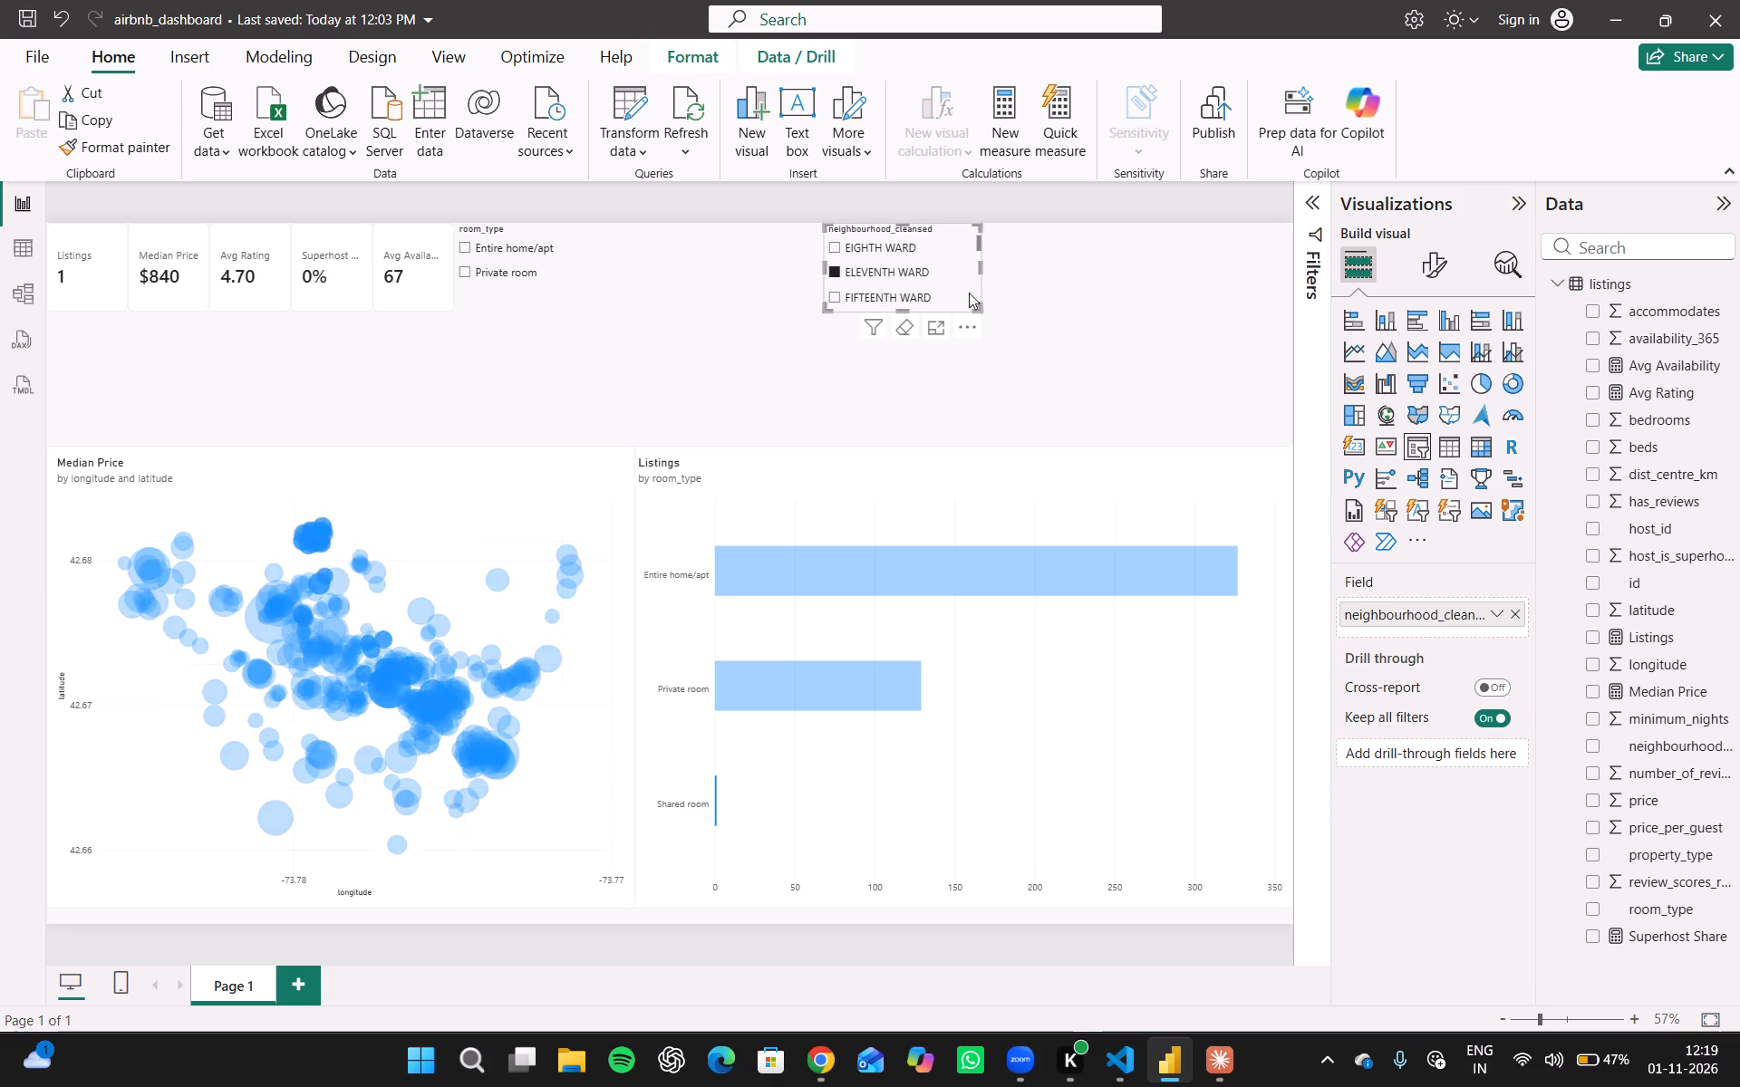
double_click(838, 273)
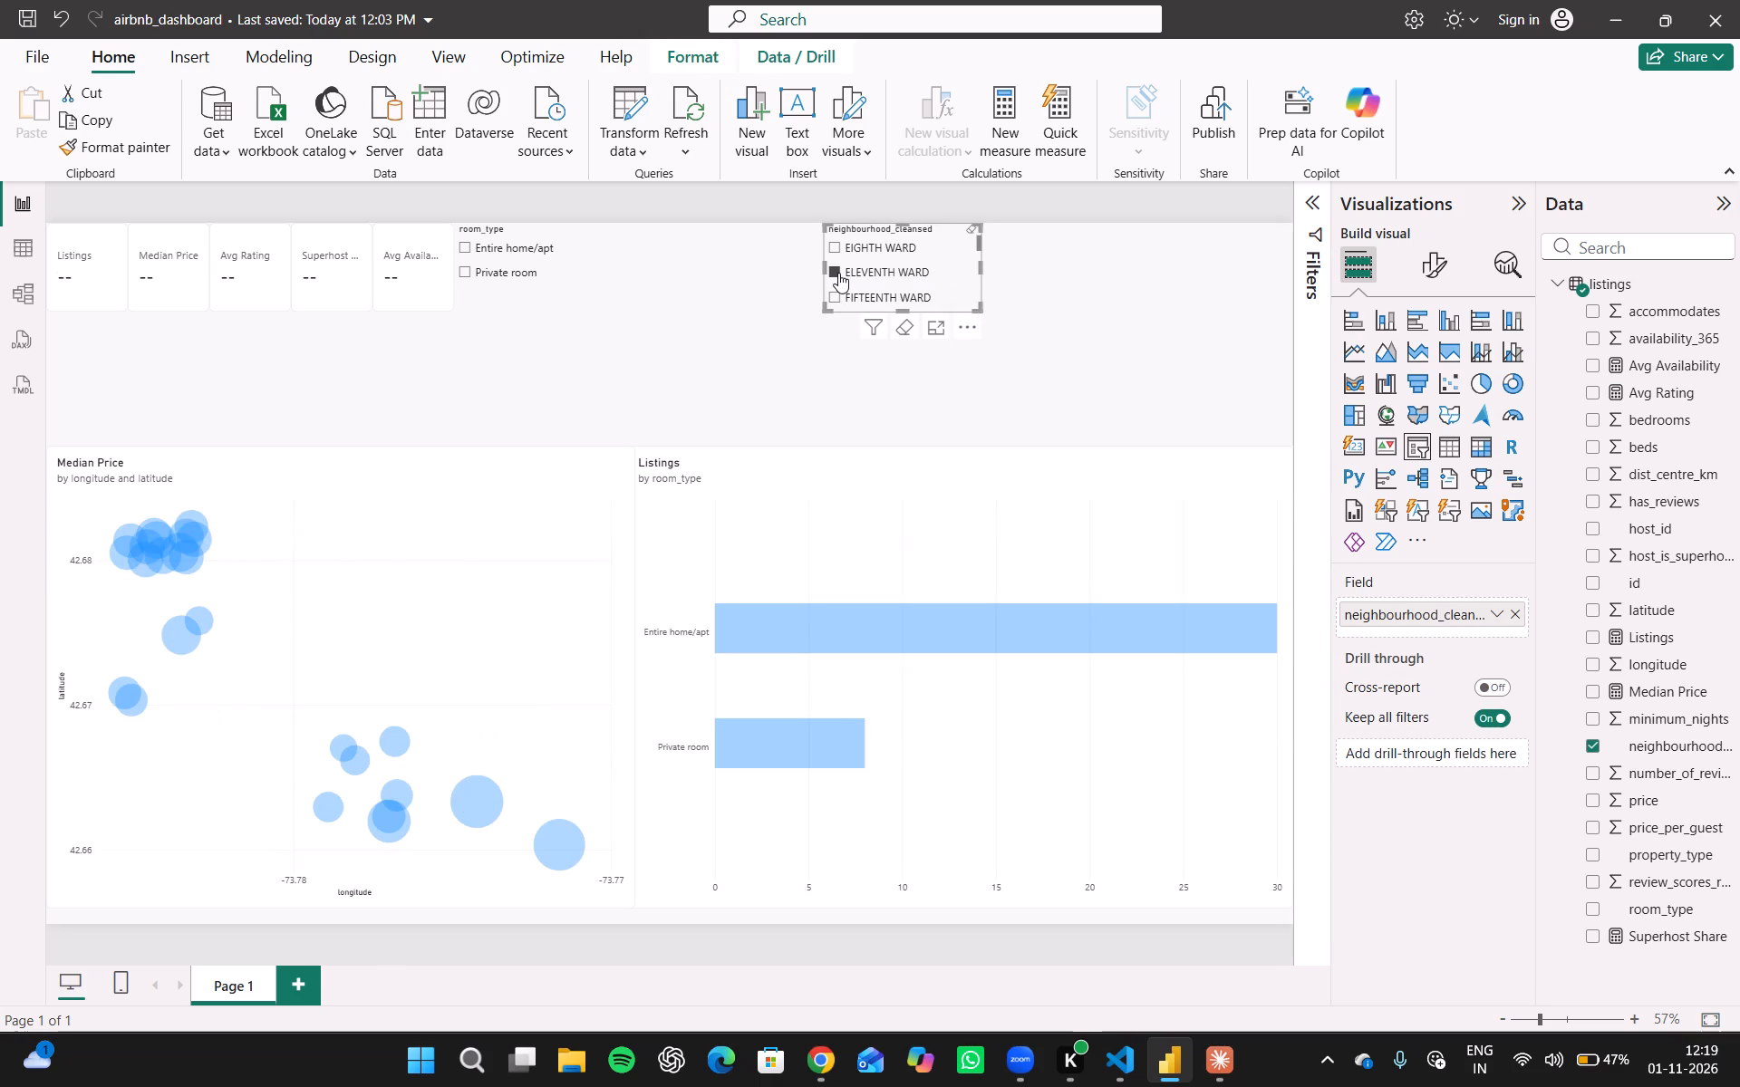
left_click(912, 323)
left_click_drag(977, 304, 993, 315)
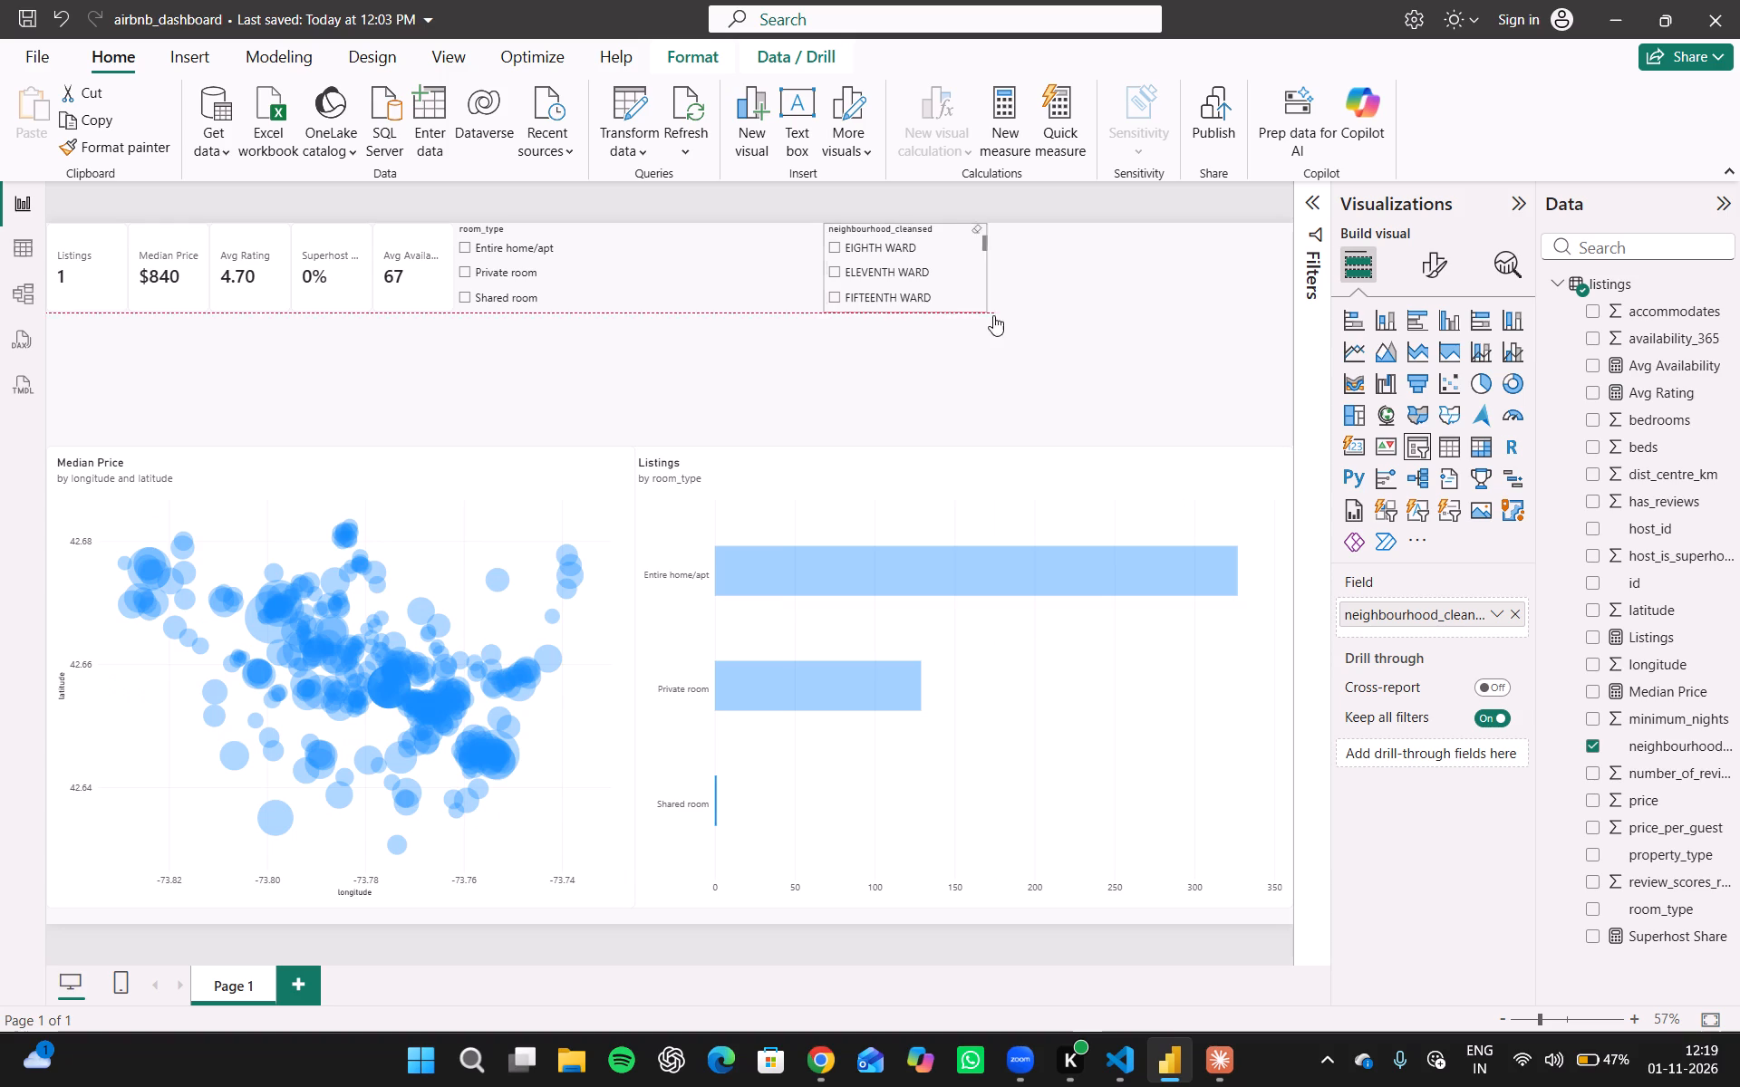
left_click_drag(993, 315, 1094, 435)
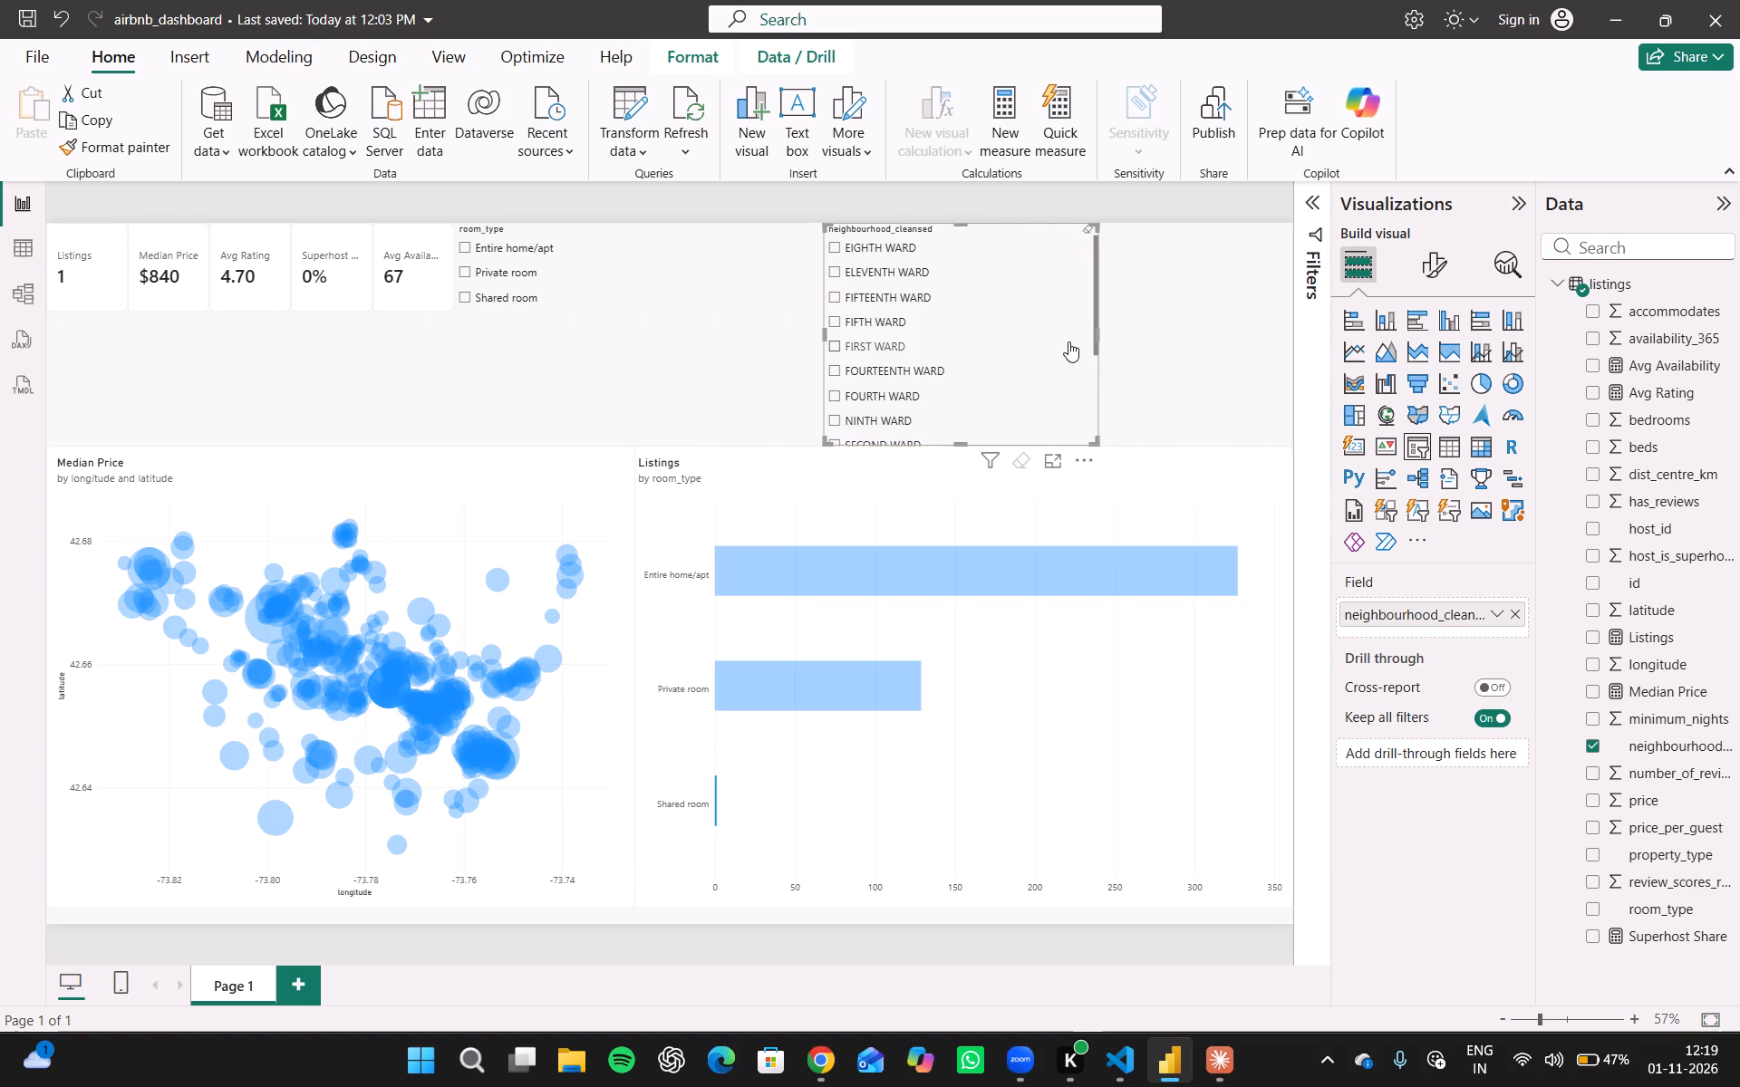
left_click_drag(1068, 340, 1272, 346)
left_click(1268, 335)
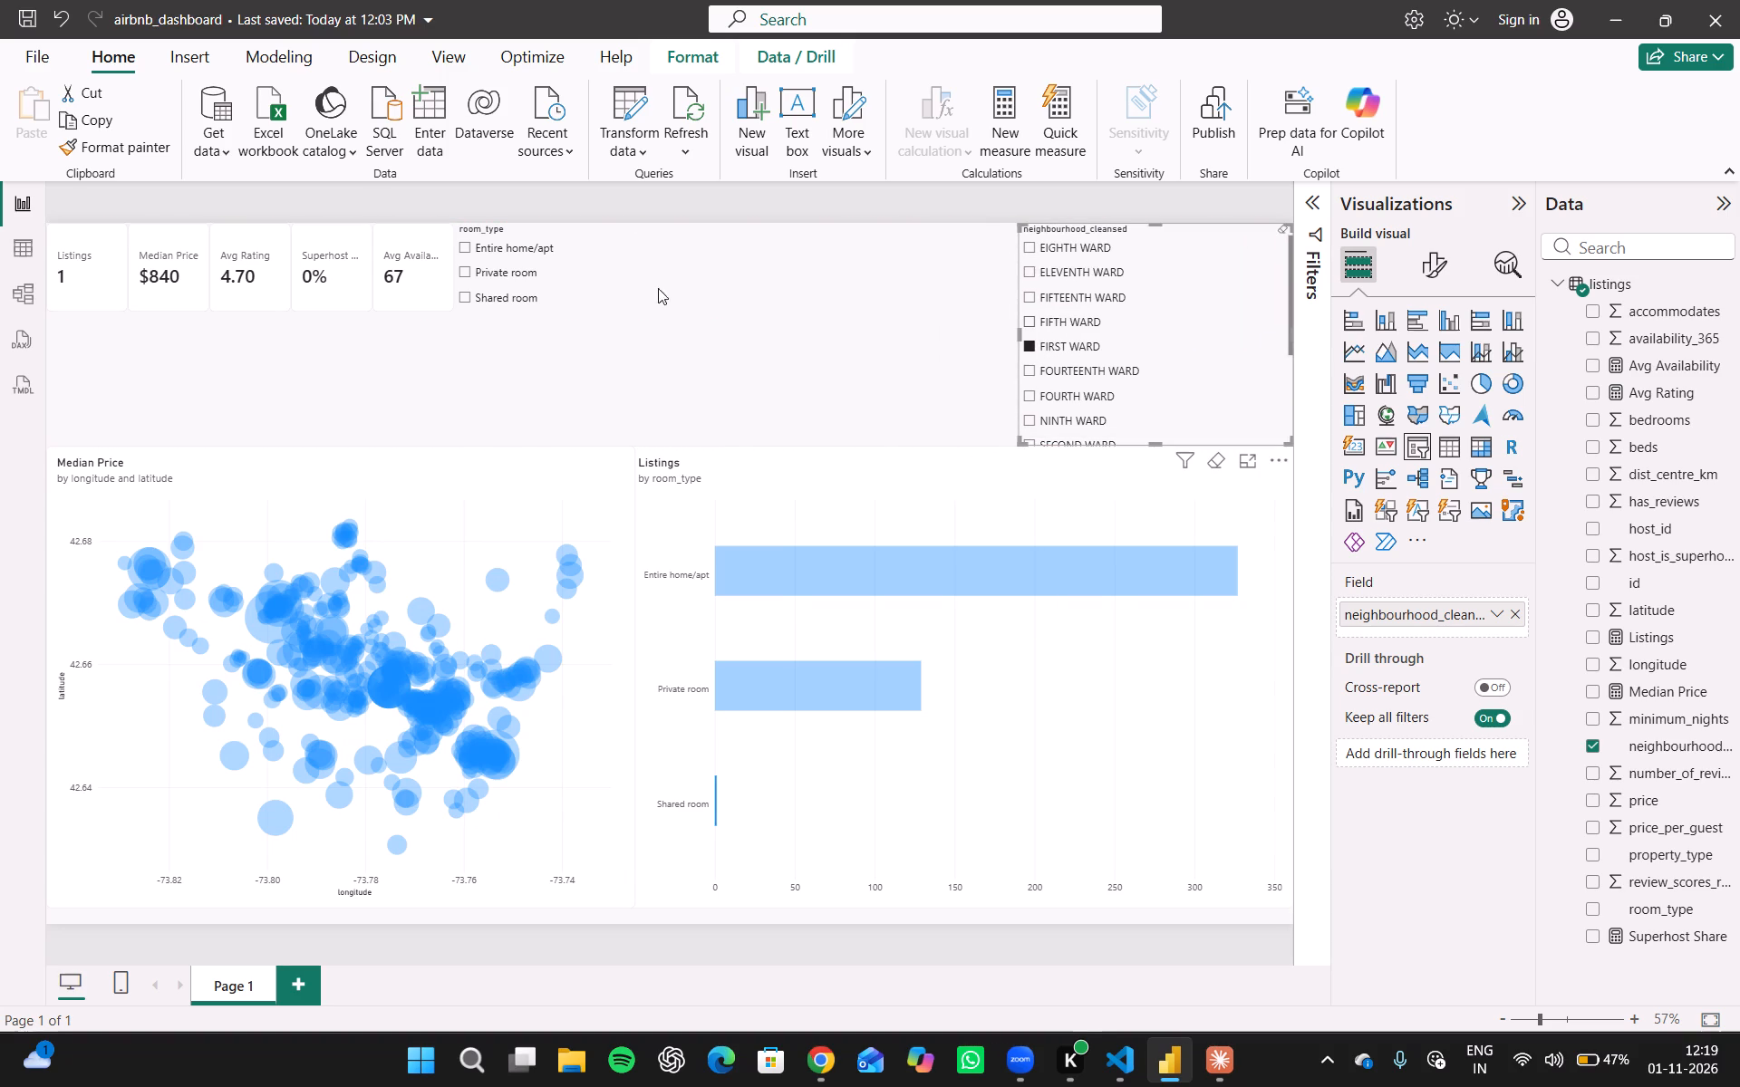
Move the room_type slicer next to the neighbourhood_cleansed slicer and enlarge it to meet that slicer and the charts' top edge.
left_click(503, 297)
left_click_drag(546, 277, 994, 295)
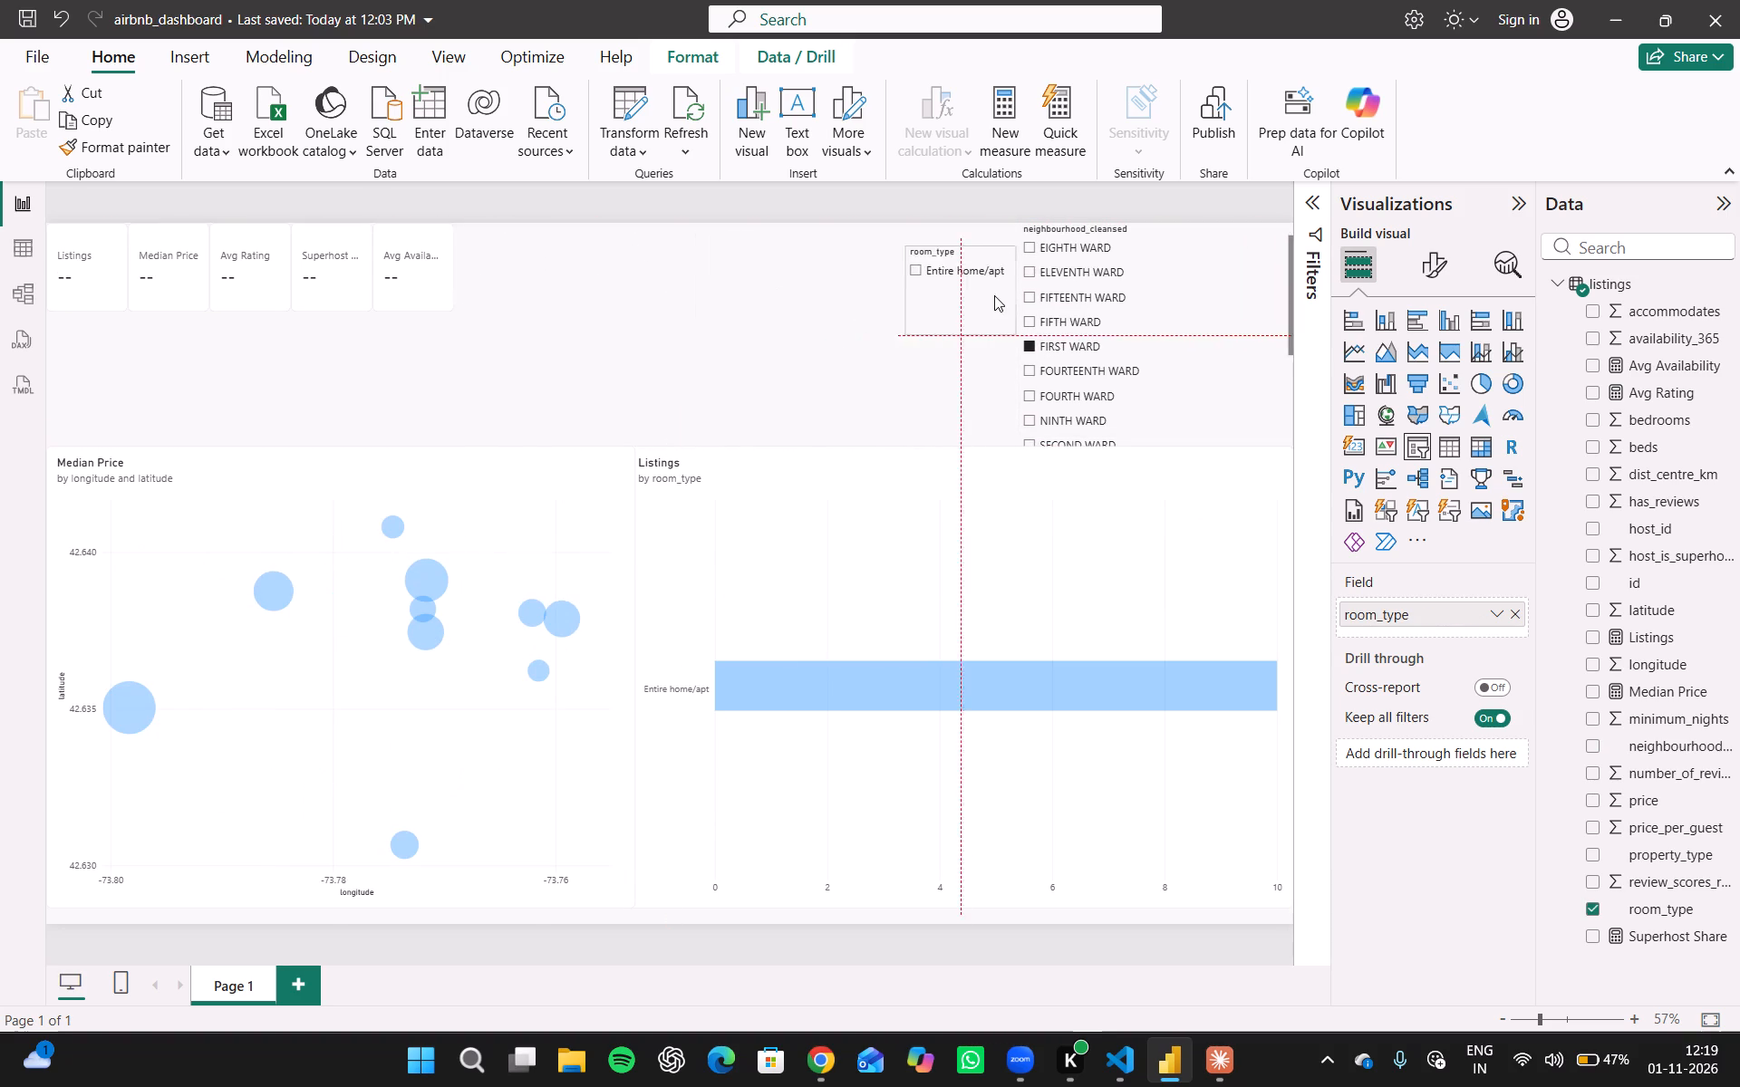
left_click_drag(994, 295, 1000, 291)
left_click_drag(959, 275, 812, 257)
left_click_drag(868, 308, 946, 386)
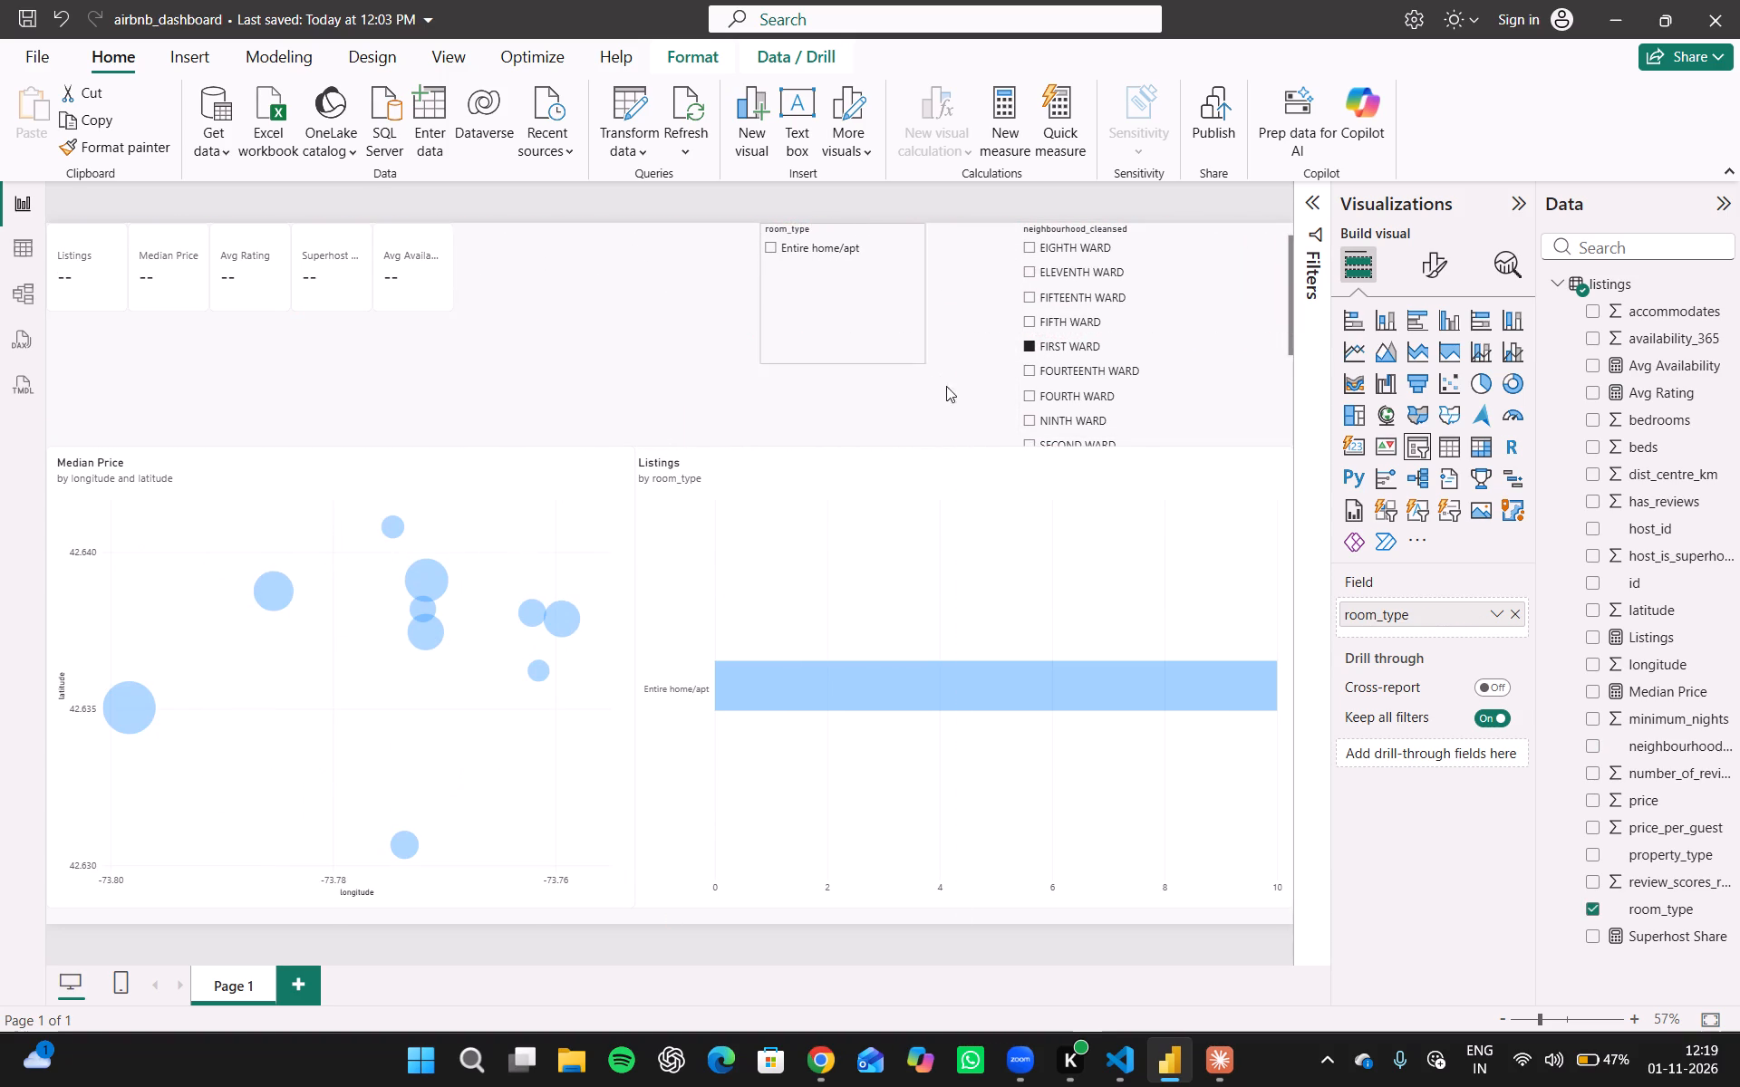
left_click_drag(946, 386, 1017, 445)
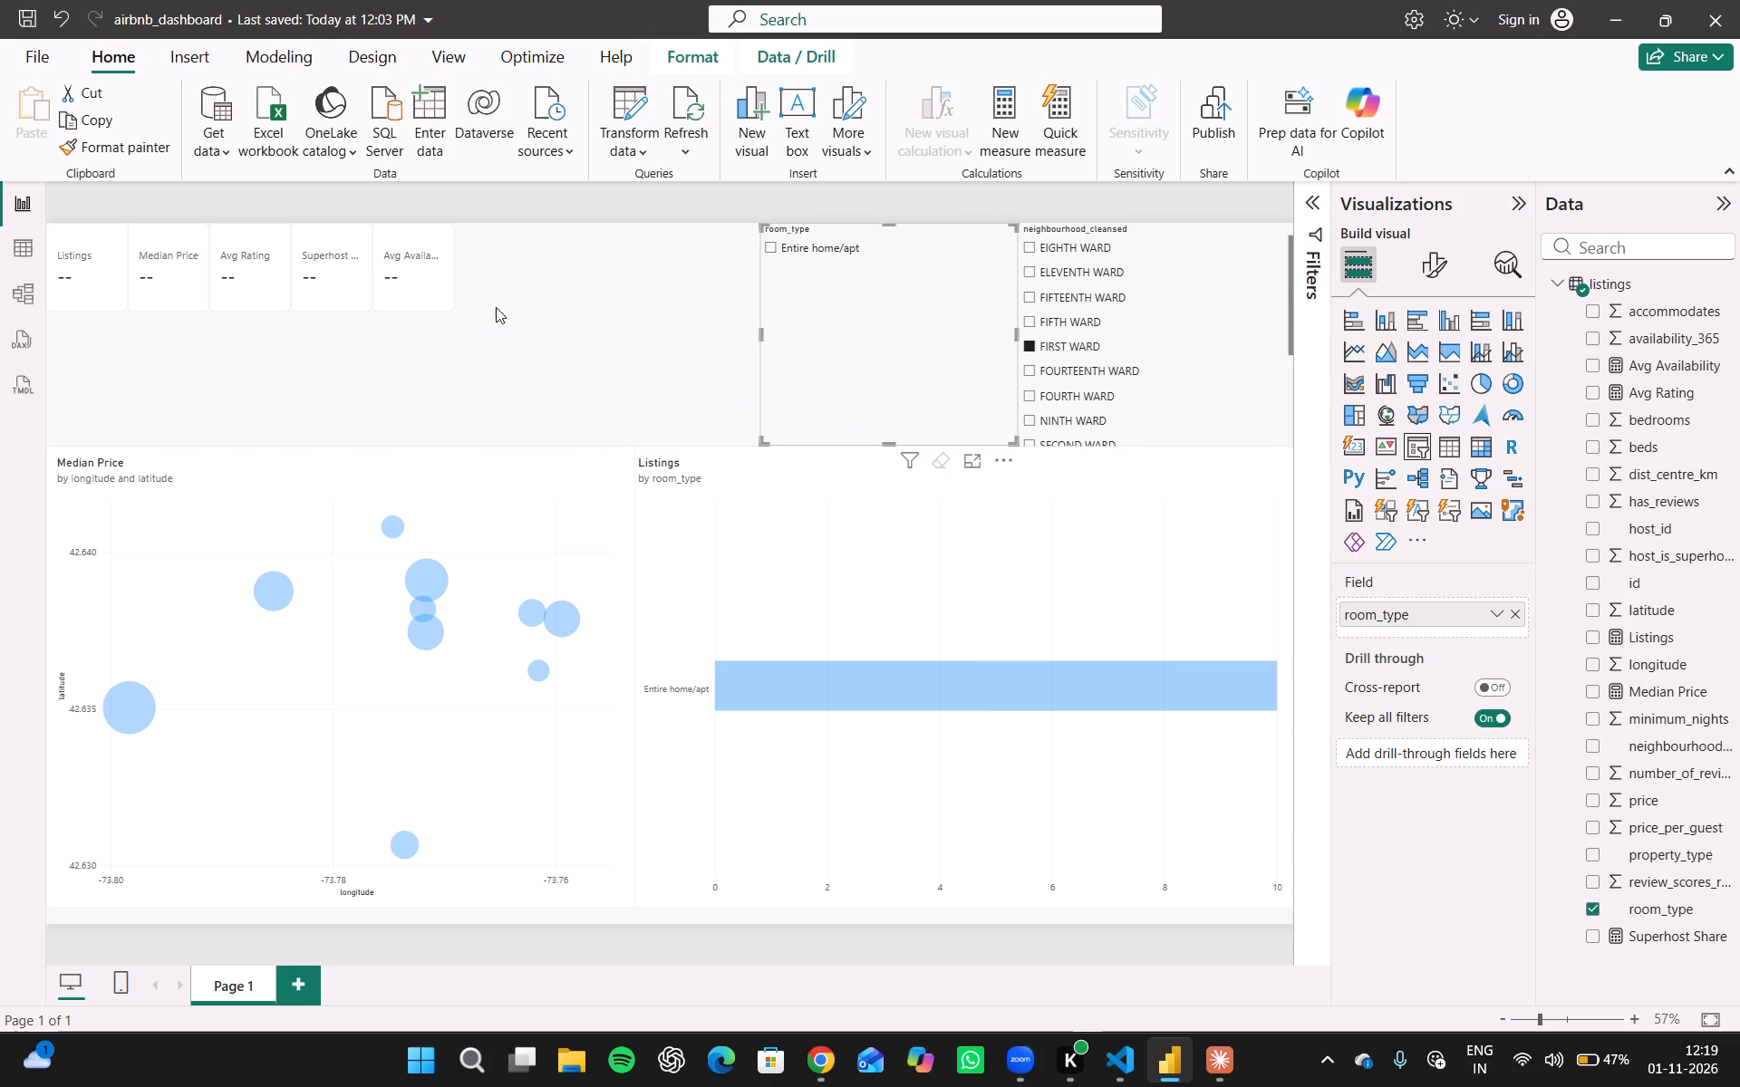
Clear the FIRST WARD selection in the neighbourhood_cleansed slicer.
left_click(1023, 343)
left_click(572, 360)
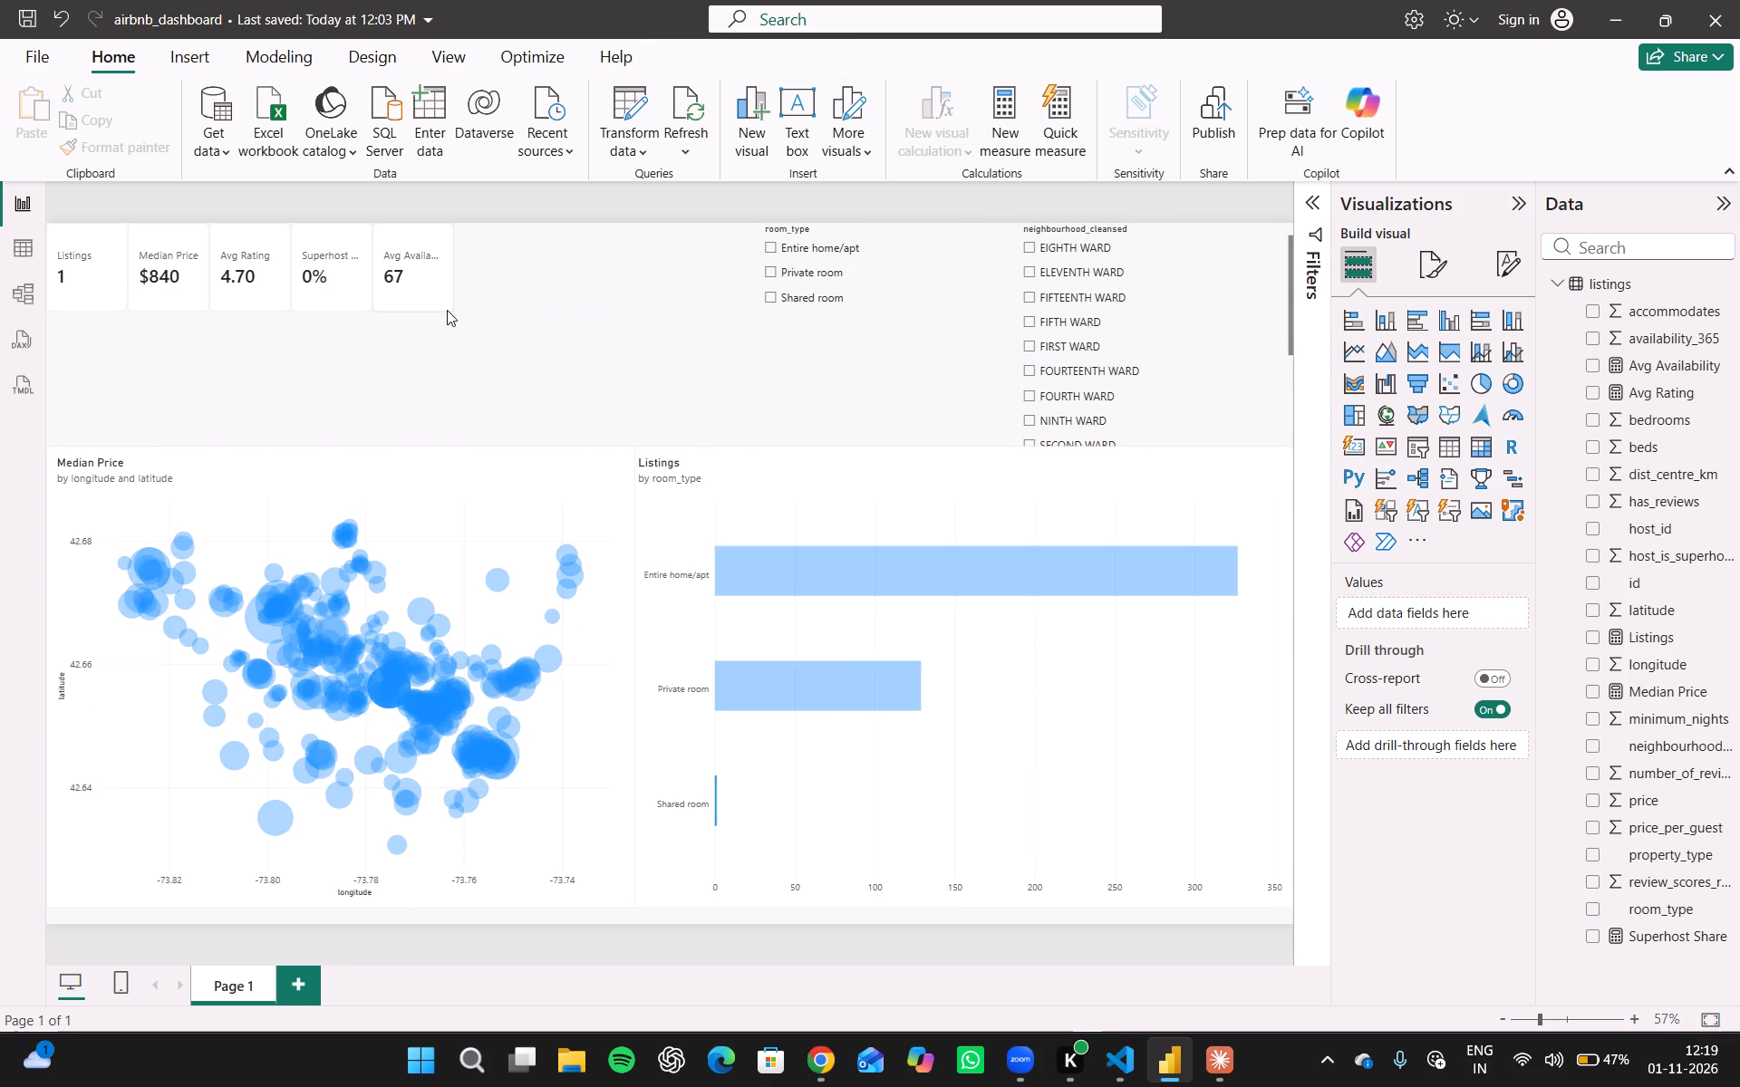
Move the Avg Availability card toward the room_type slicer and enlarge it to reach the slicer and the charts' top edge.
left_click_drag(442, 300, 562, 305)
left_click(562, 305)
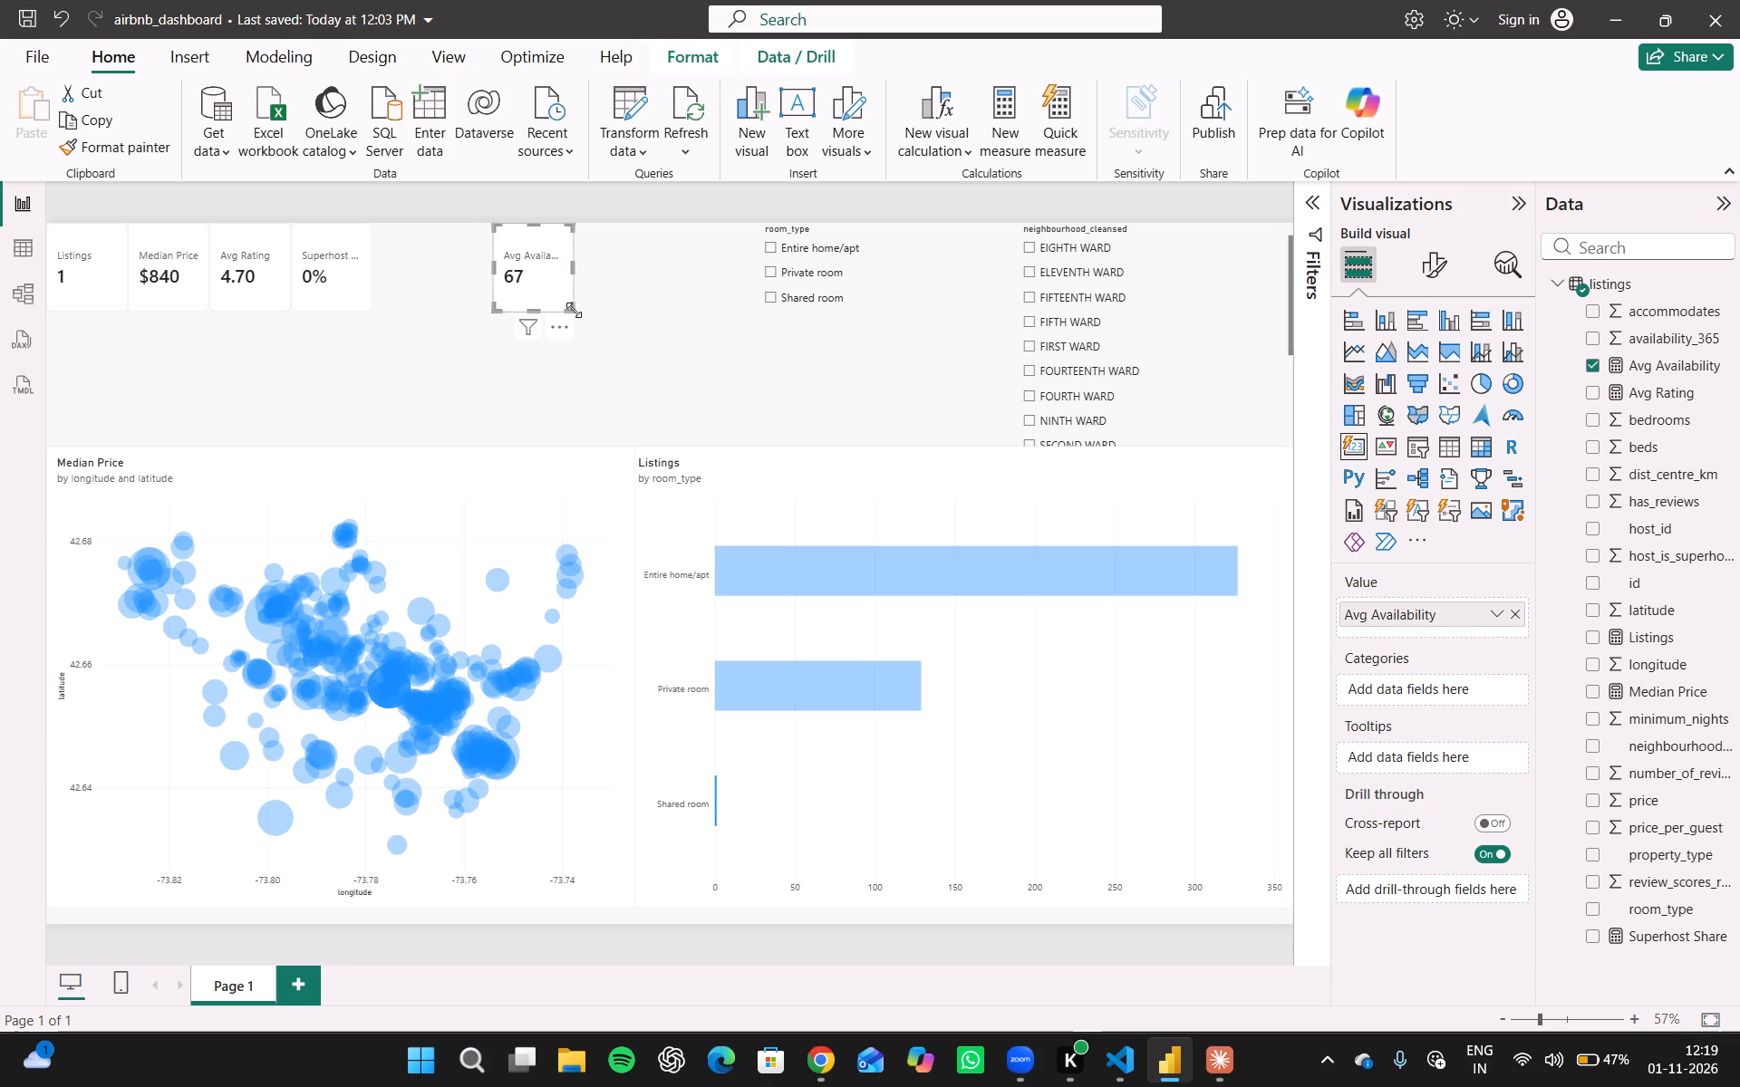
left_click_drag(573, 310, 676, 297)
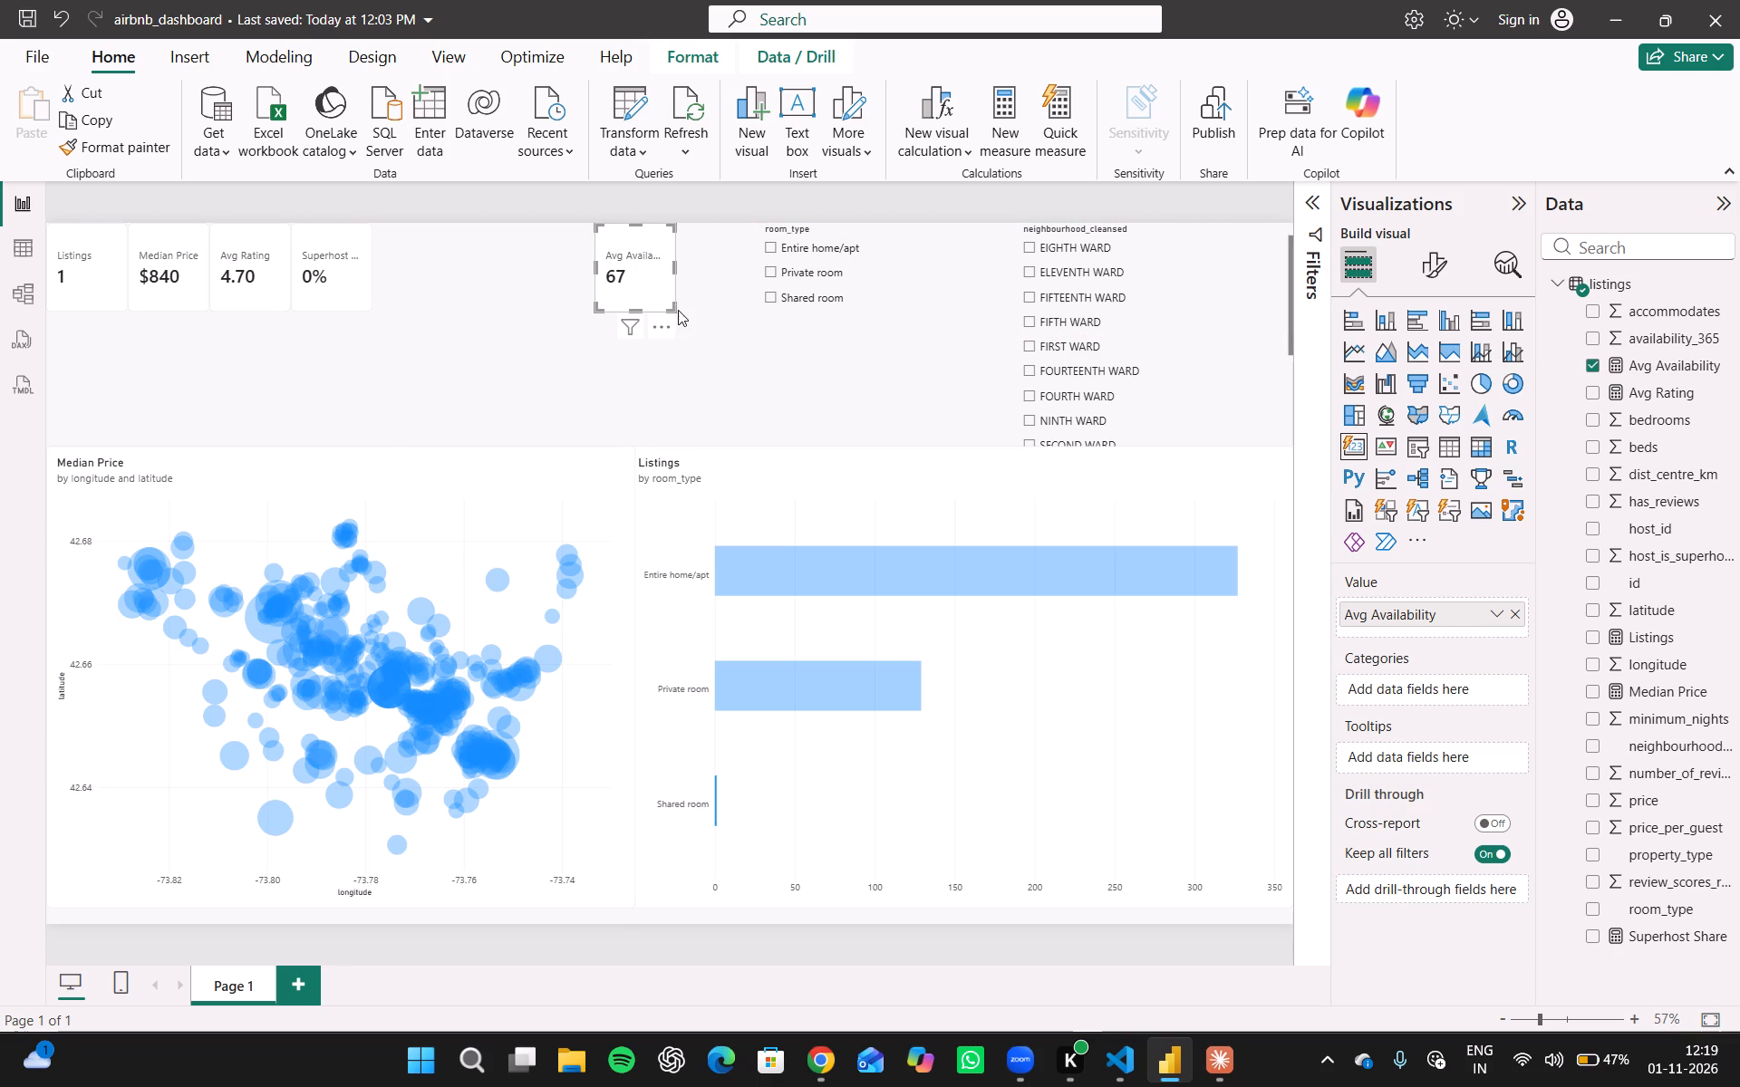
left_click_drag(677, 313, 768, 445)
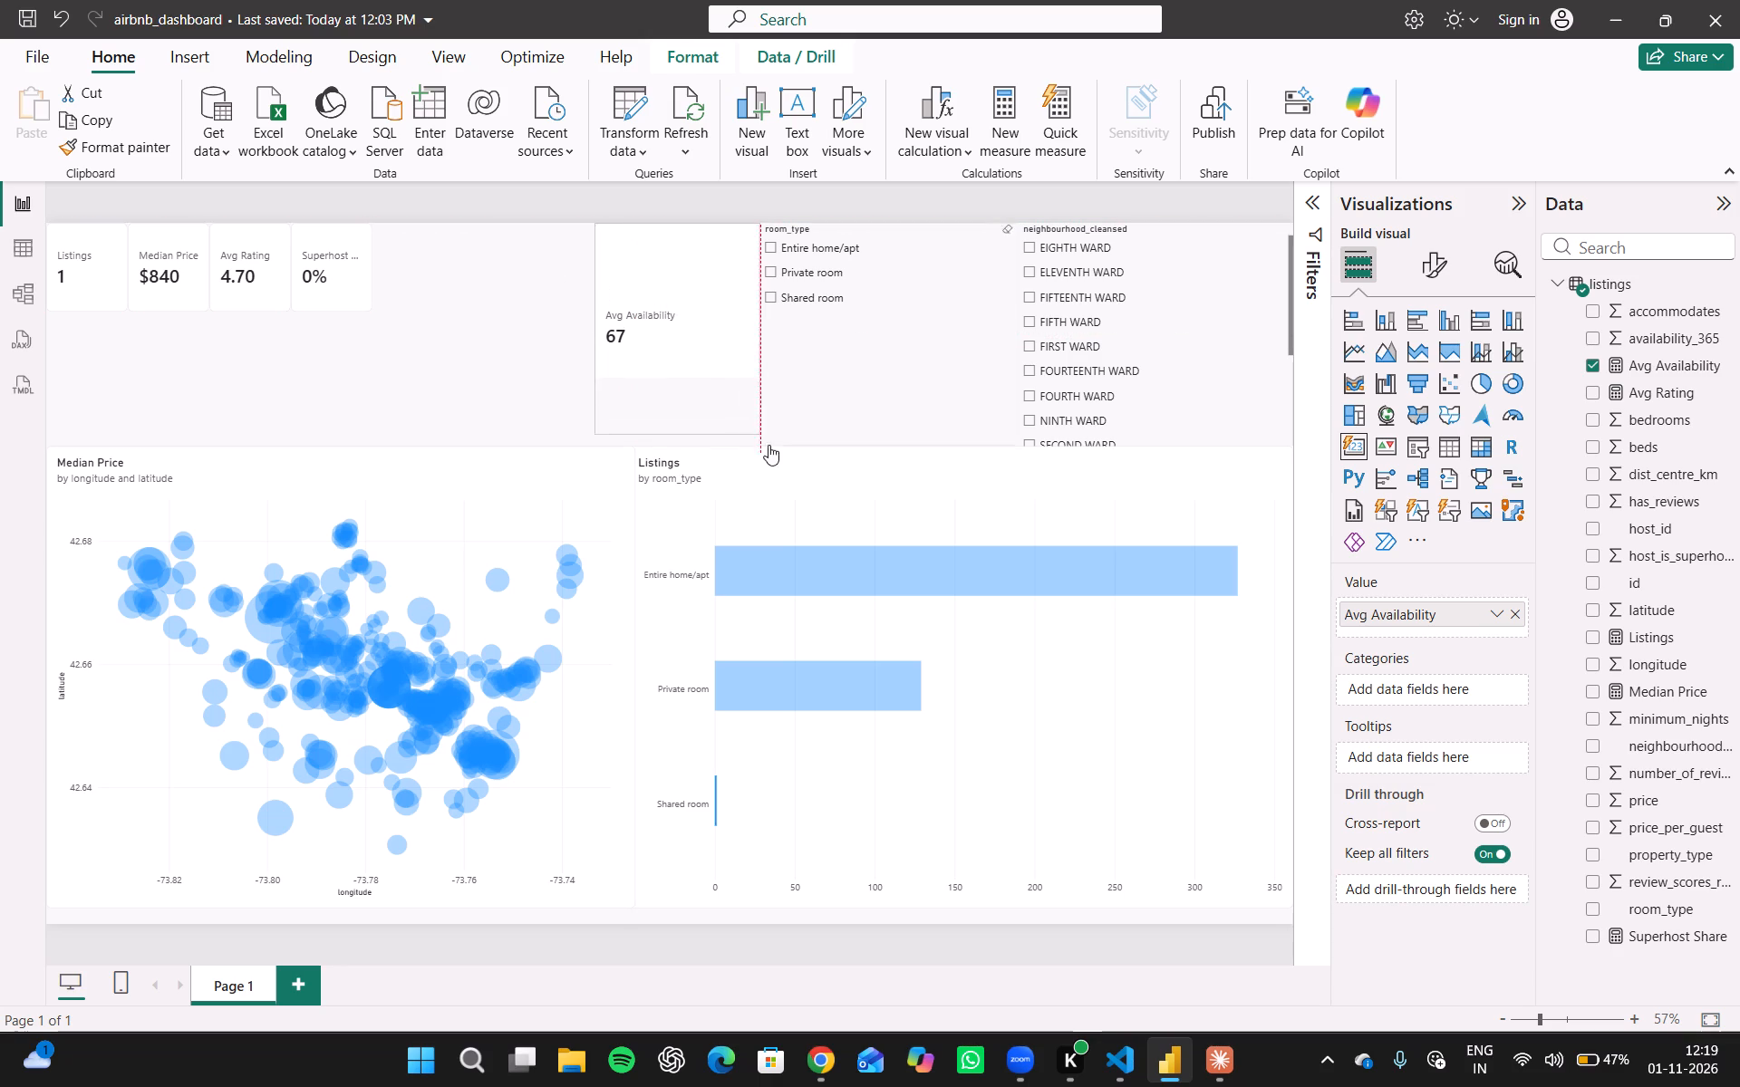
left_click_drag(768, 445, 772, 447)
Move the Superhost Share card toward Avg Availability and enlarge it to meet that card, from the page's top edge to the charts.
left_click(364, 277)
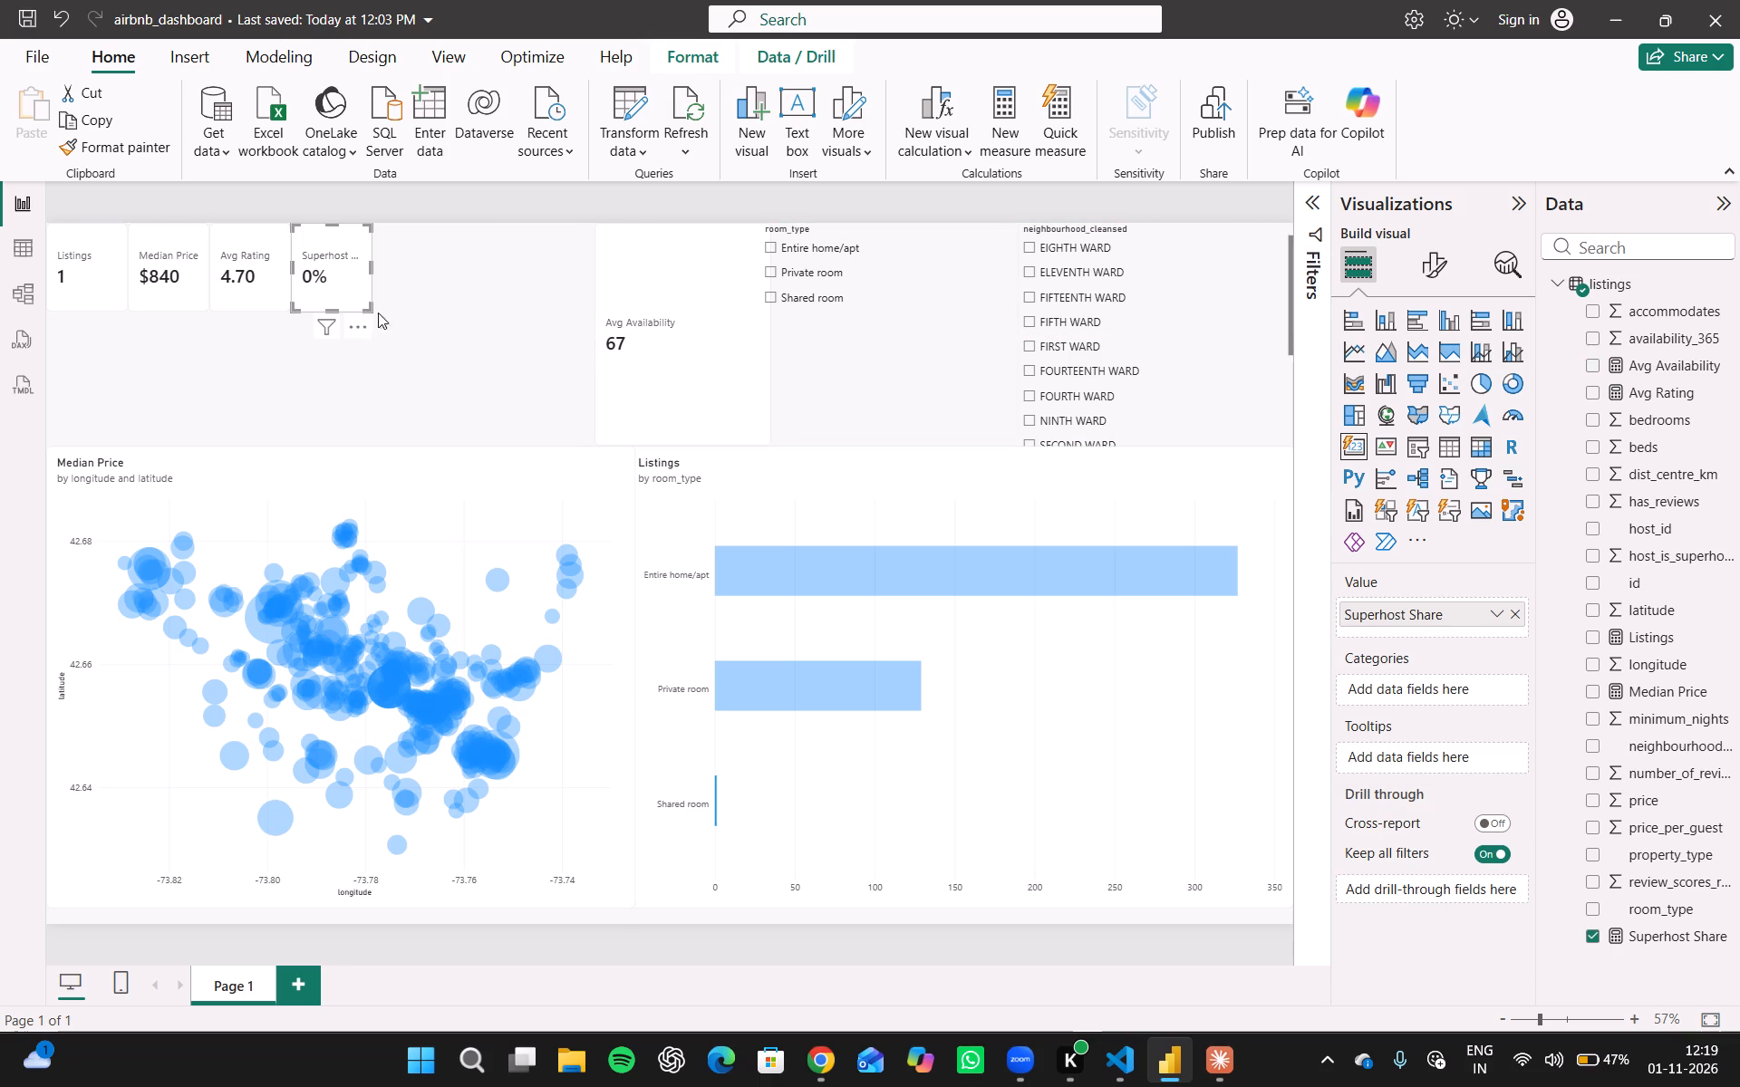
left_click_drag(377, 310, 495, 408)
left_click_drag(351, 269, 354, 268)
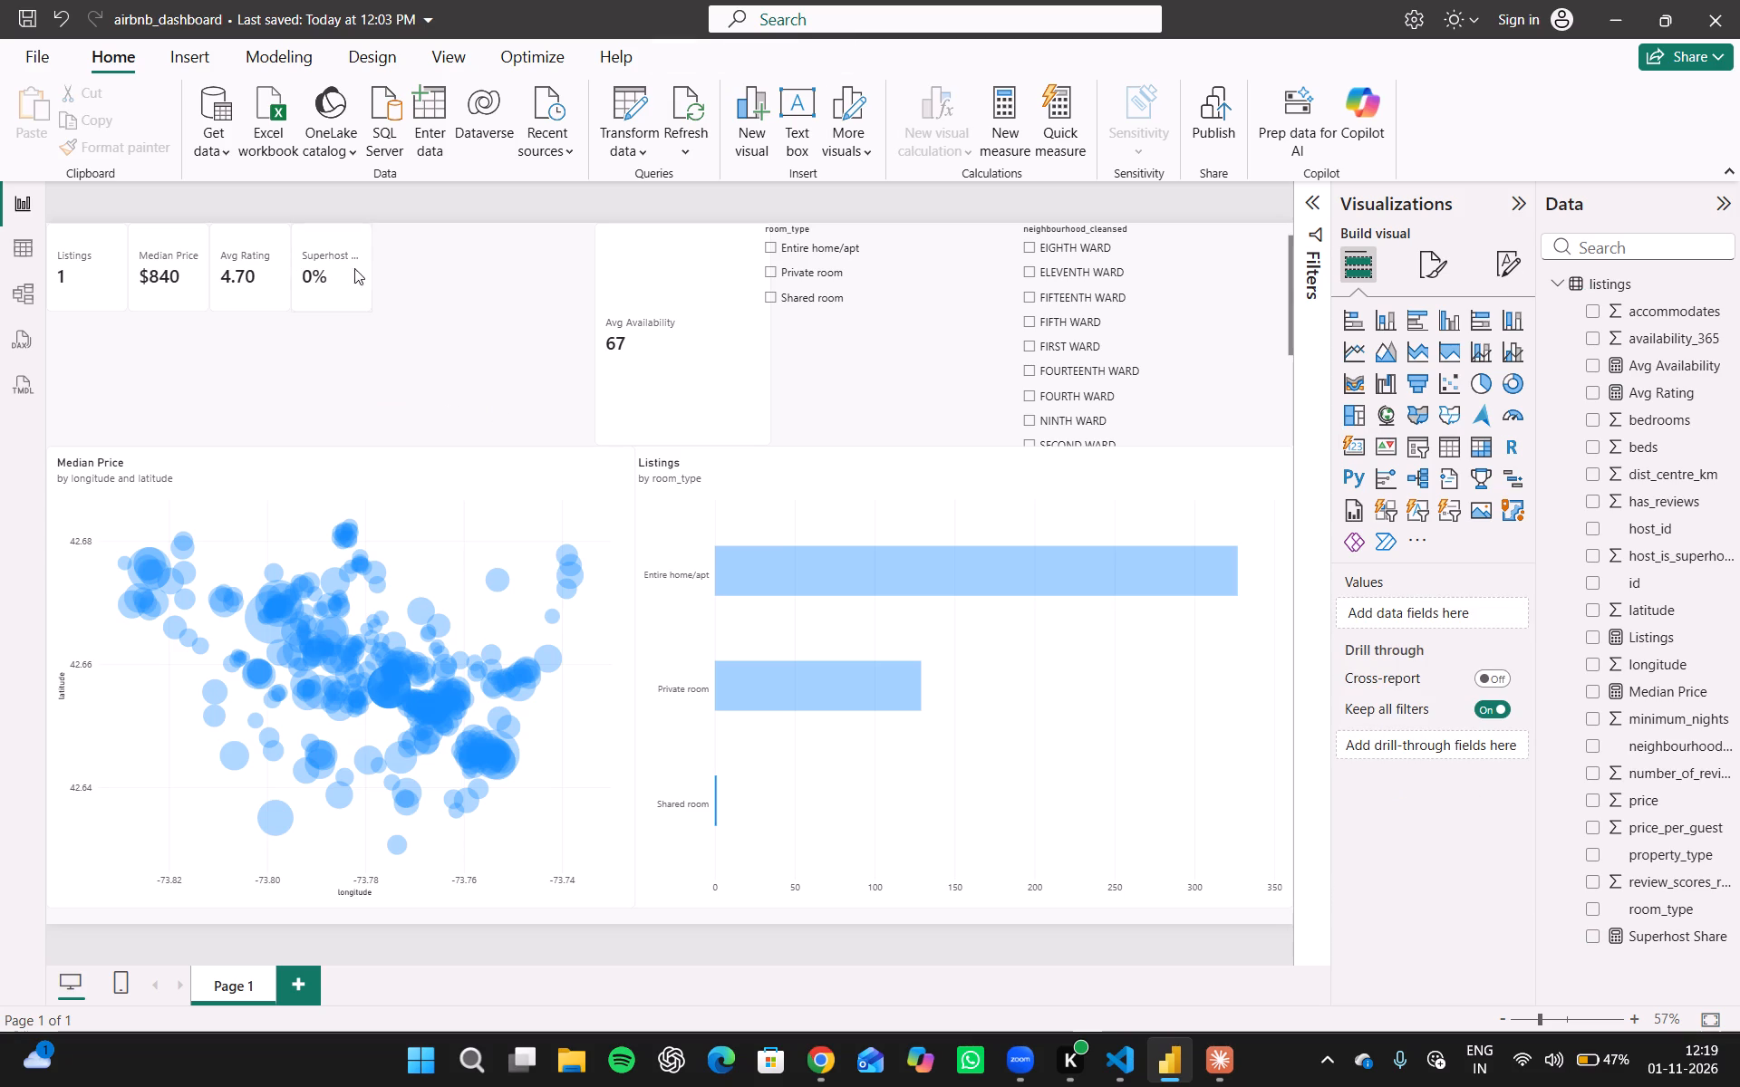
left_click_drag(354, 268, 479, 277)
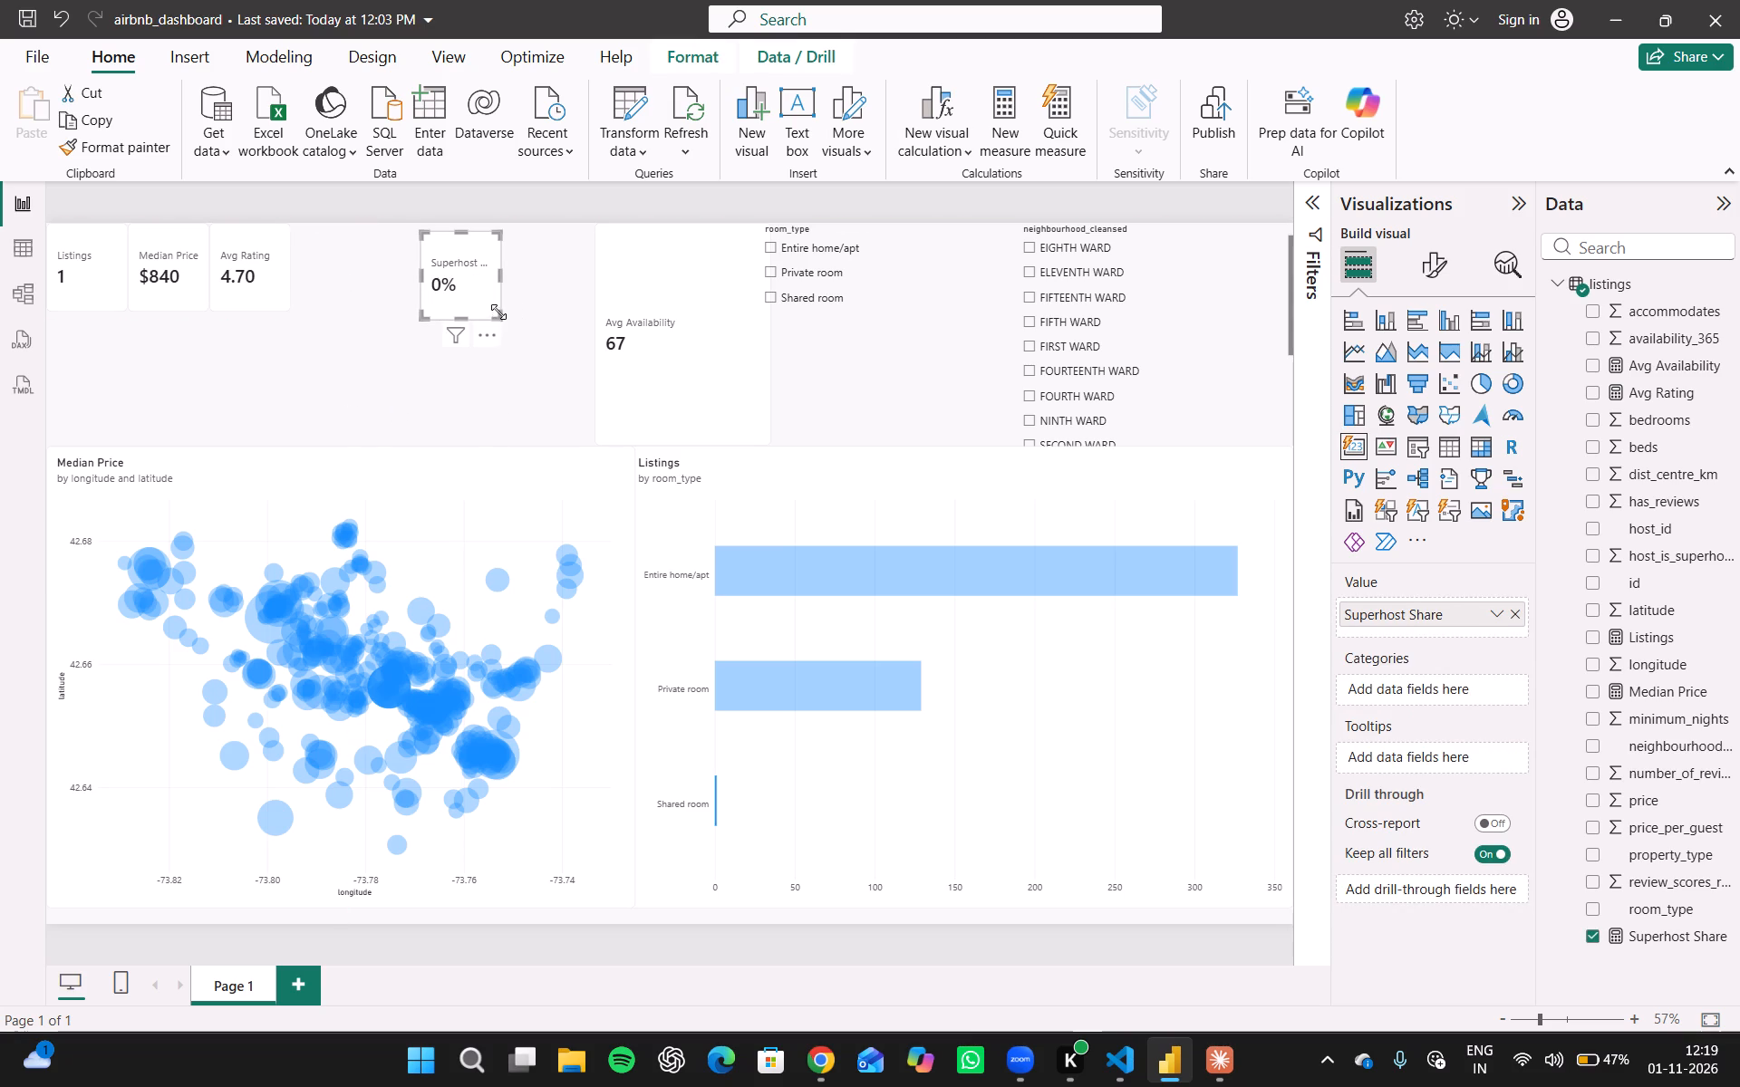
left_click_drag(500, 312, 594, 447)
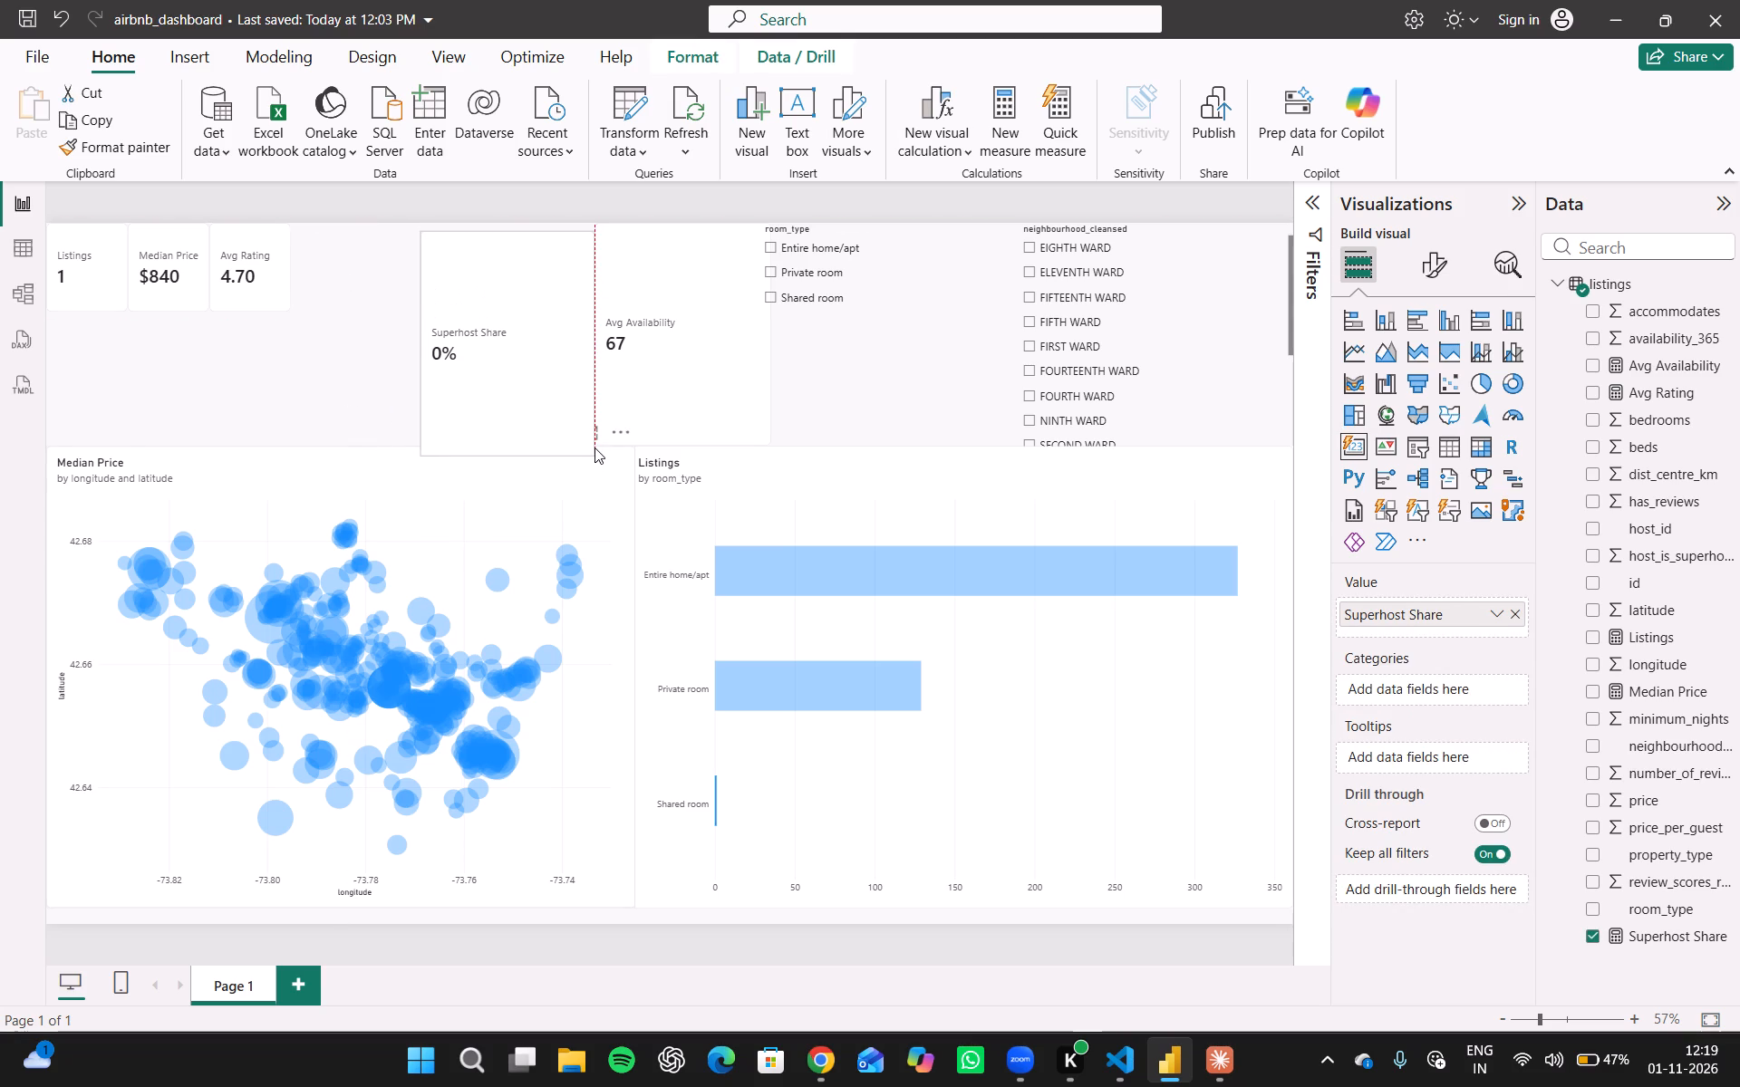
left_click_drag(594, 447, 596, 443)
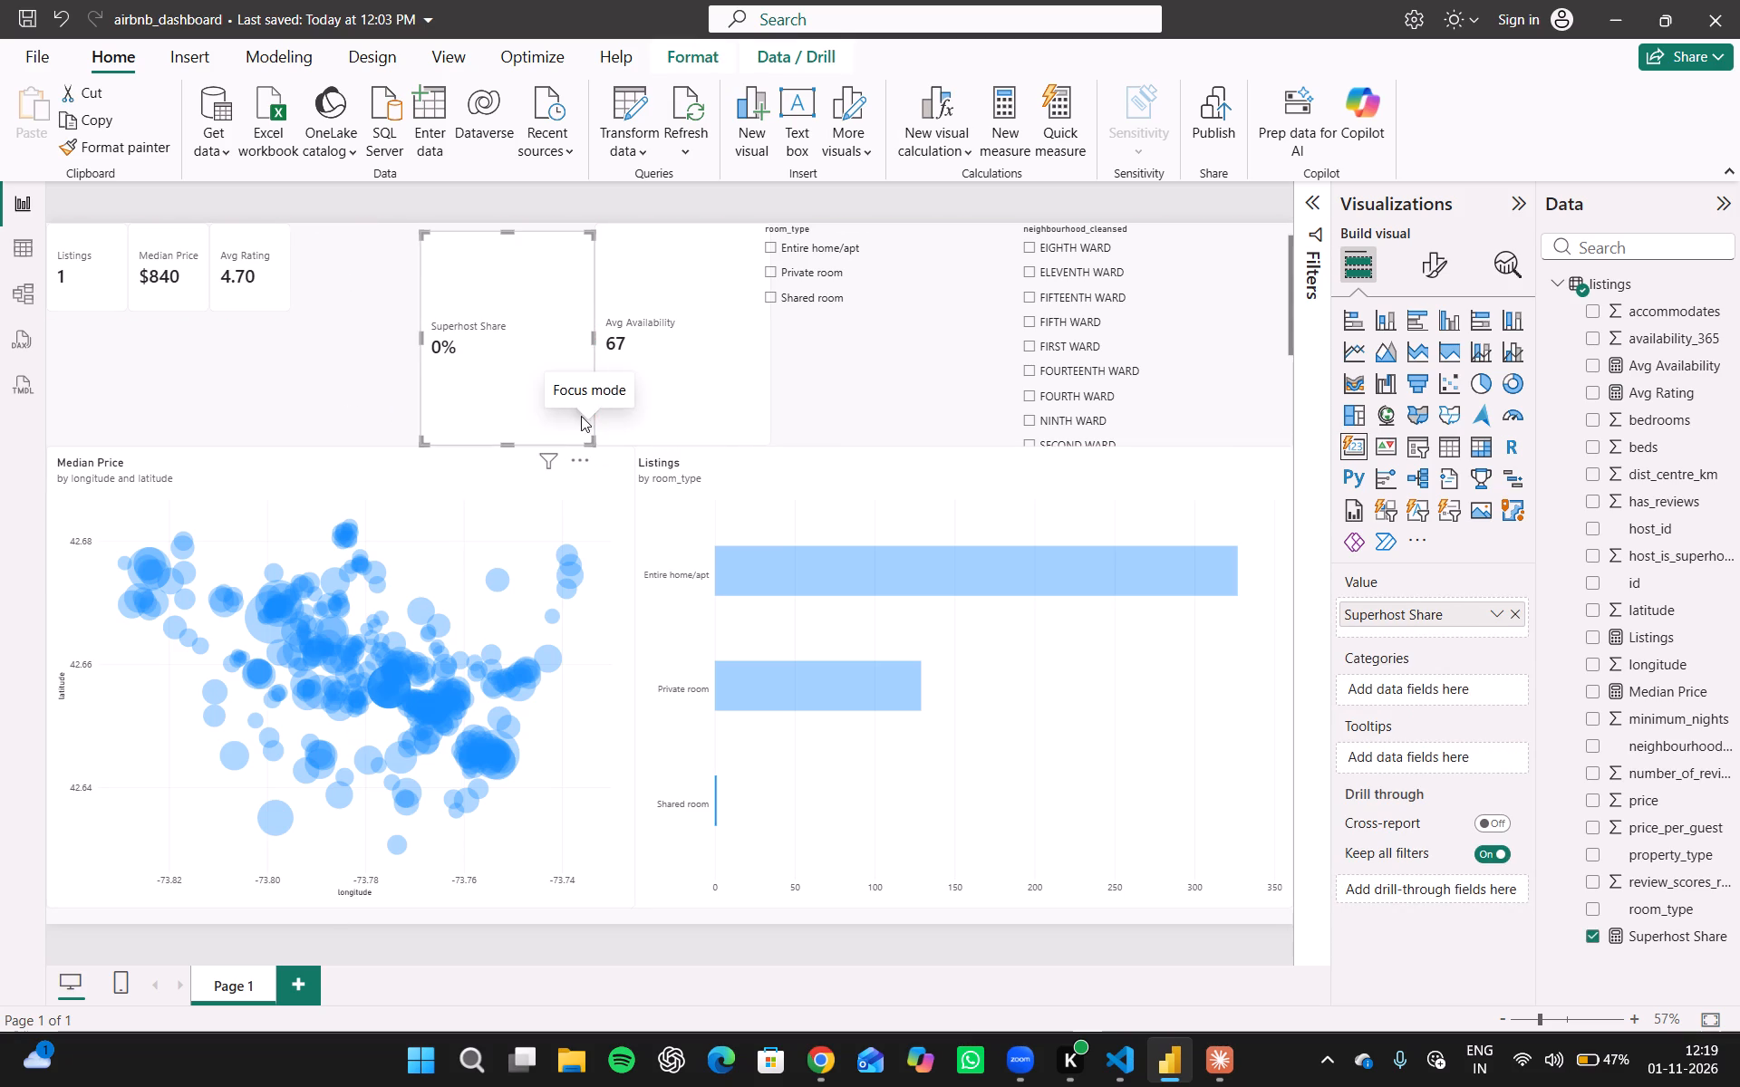
left_click_drag(503, 233, 510, 223)
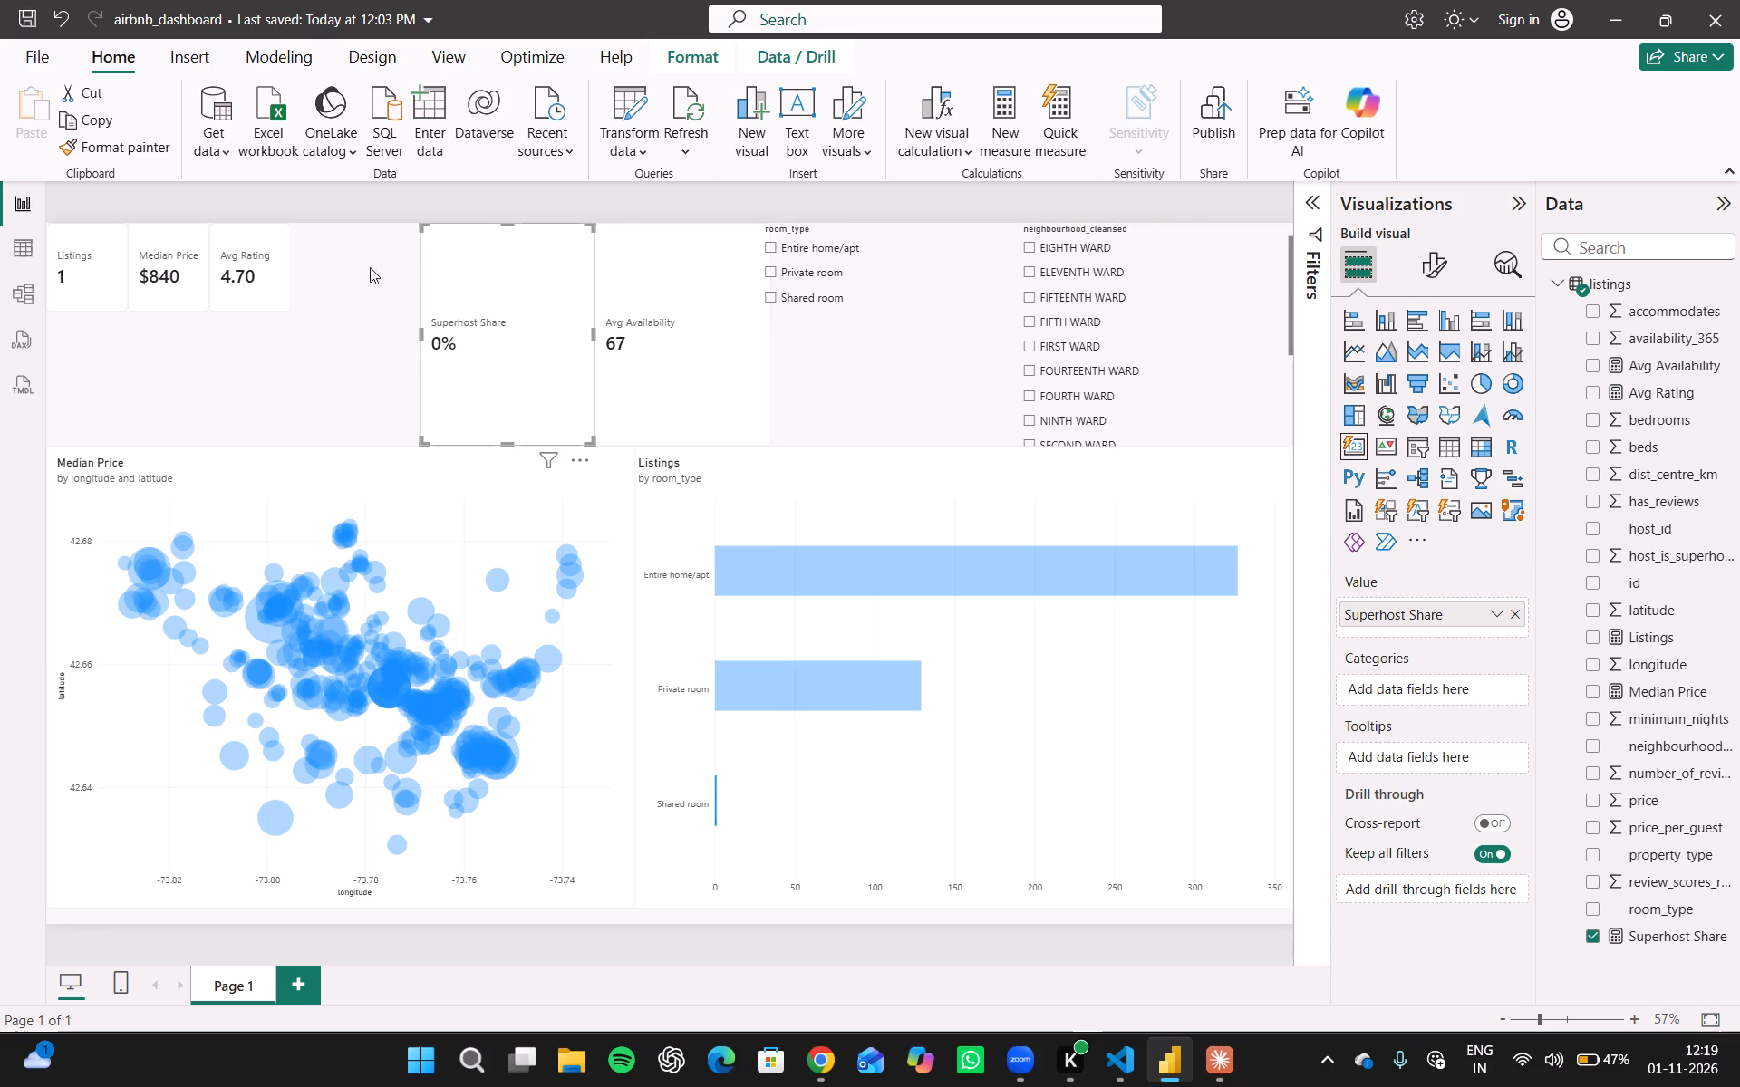
Enlarge the Avg Rating card to reach the Superhost Share card and the charts' top edge.
left_click(282, 285)
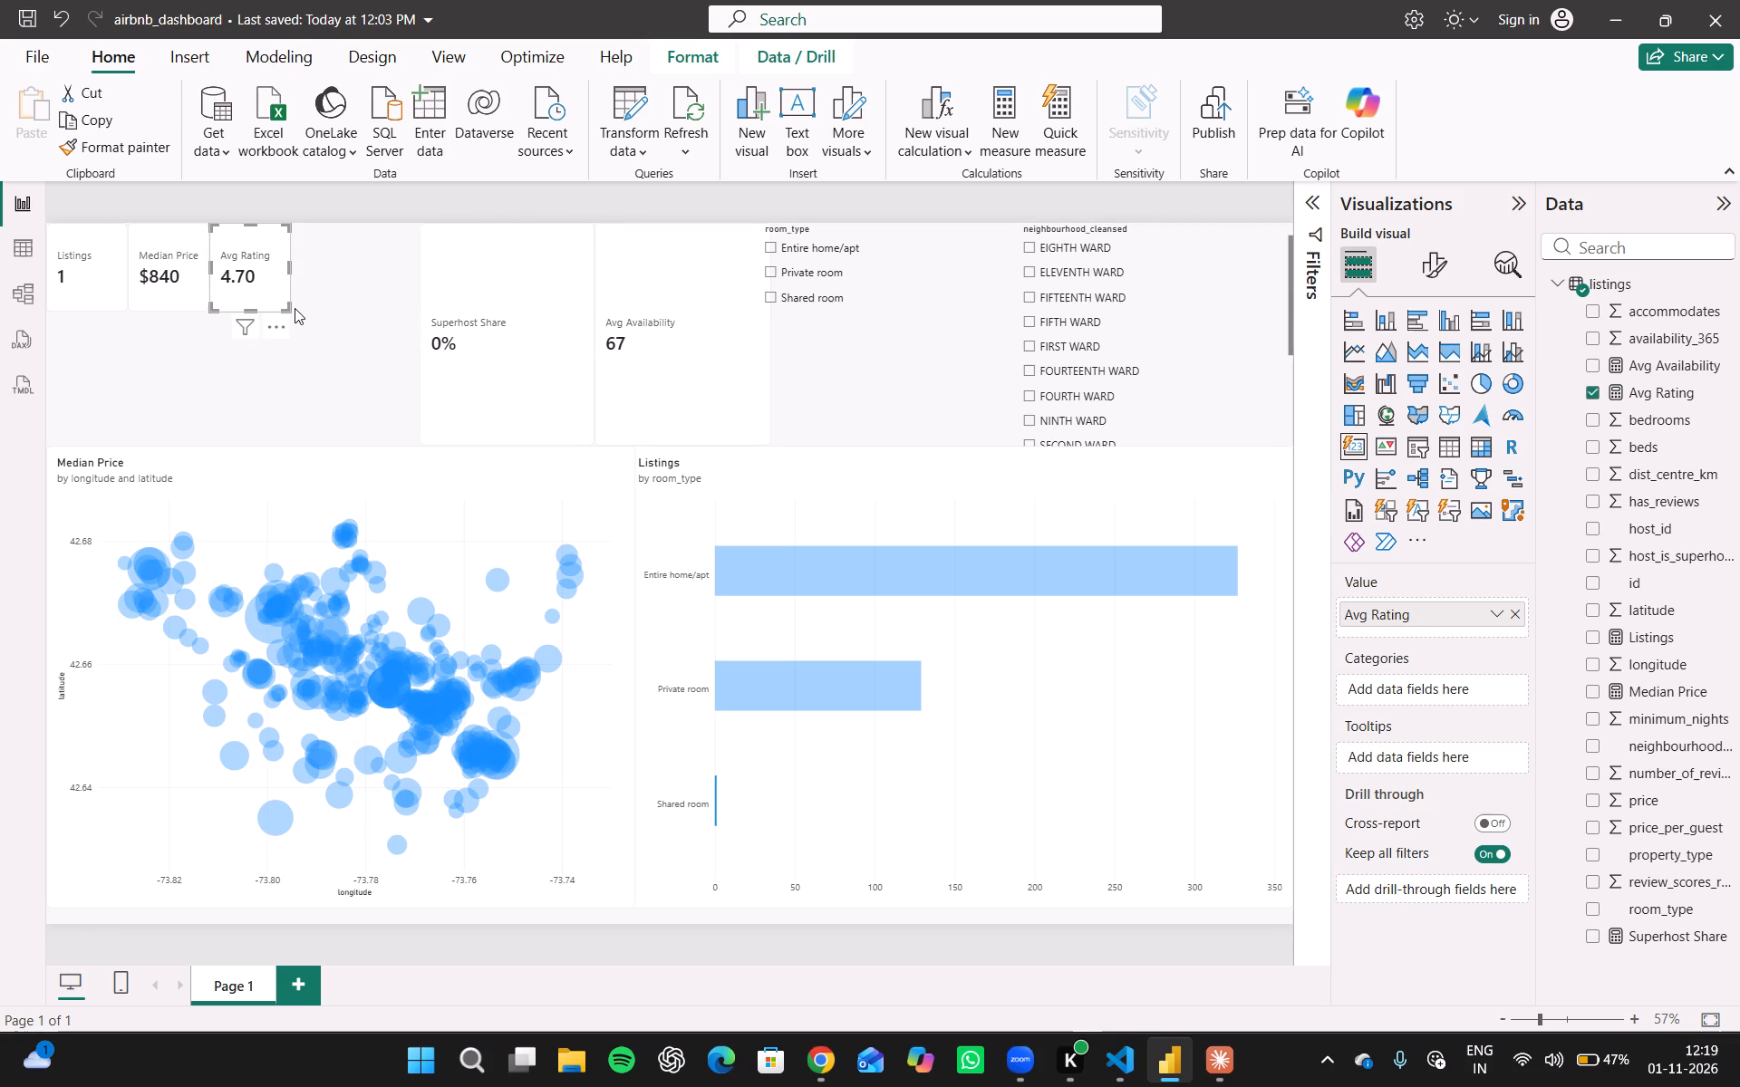
left_click_drag(291, 306, 414, 428)
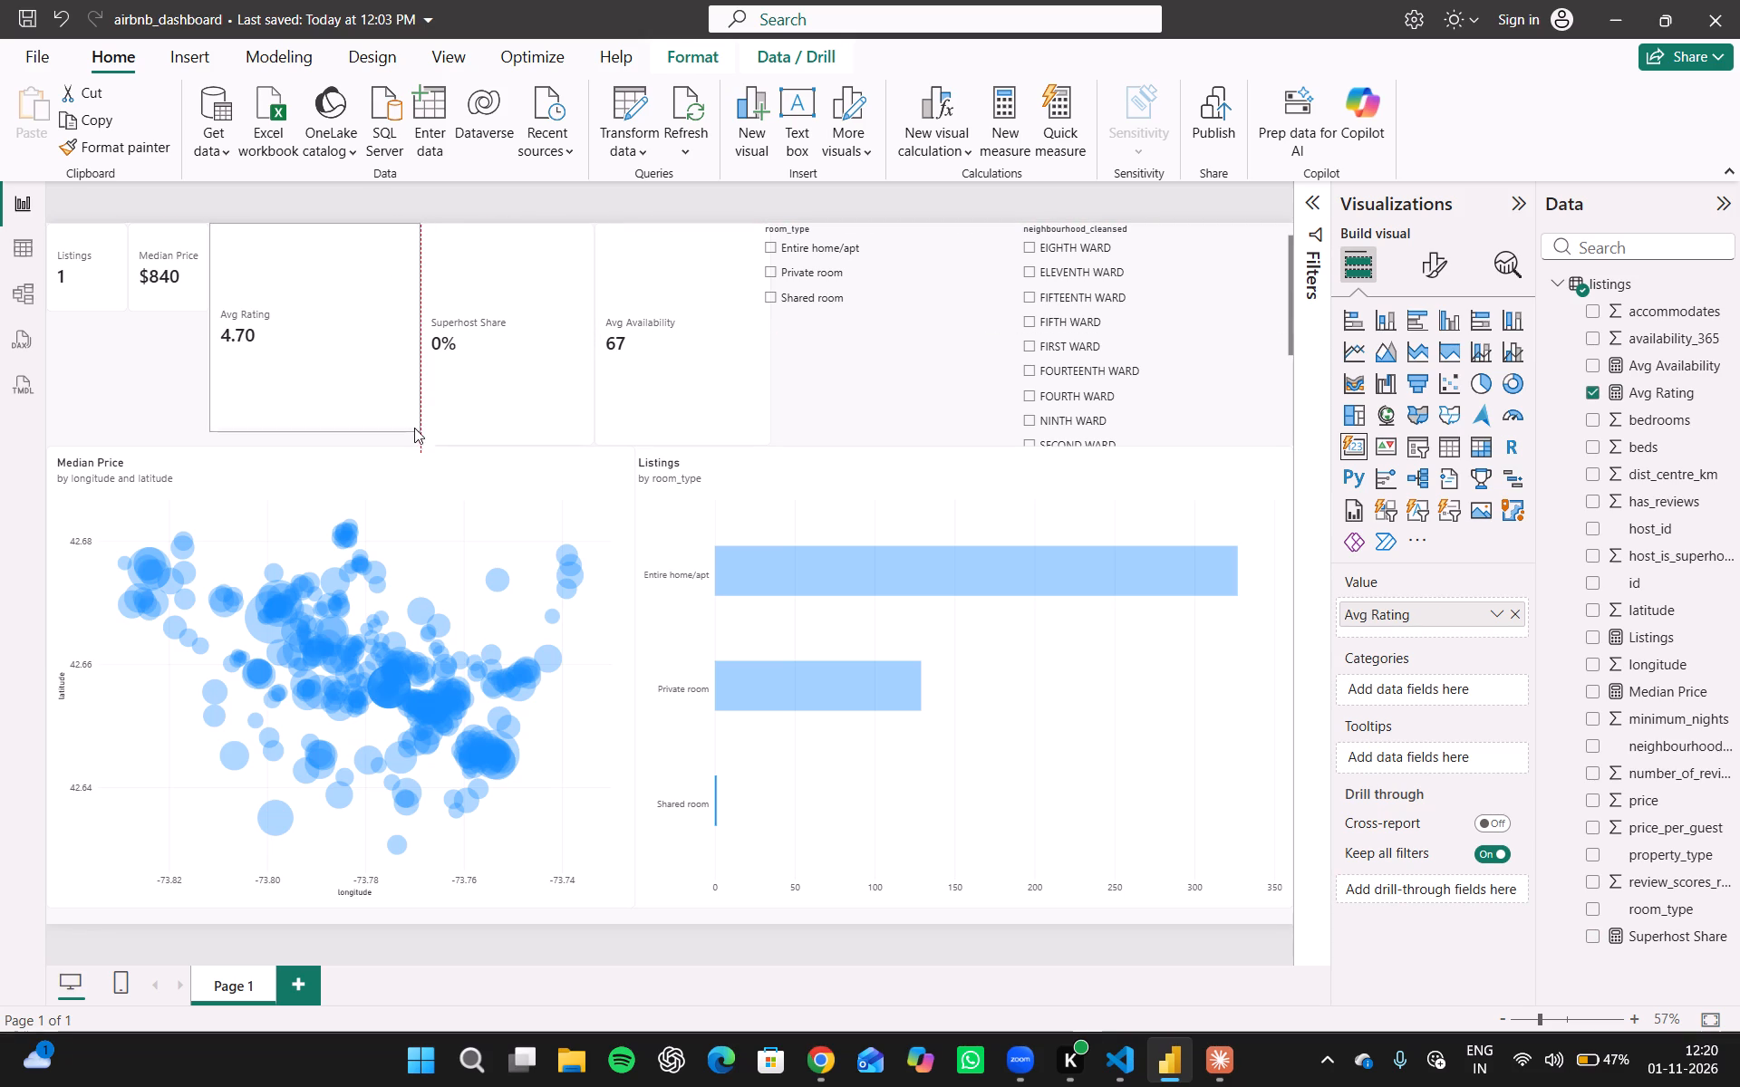
left_click_drag(414, 428, 416, 439)
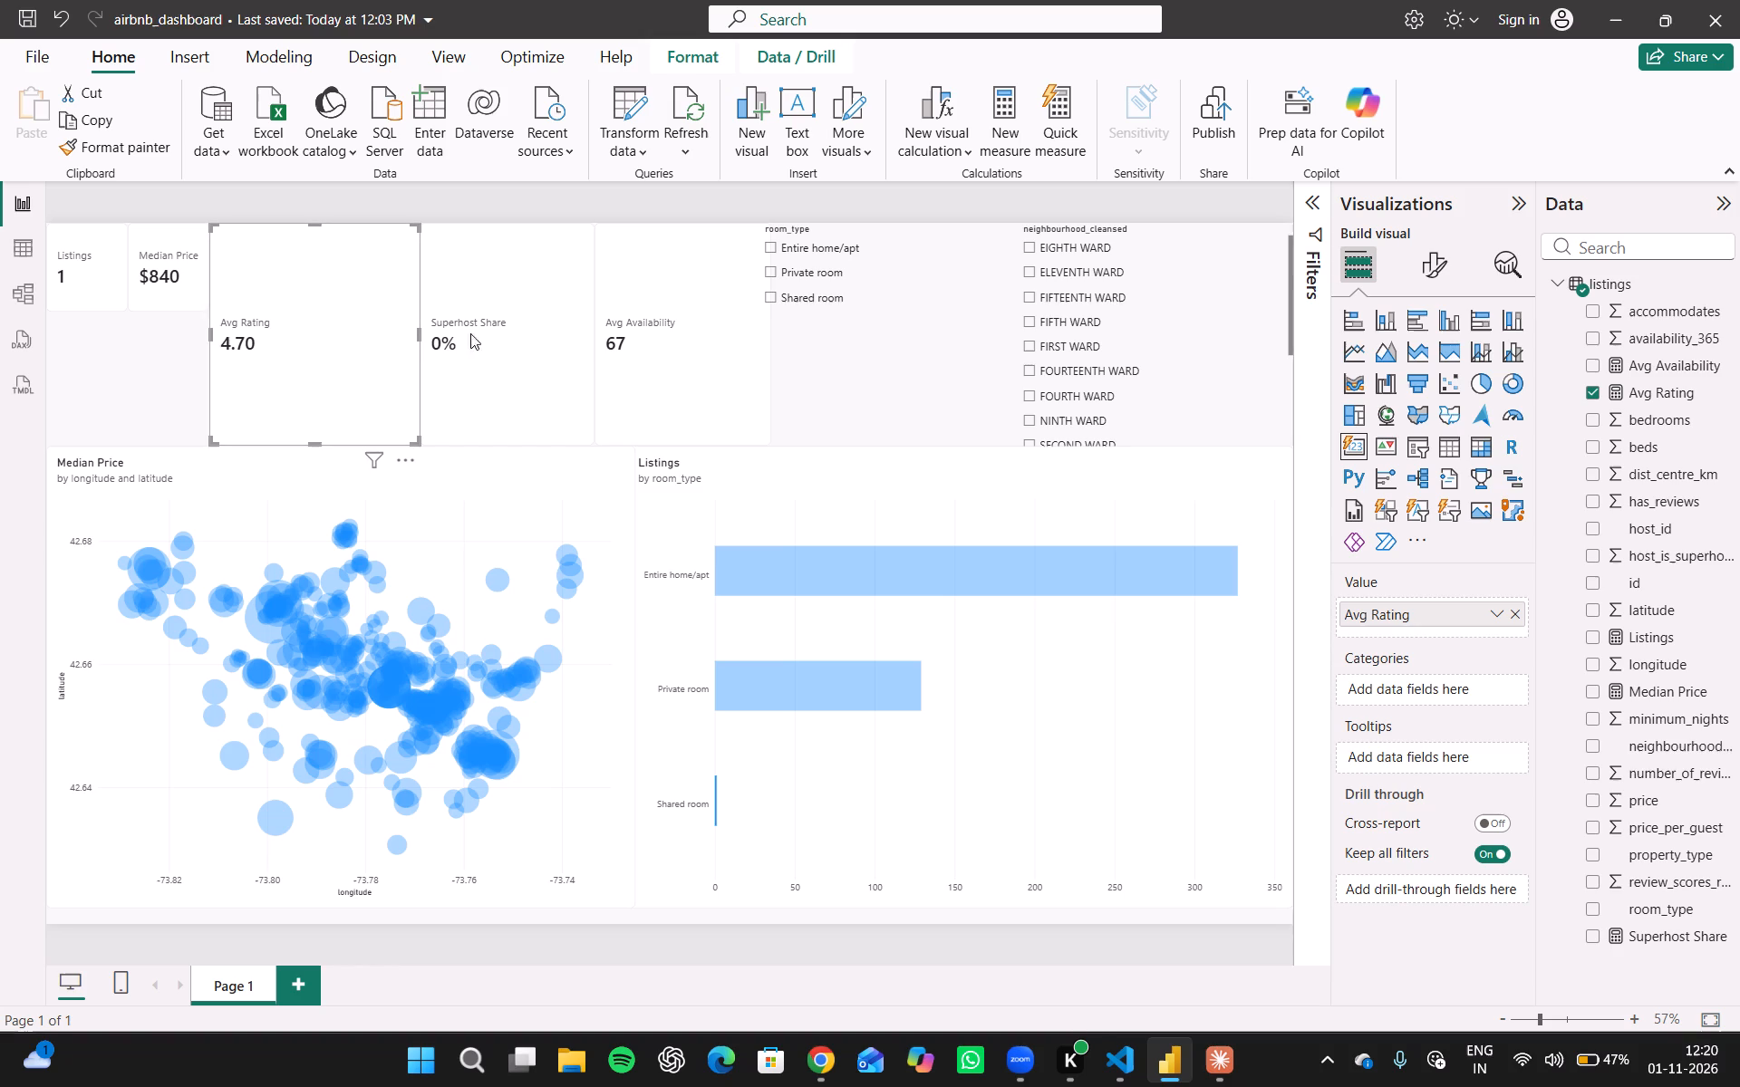
Narrow the Superhost Share and Avg Availability cards and place Superhost Share directly against Avg Availability.
left_click(490, 360)
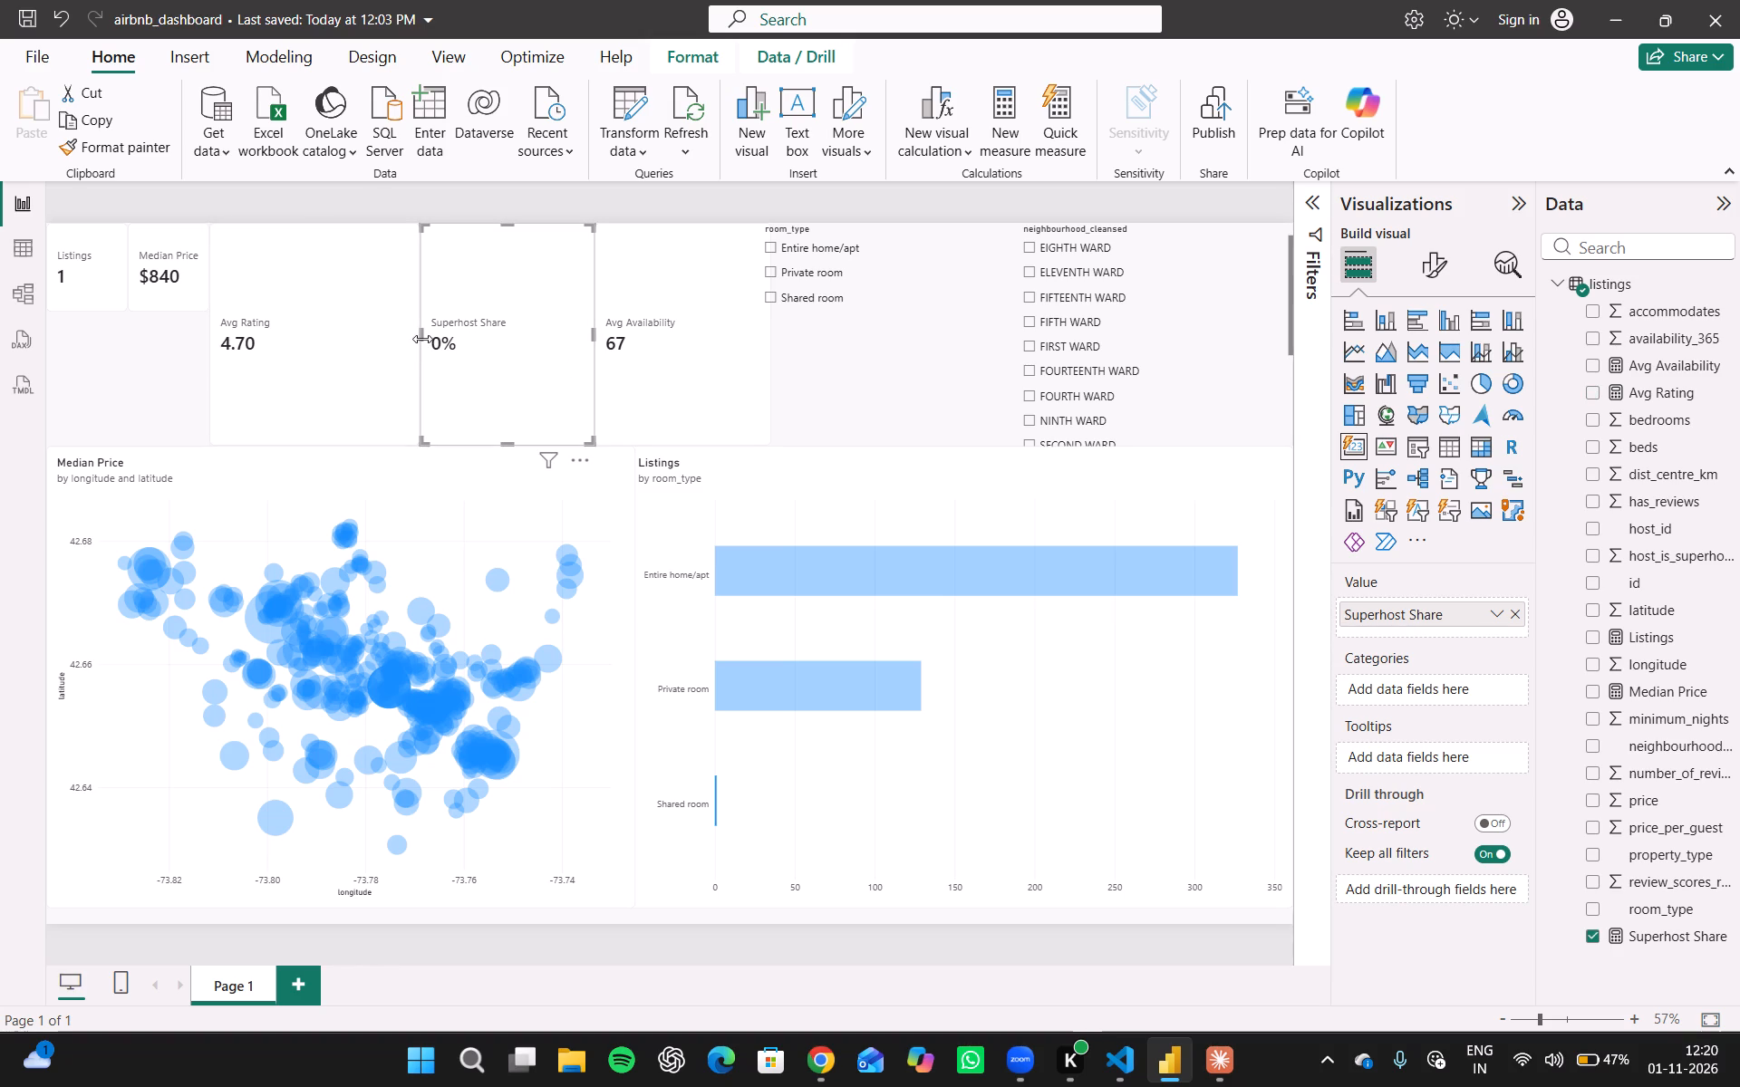
left_click_drag(424, 338, 435, 338)
left_click_drag(447, 338, 456, 338)
left_click(647, 332)
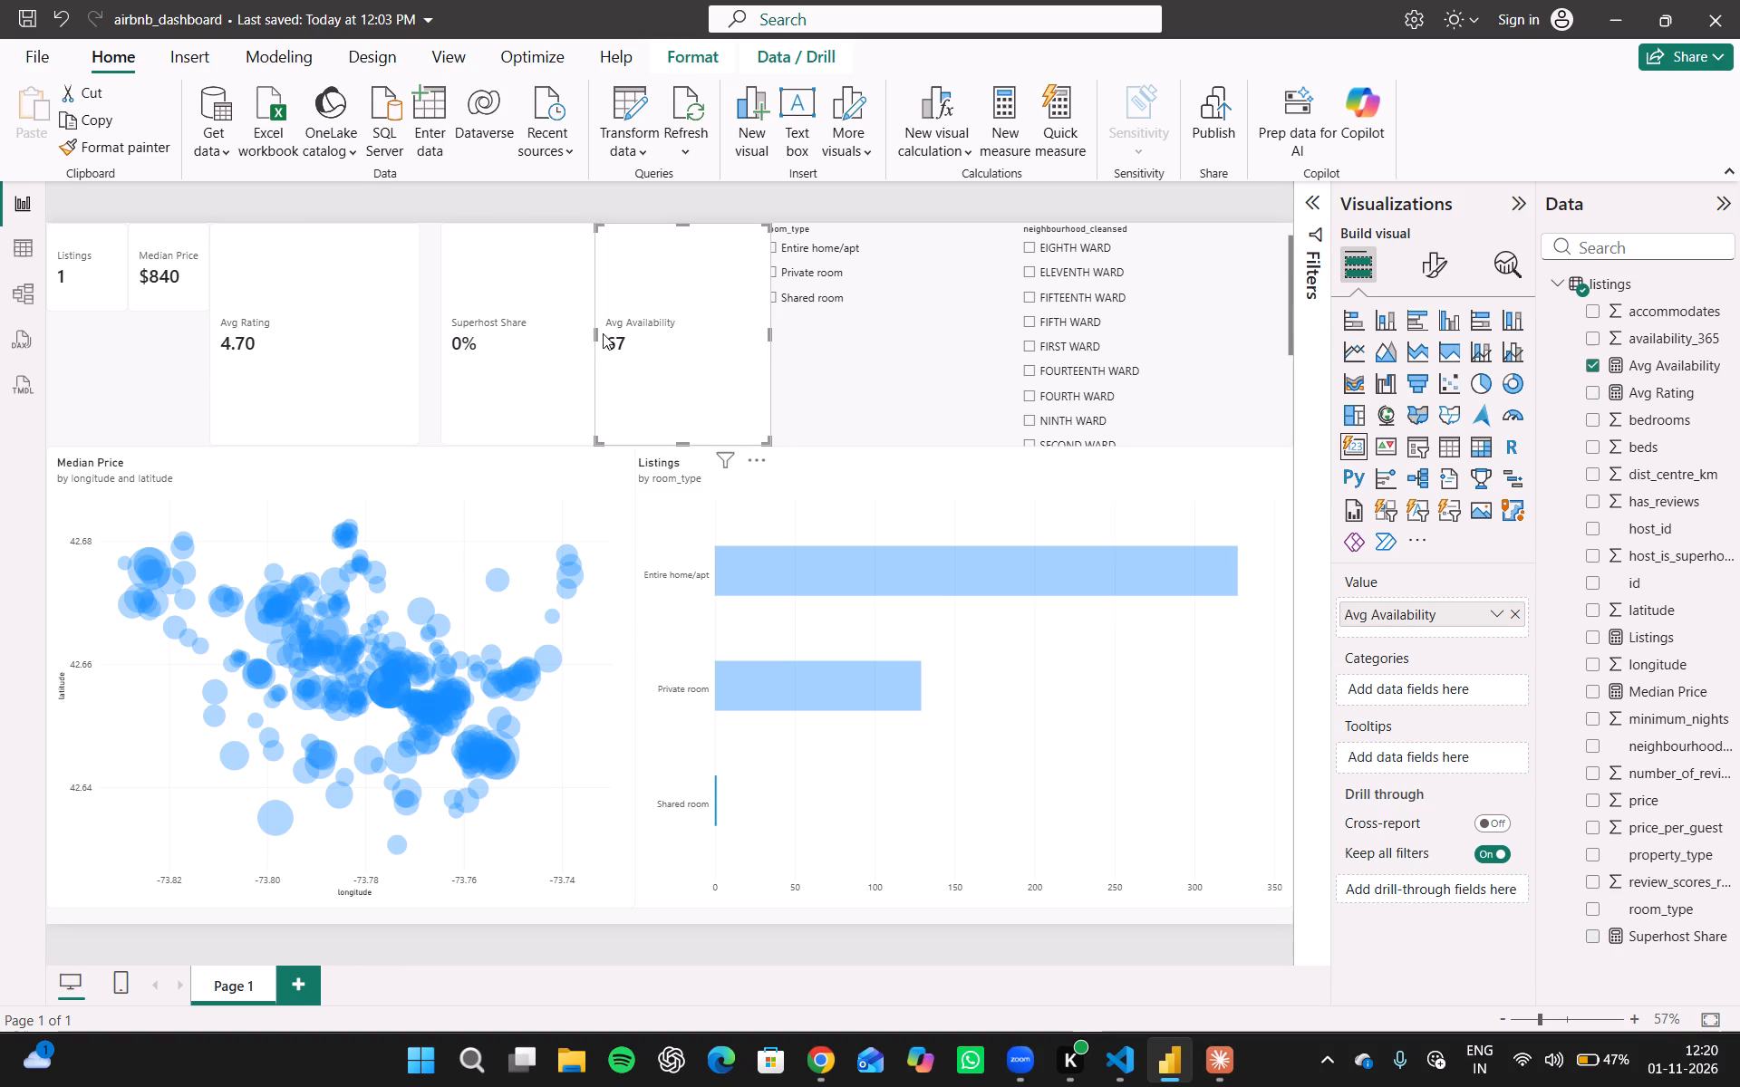
left_click_drag(601, 335, 639, 339)
left_click_drag(572, 339, 606, 336)
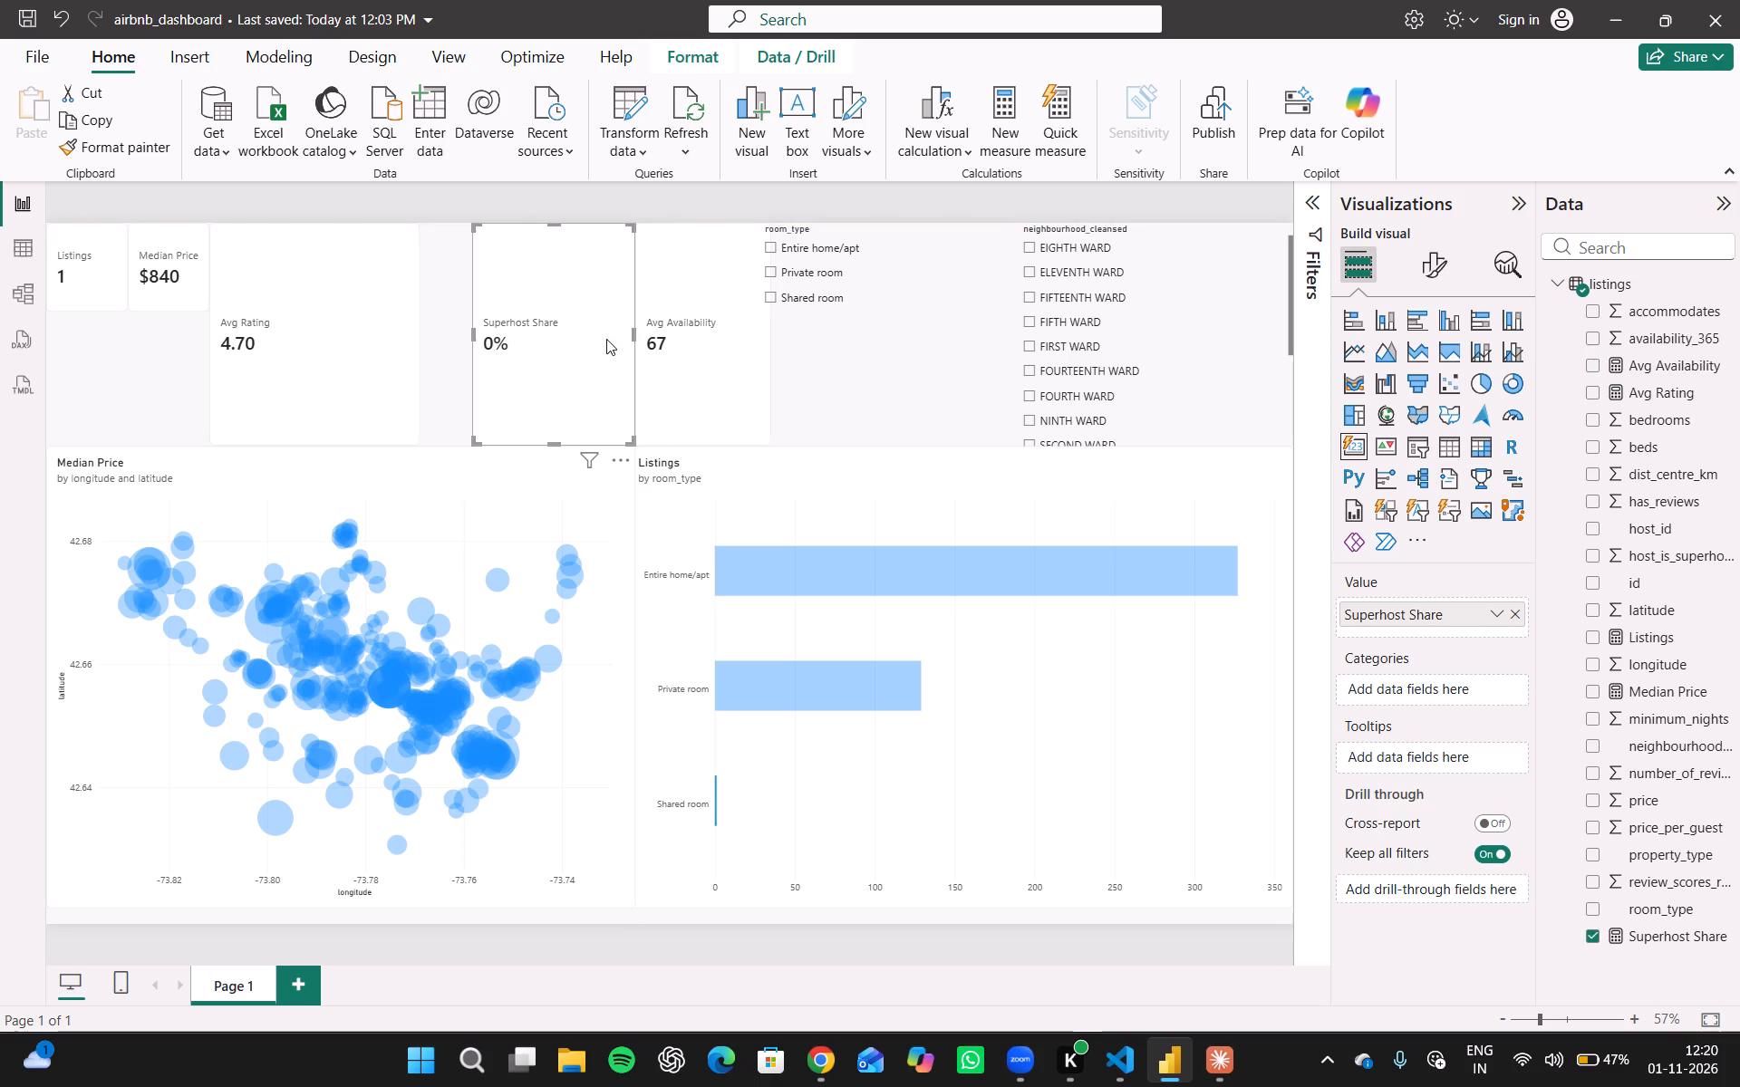
left_click_drag(474, 332, 494, 332)
Narrow the Avg Rating card and move it directly against the Superhost Share card.
left_click(323, 328)
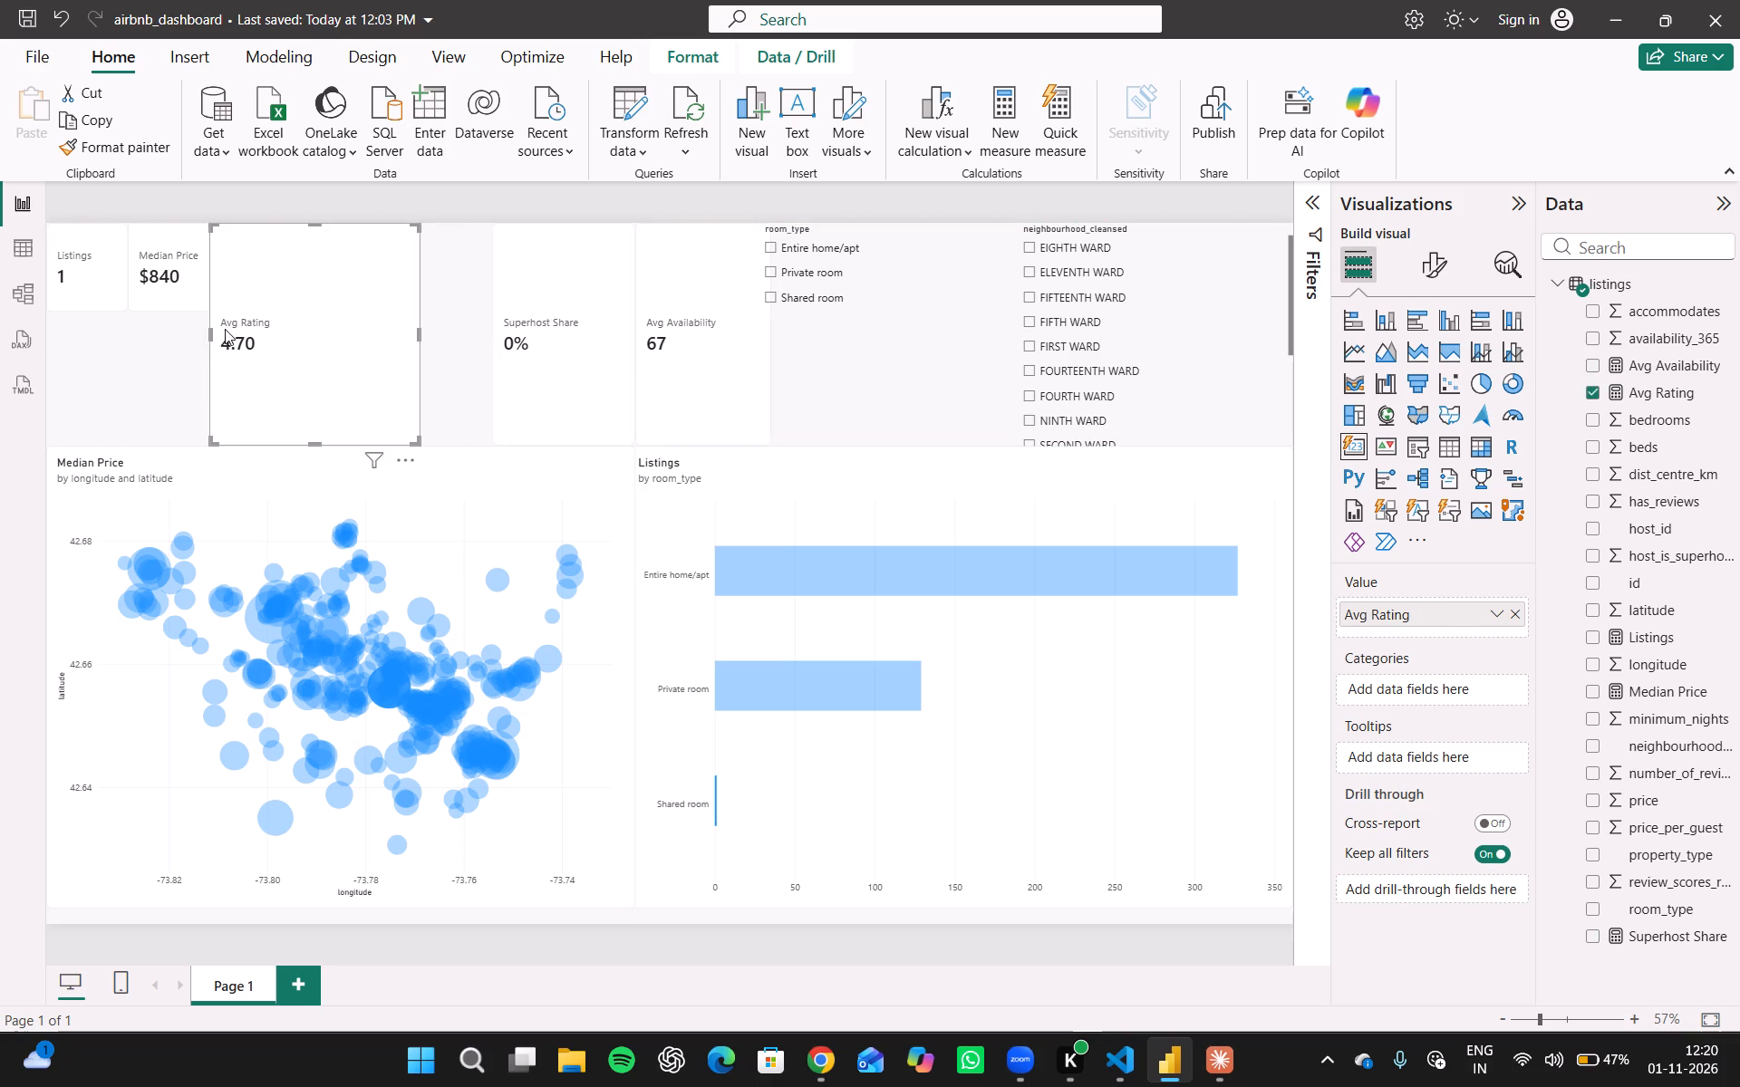
left_click_drag(211, 332, 283, 337)
key("Right")
key("Right")
key("Right")
key("Right")
key("Right")
key("Right")
key("Right")
key("Right")
key("Right")
key("Right")
key("Right")
key("Right")
key("Right")
key("Right")
key("Right")
key("Right")
key("Right")
key("Right")
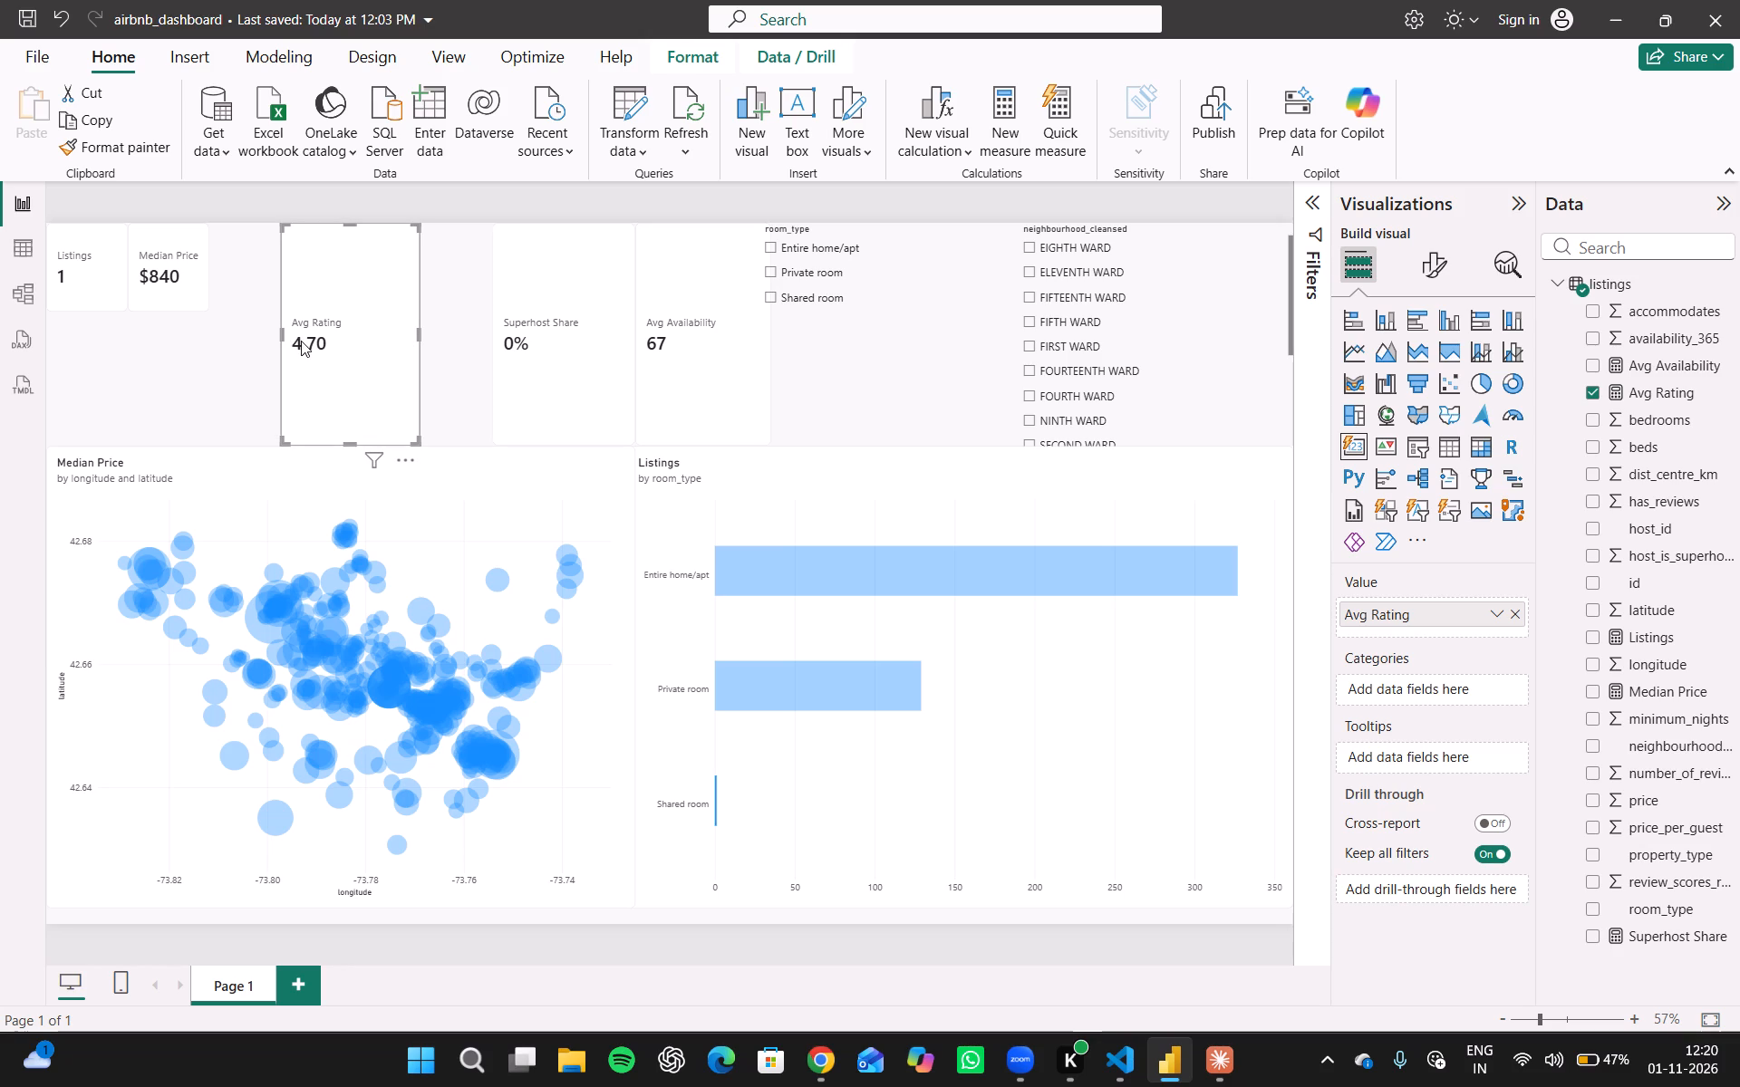
left_click_drag(349, 332, 410, 315)
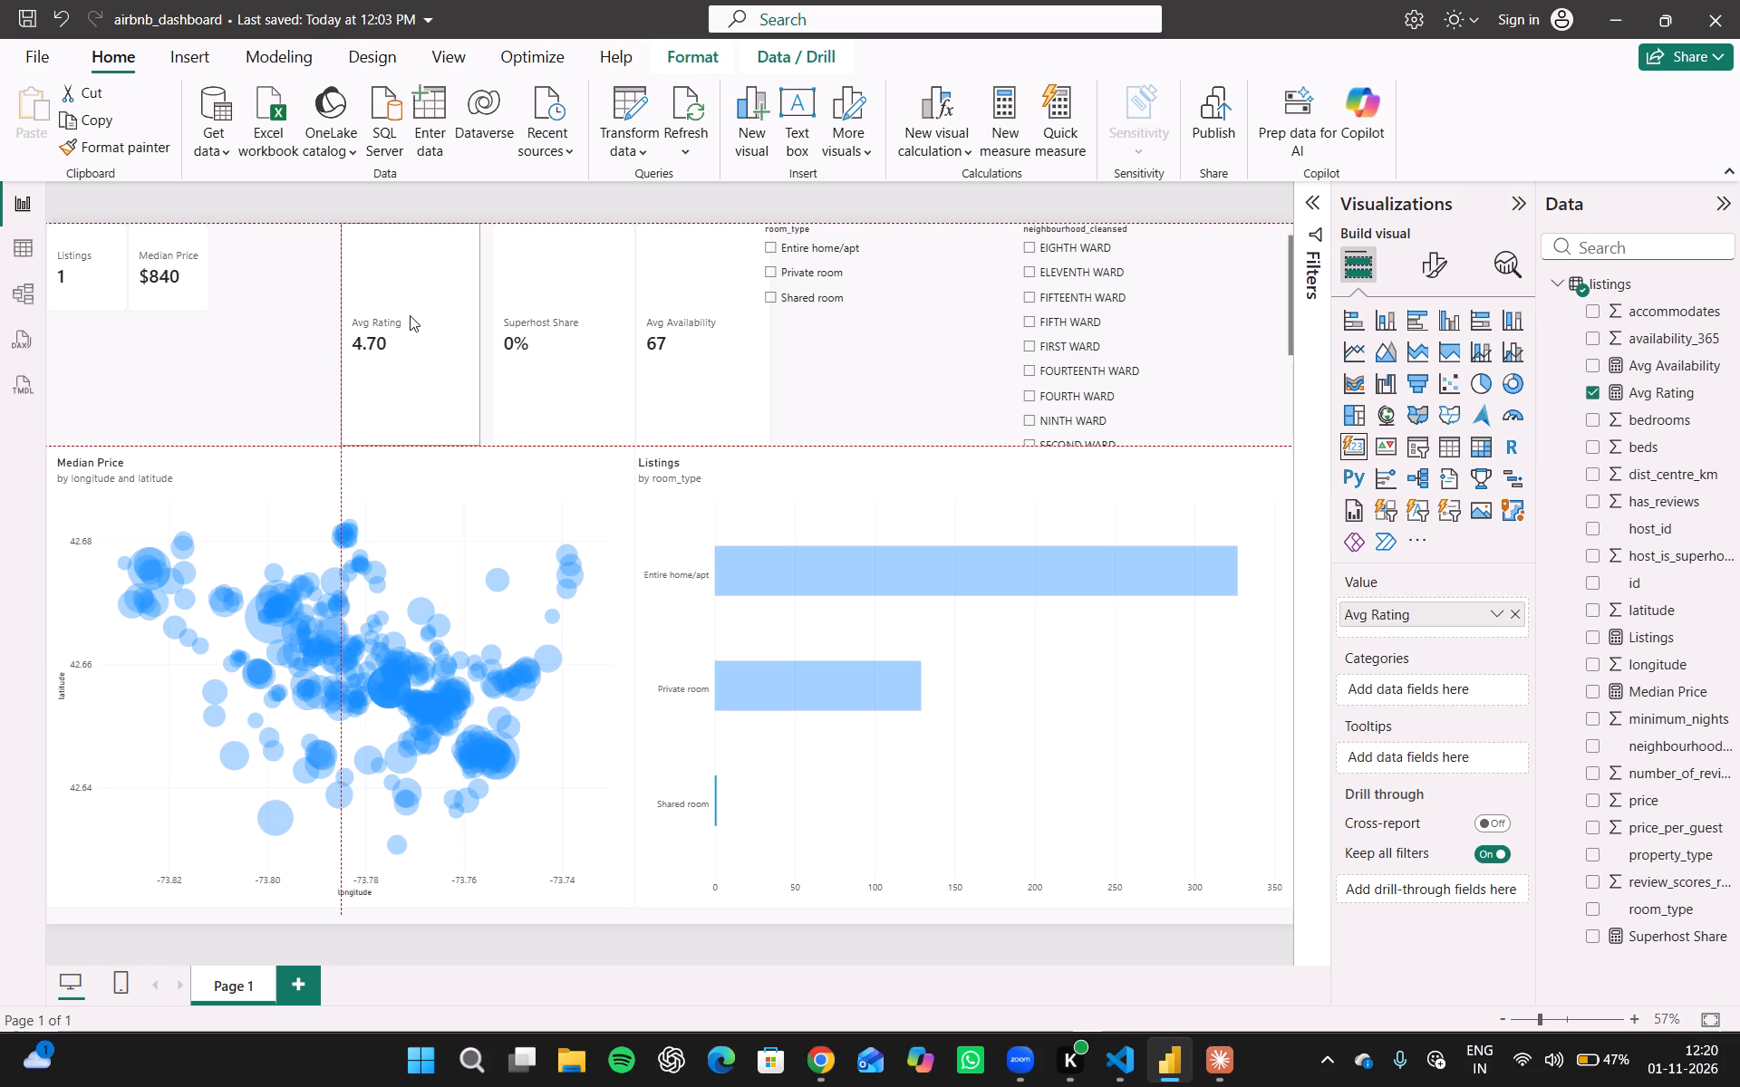
left_click_drag(410, 315, 425, 313)
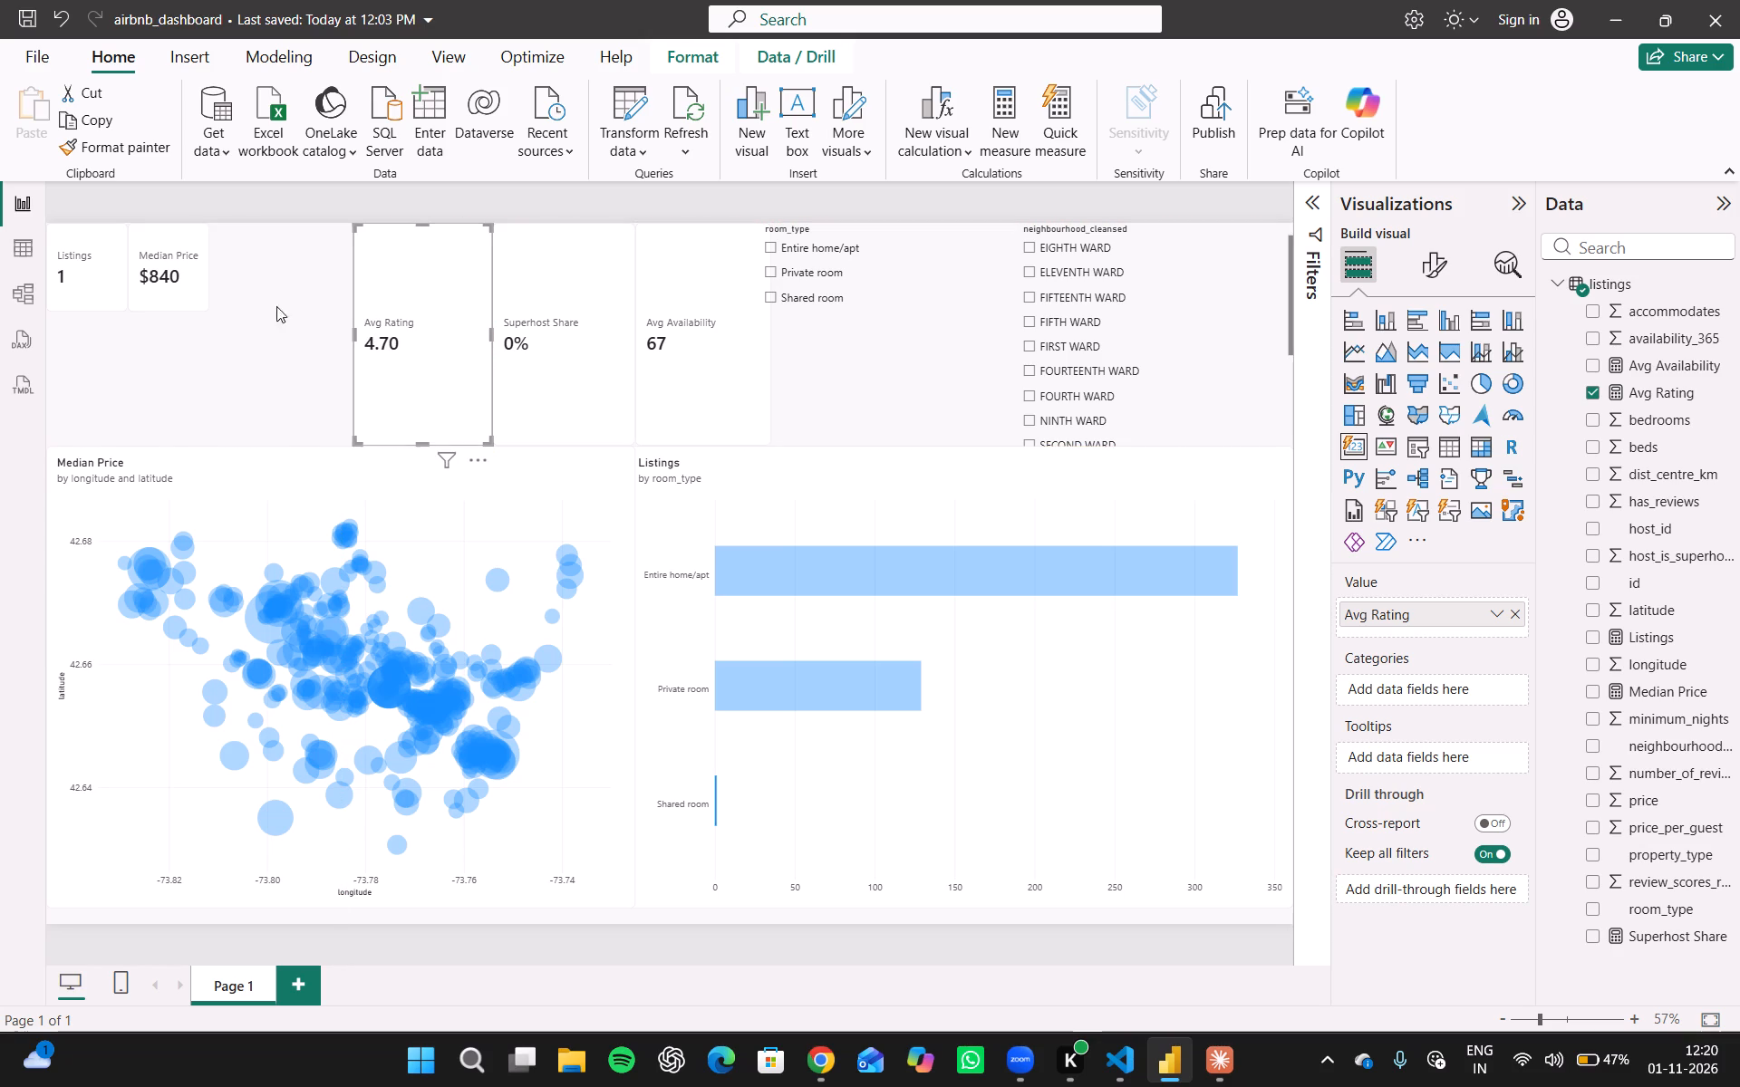
Enlarge the Median Price card down to the charts' top edge and place it directly against the Avg Rating card.
left_click(196, 274)
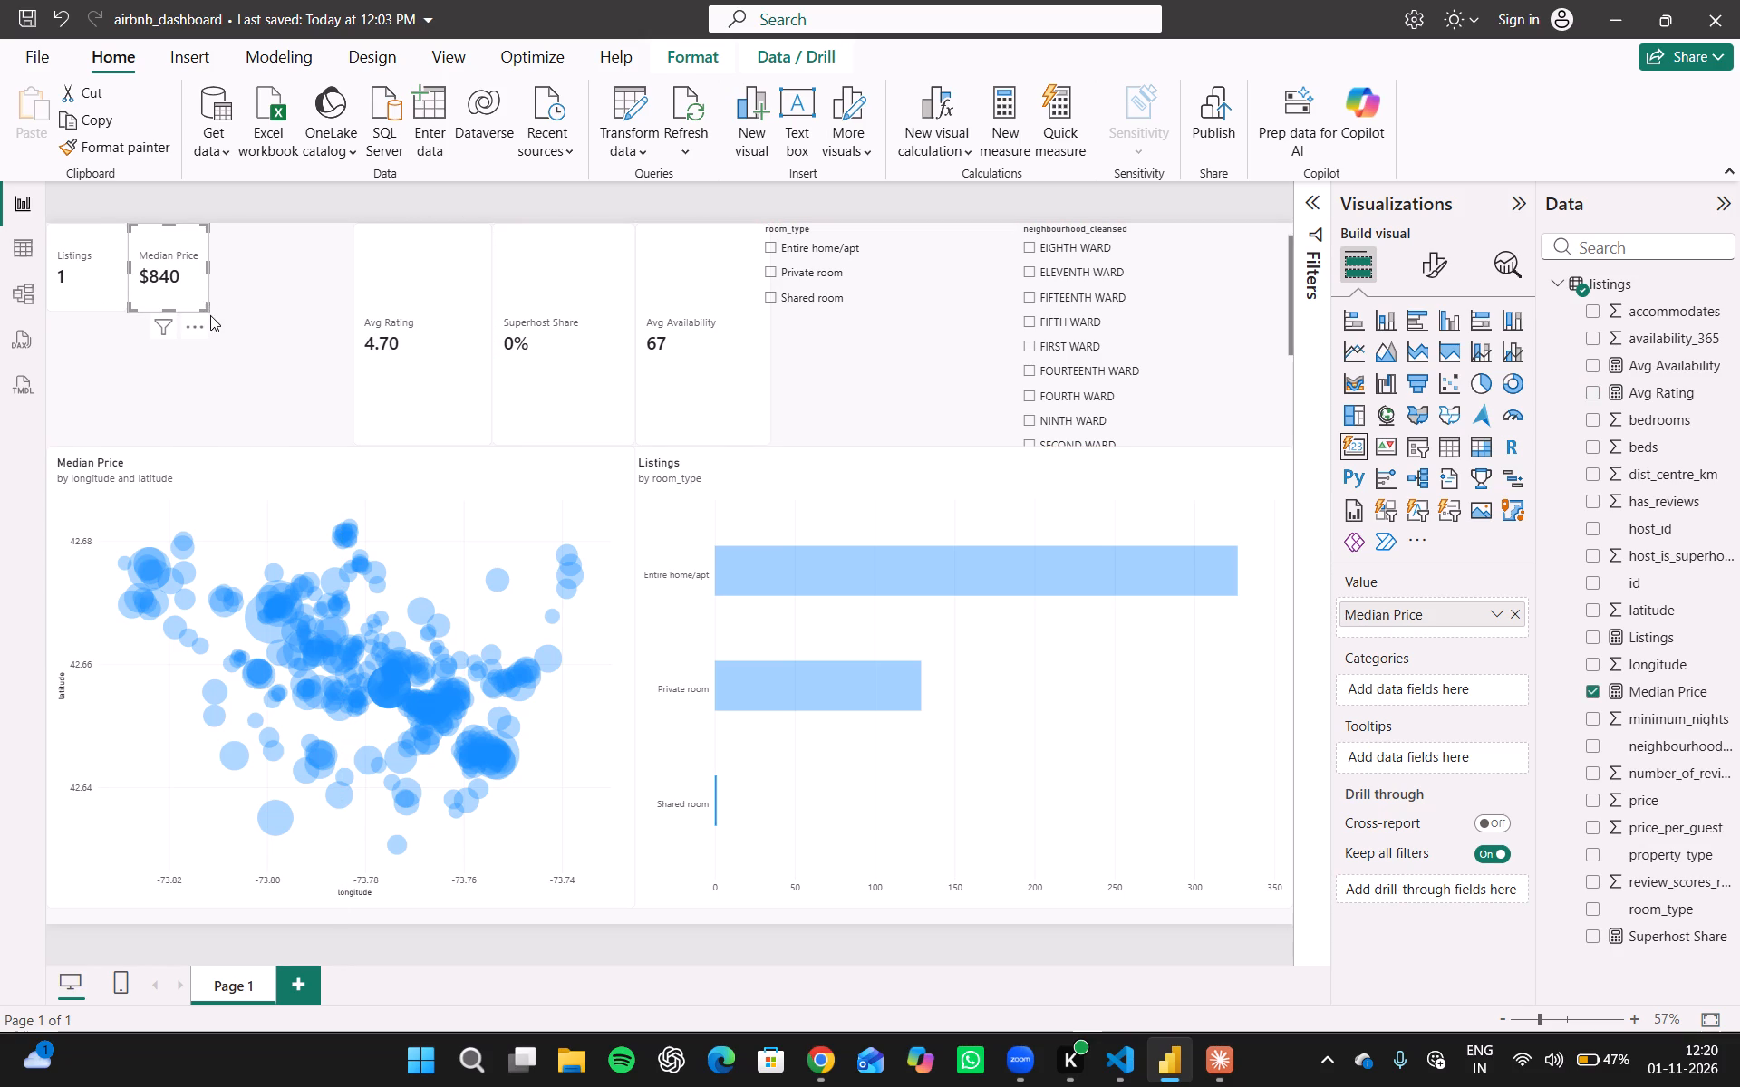
left_click(210, 315)
left_click(196, 301)
left_click_drag(209, 307, 273, 428)
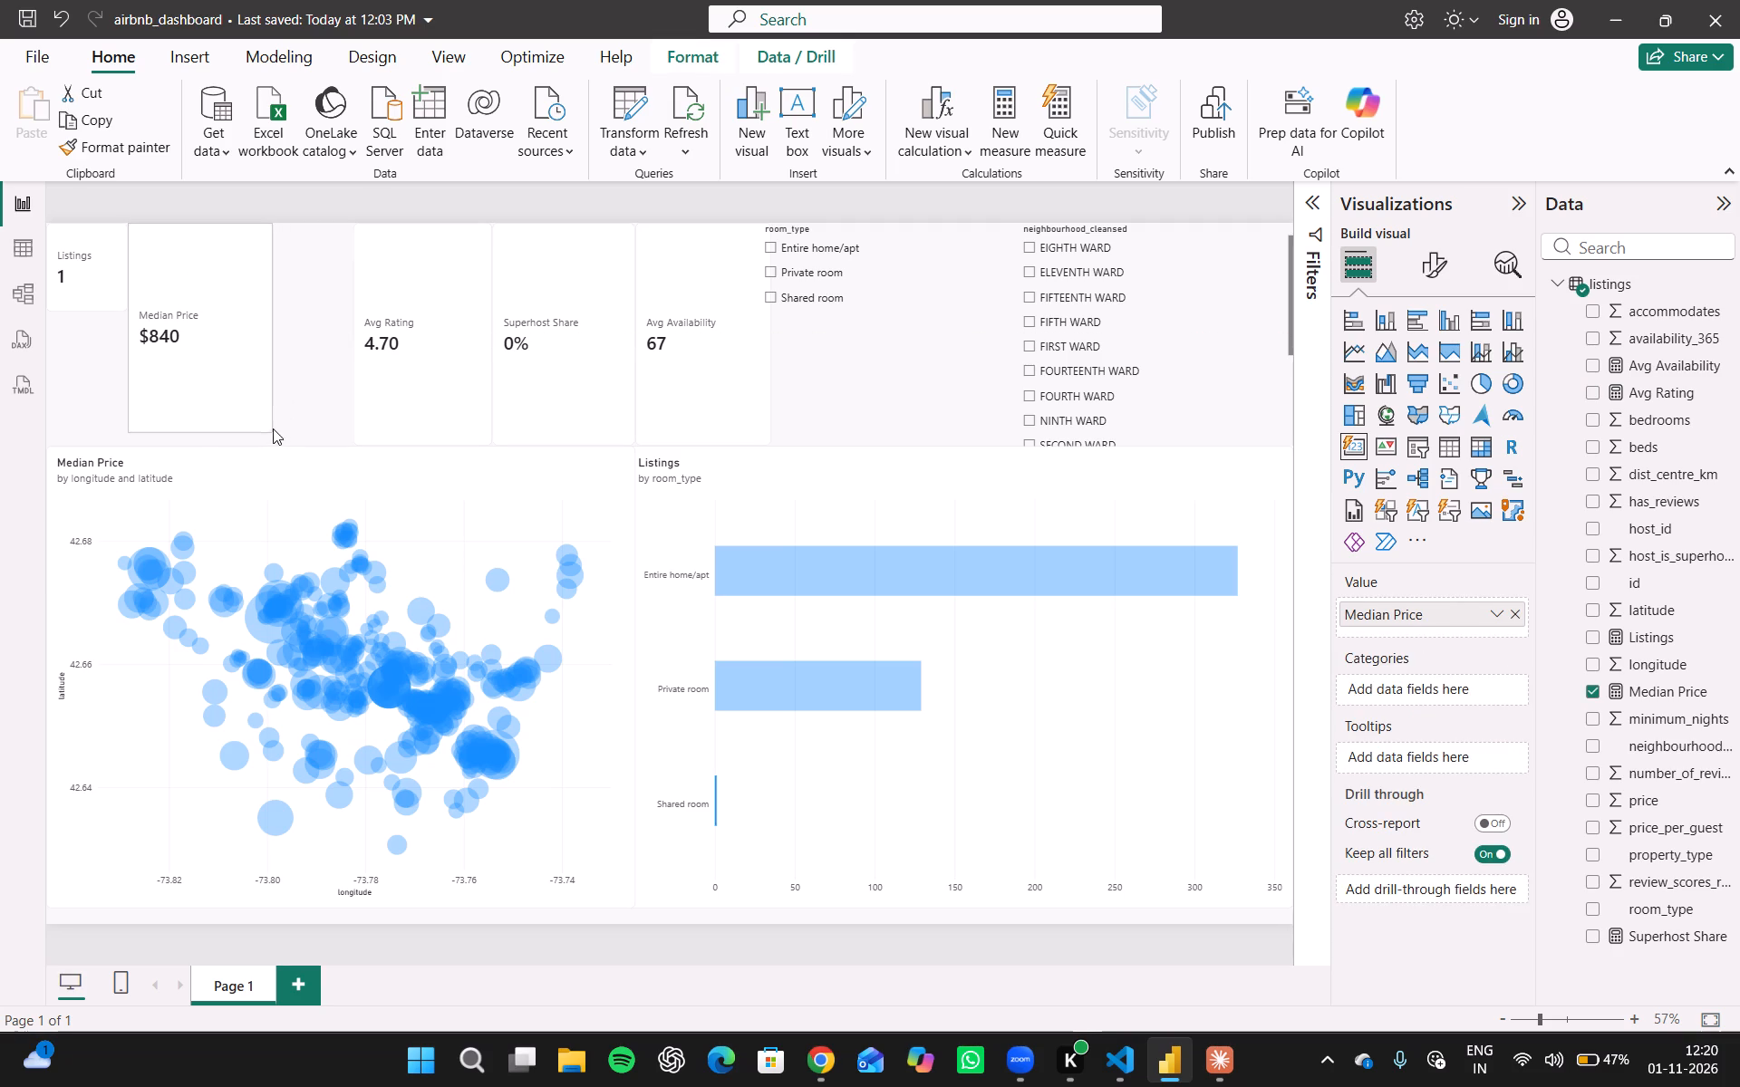
left_click_drag(273, 428, 271, 434)
left_click_drag(244, 332, 310, 332)
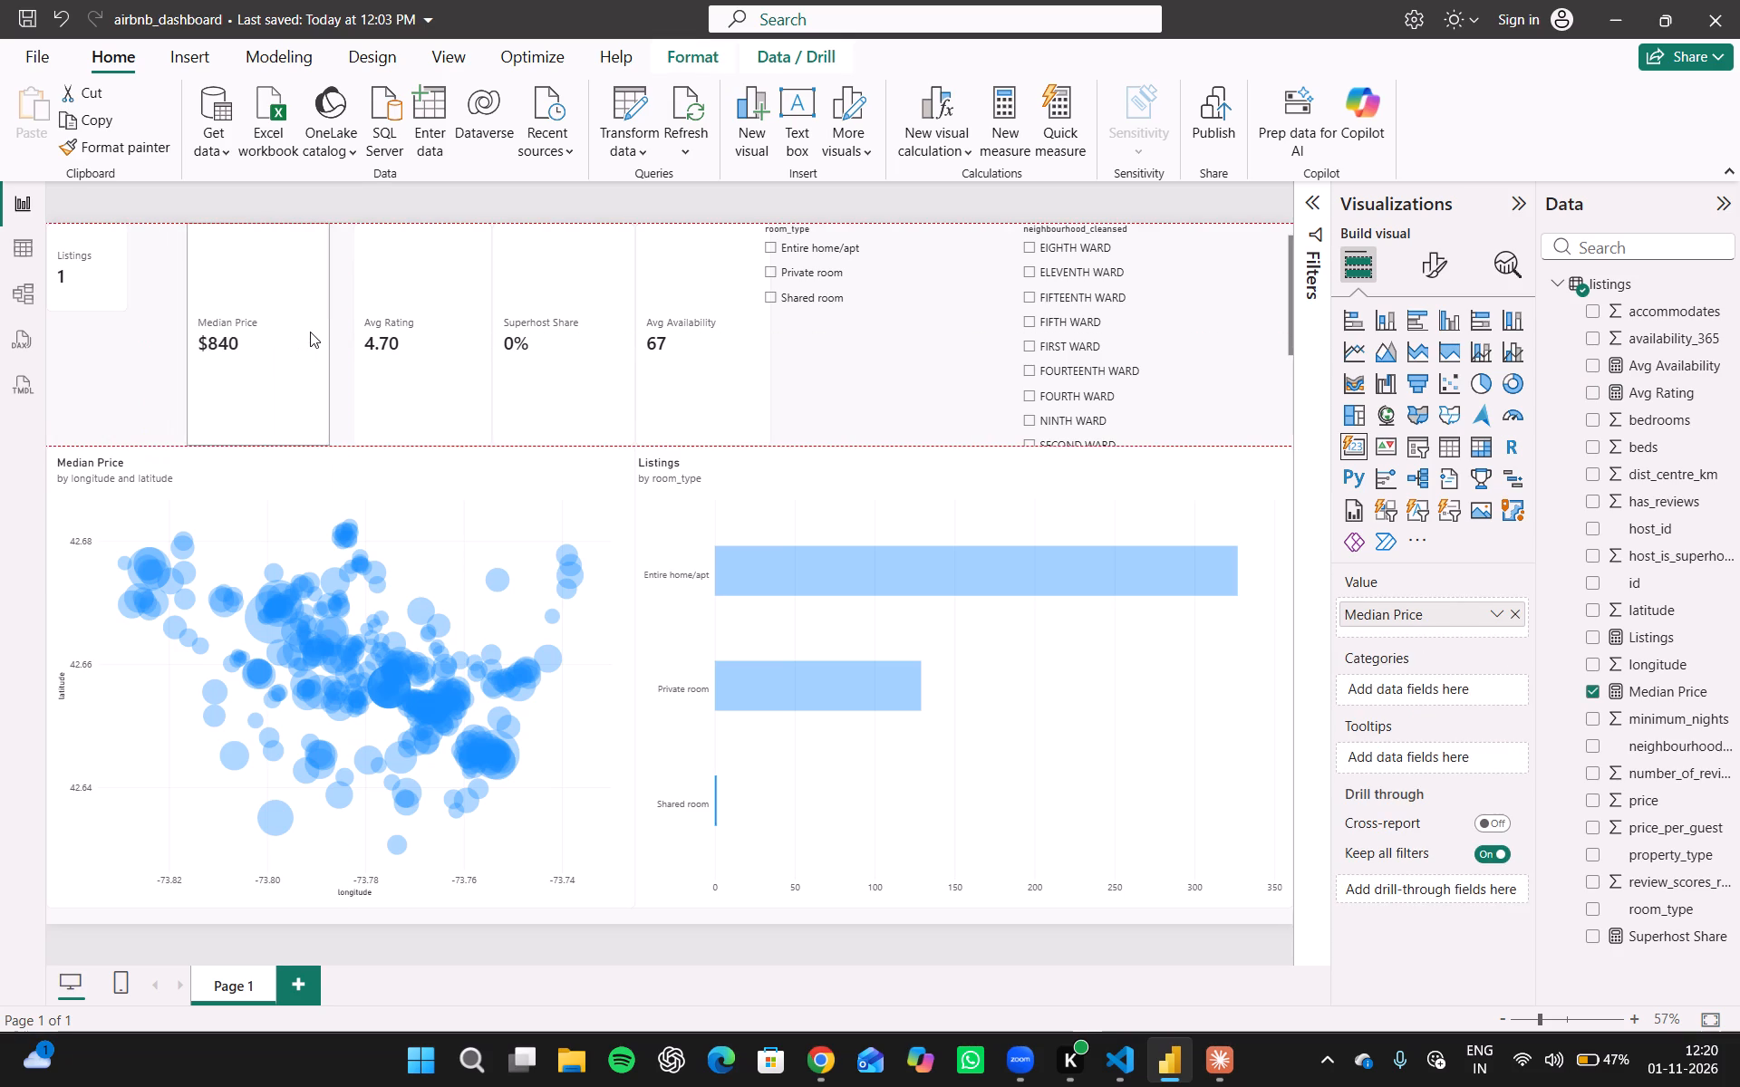
left_click_drag(310, 332, 336, 332)
left_click_drag(329, 334, 315, 331)
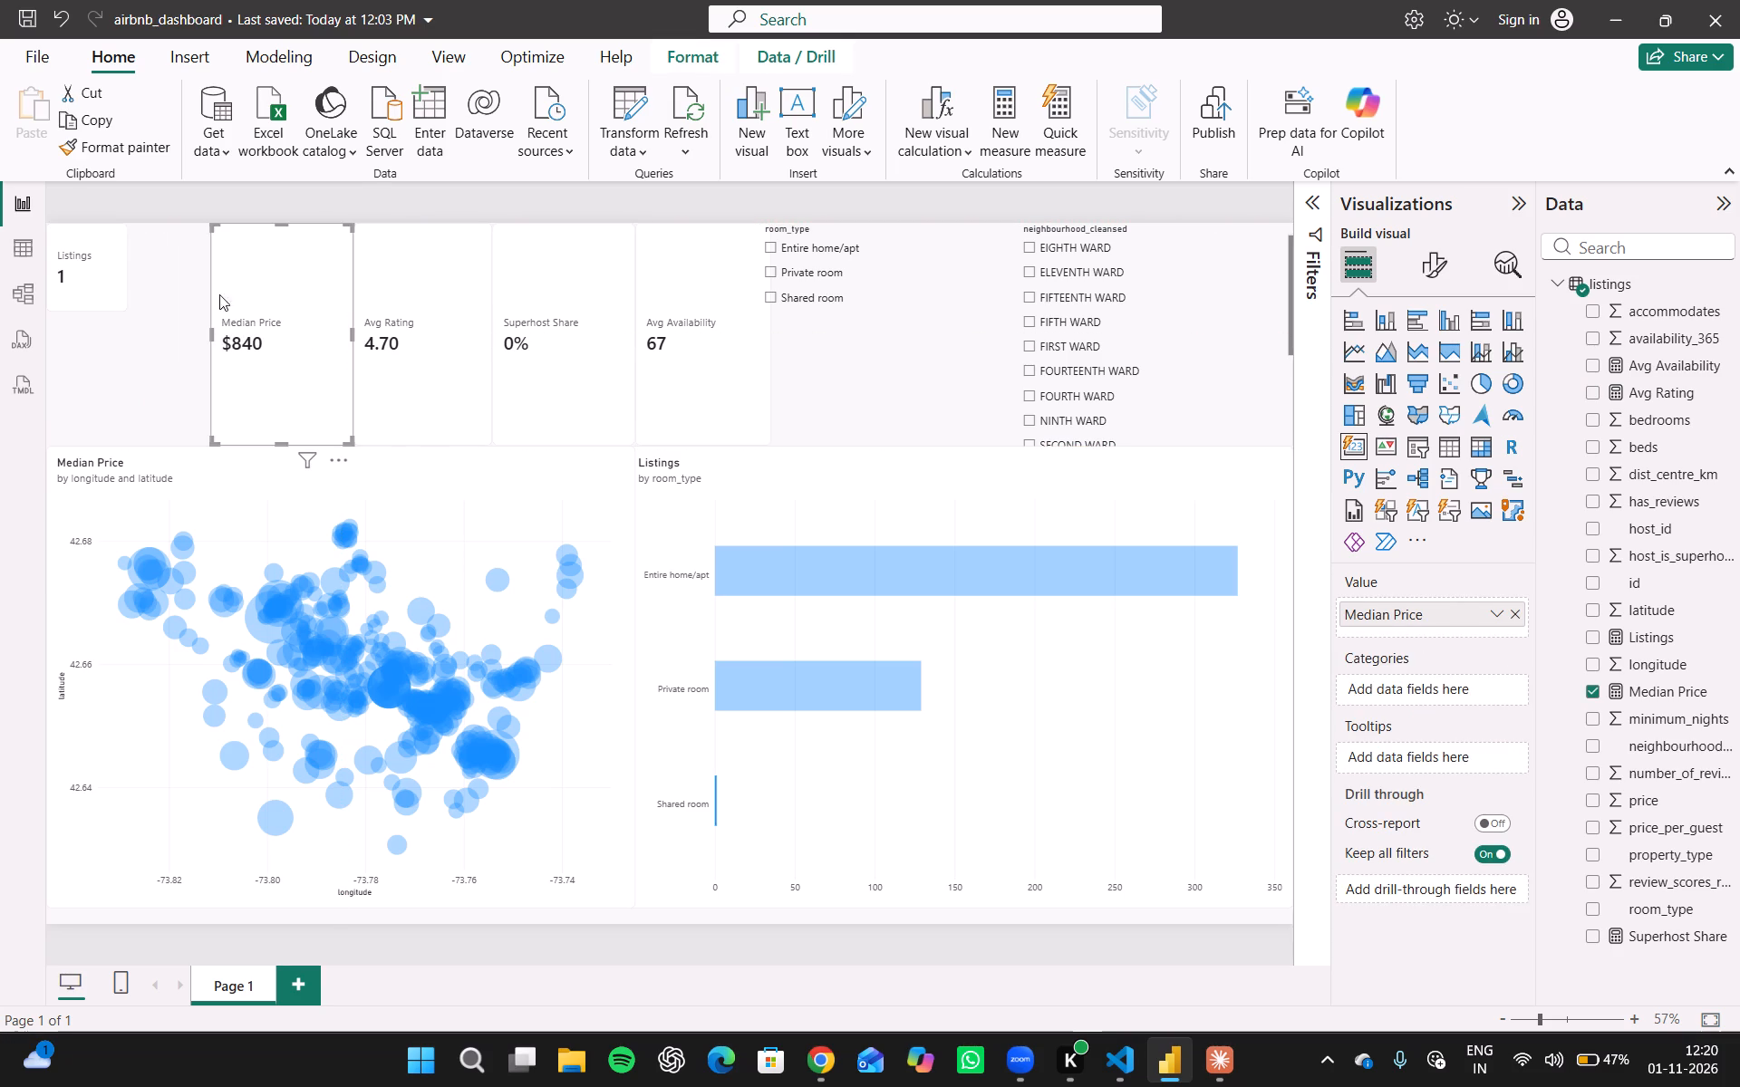
Enlarge the Listings card to fill the remaining space up to the Median Price card and the charts.
left_click(118, 290)
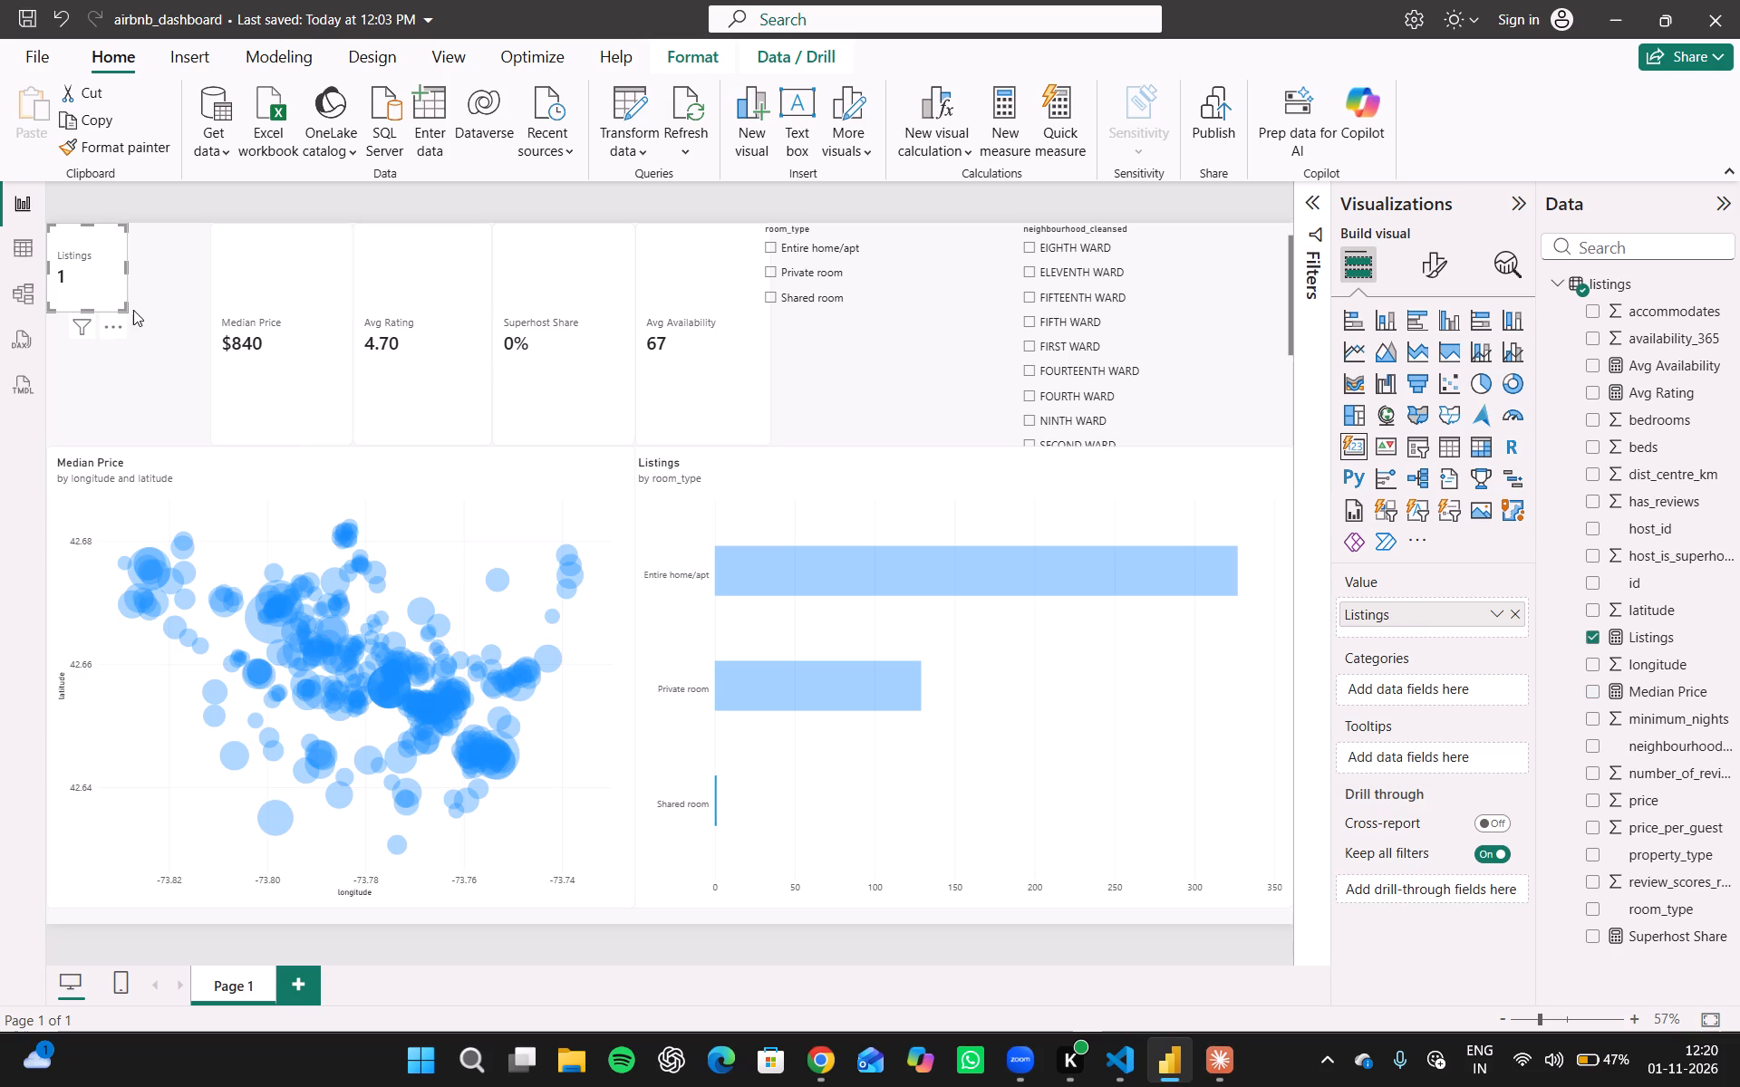
left_click_drag(129, 306, 204, 408)
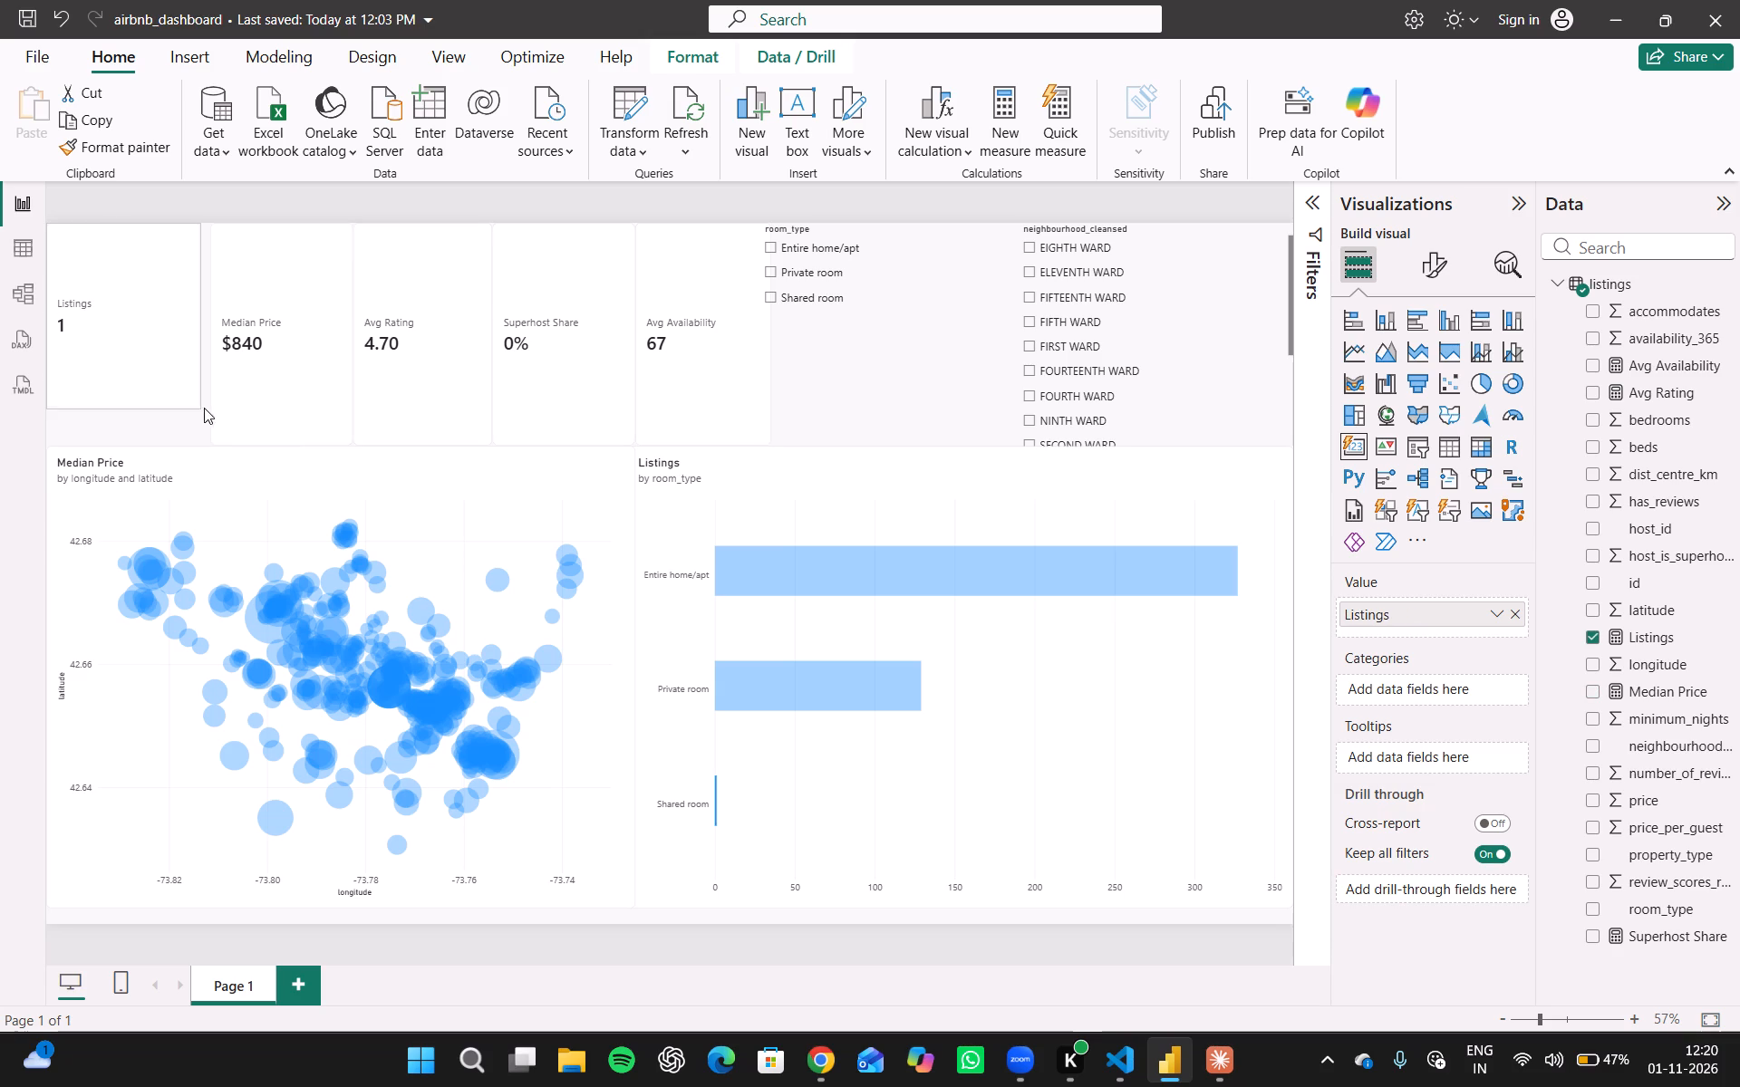
left_click_drag(204, 408, 216, 440)
Clear the data-point highlight in the Median Price scatter chart, then select the Listings card.
left_click(335, 612)
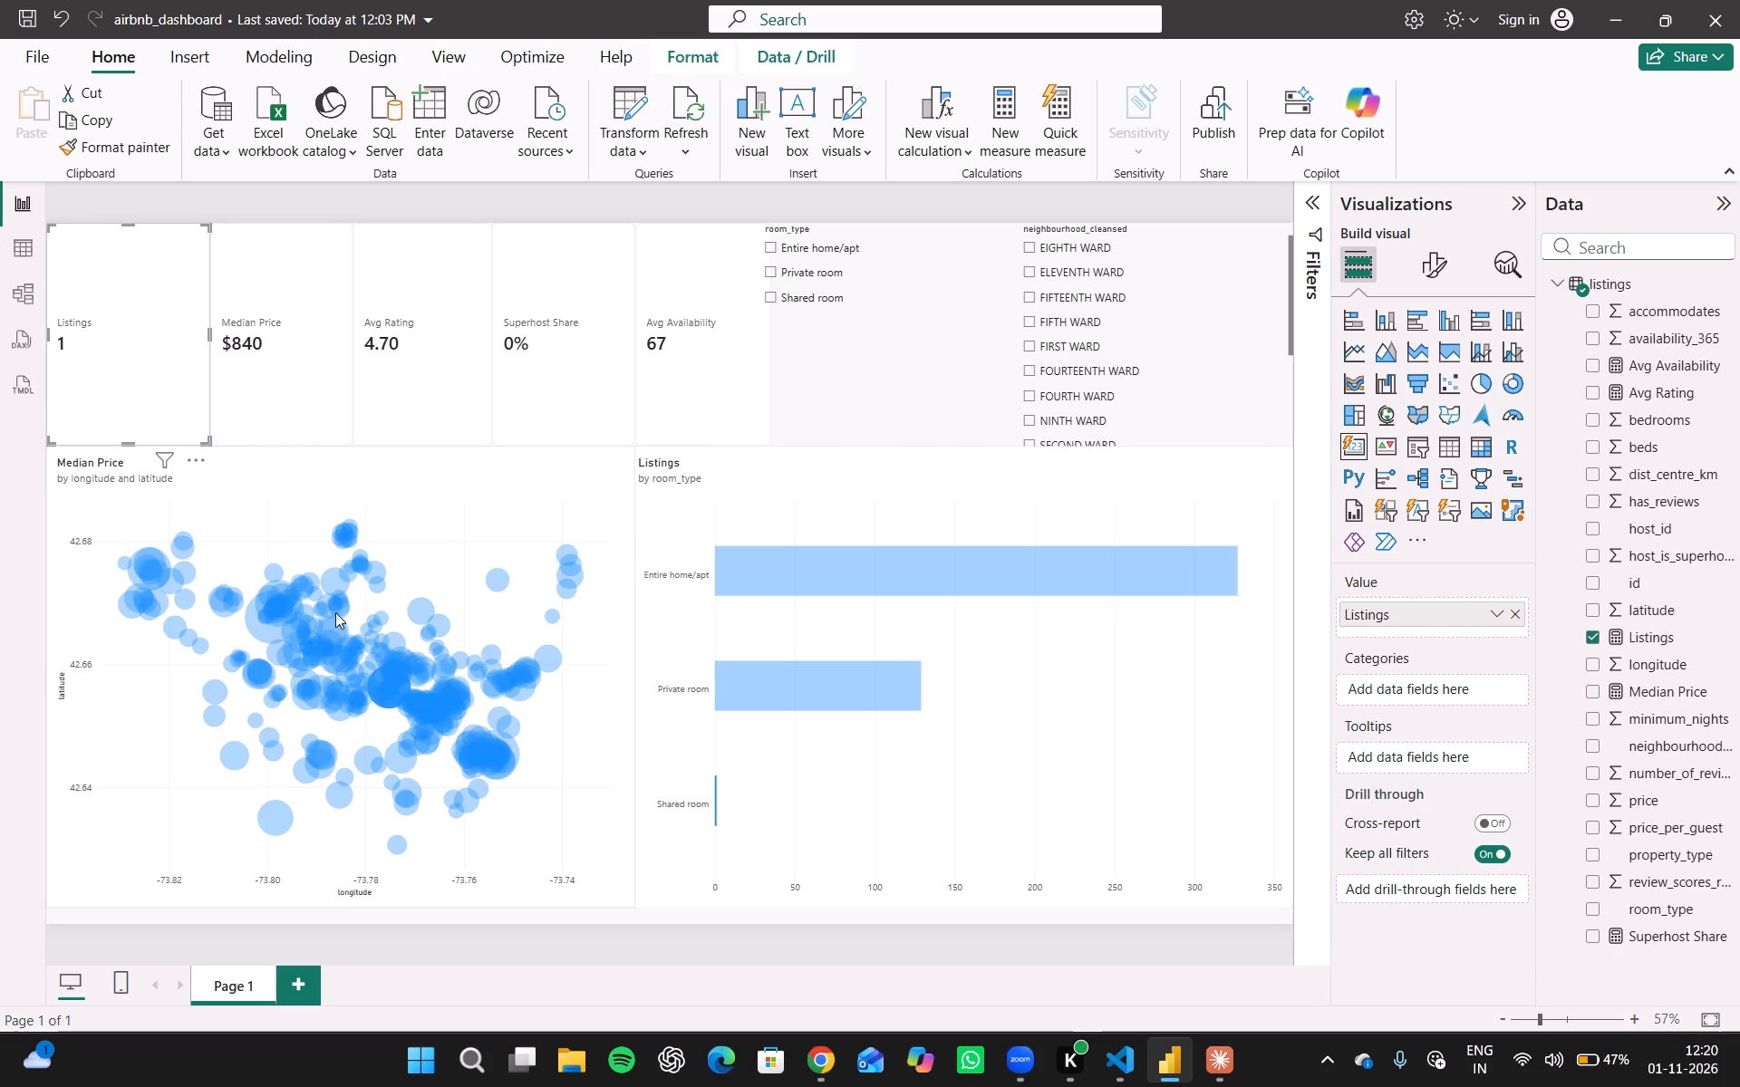
left_click(314, 610)
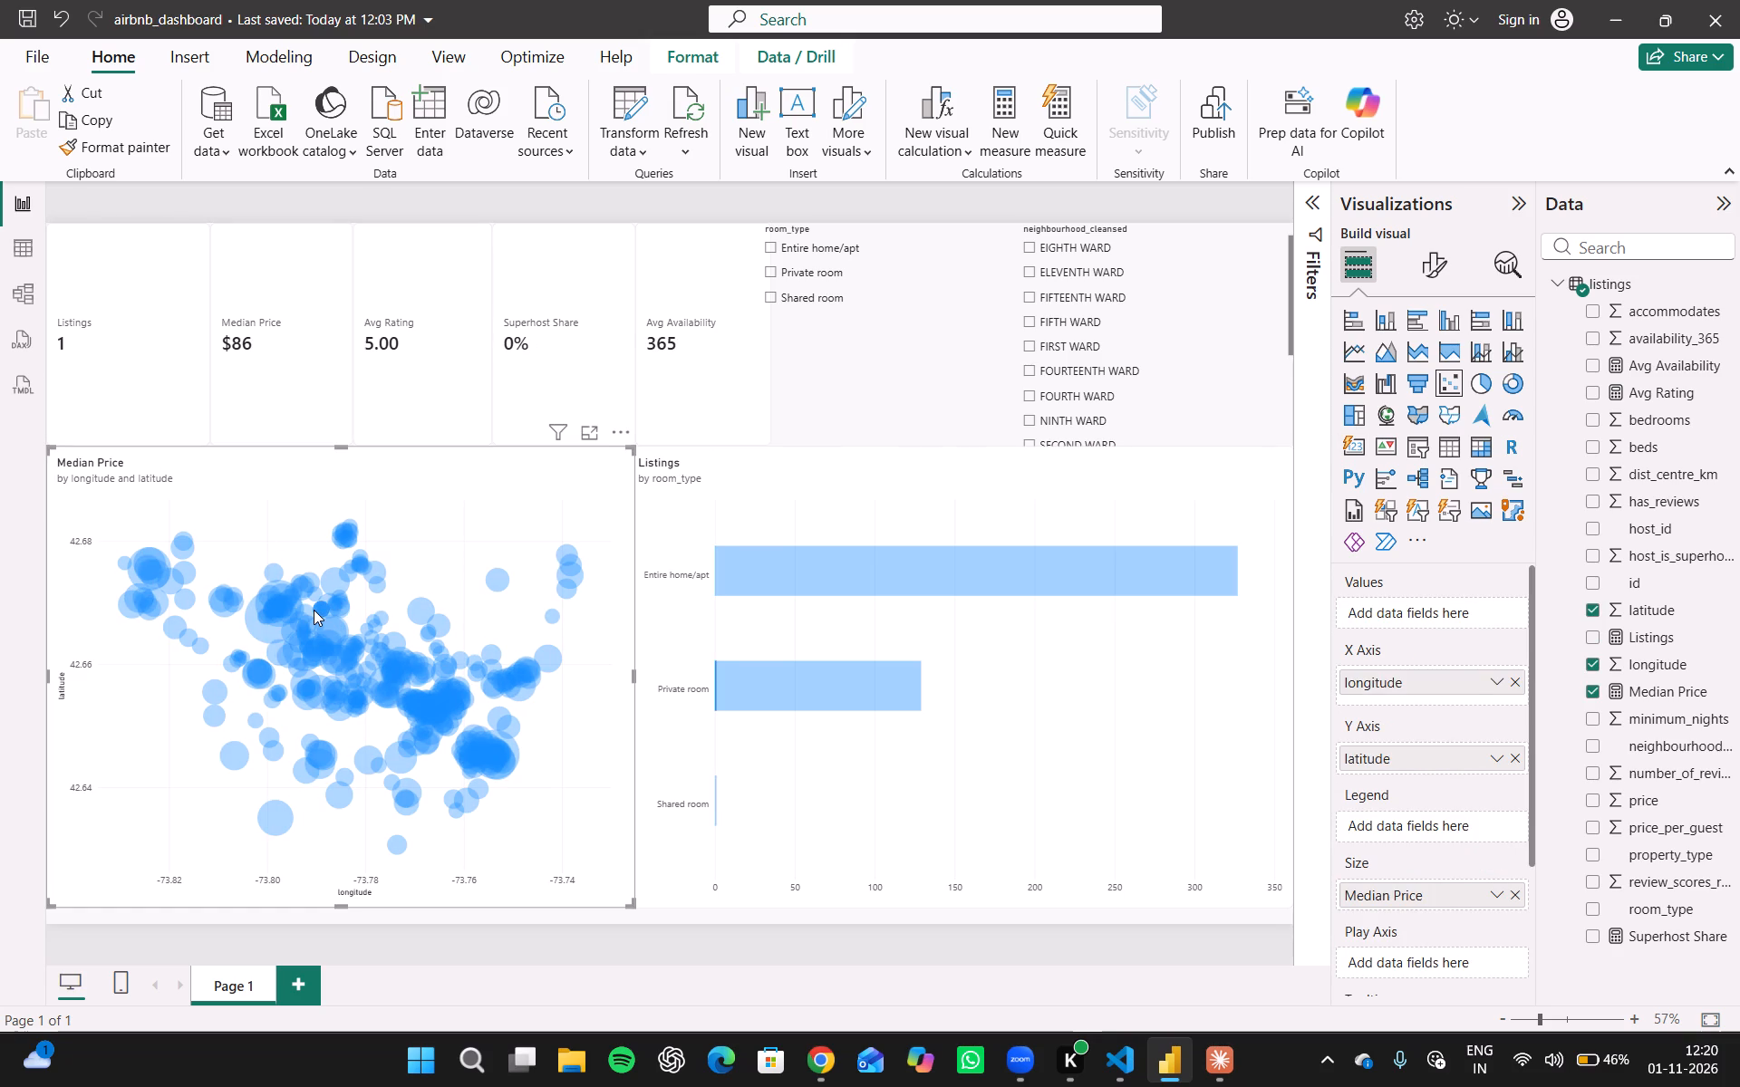
left_click(314, 610)
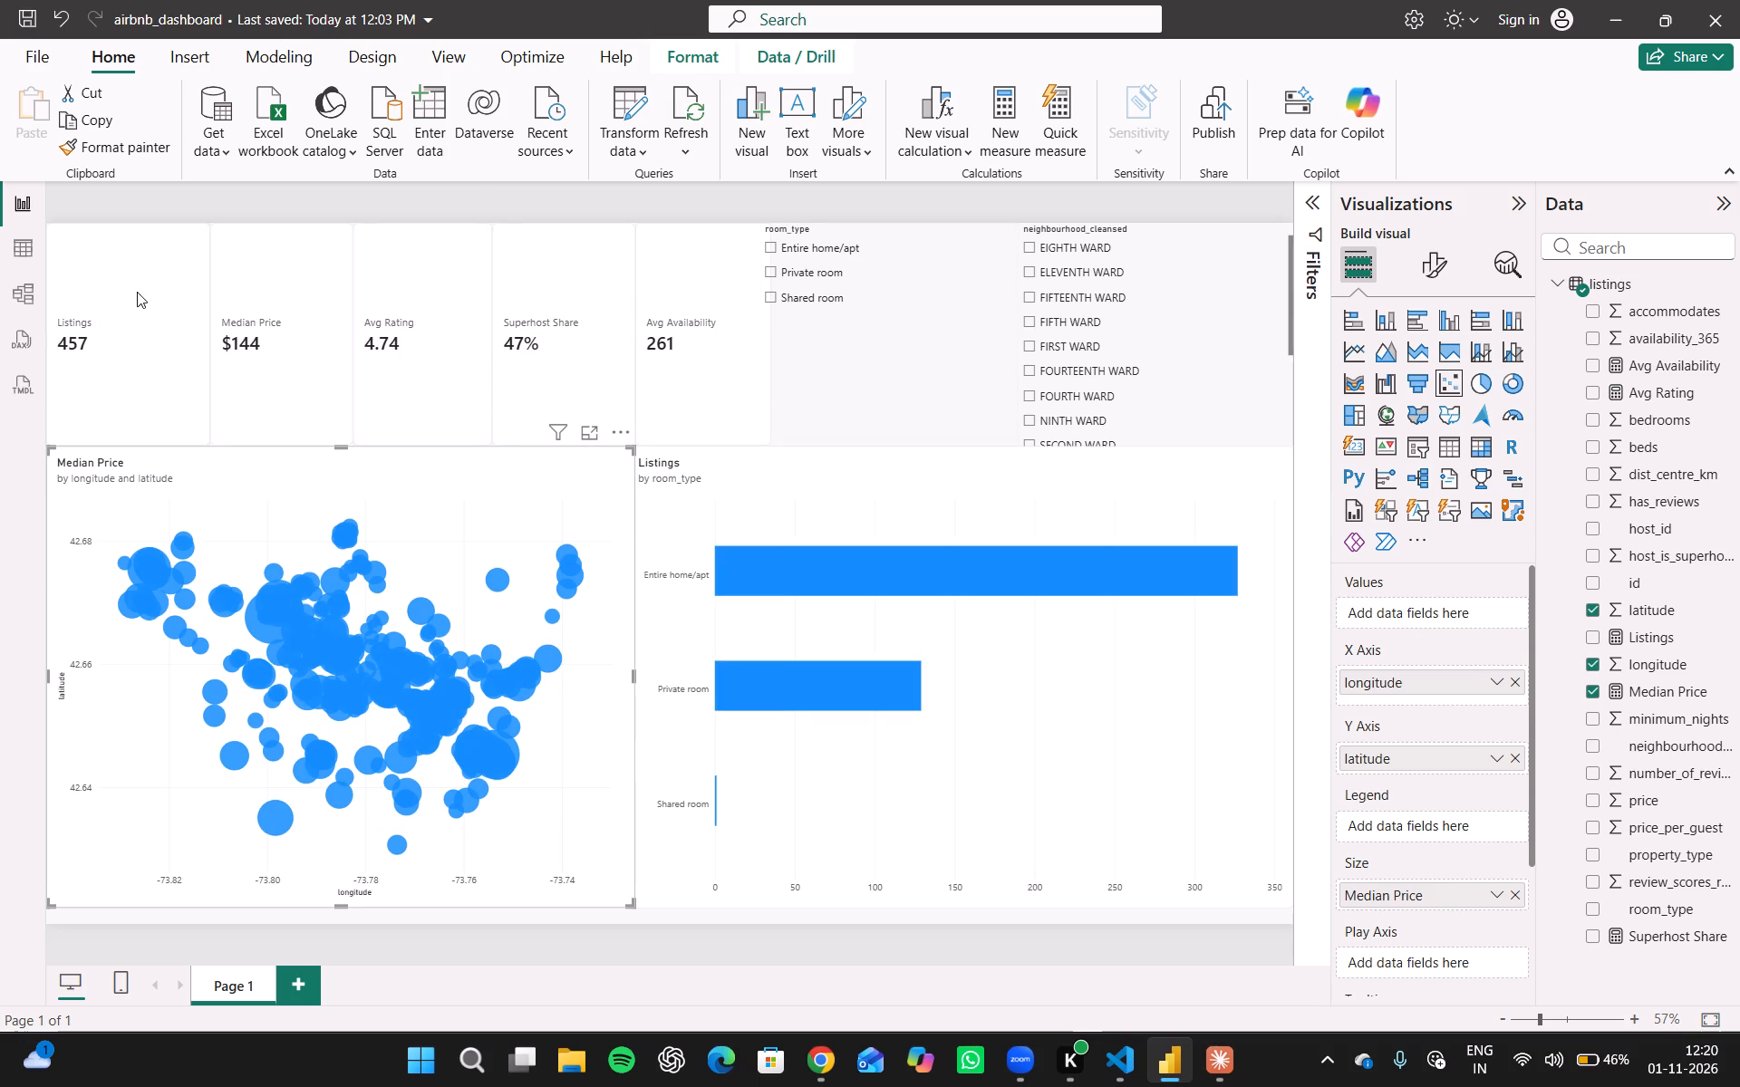
left_click(207, 289)
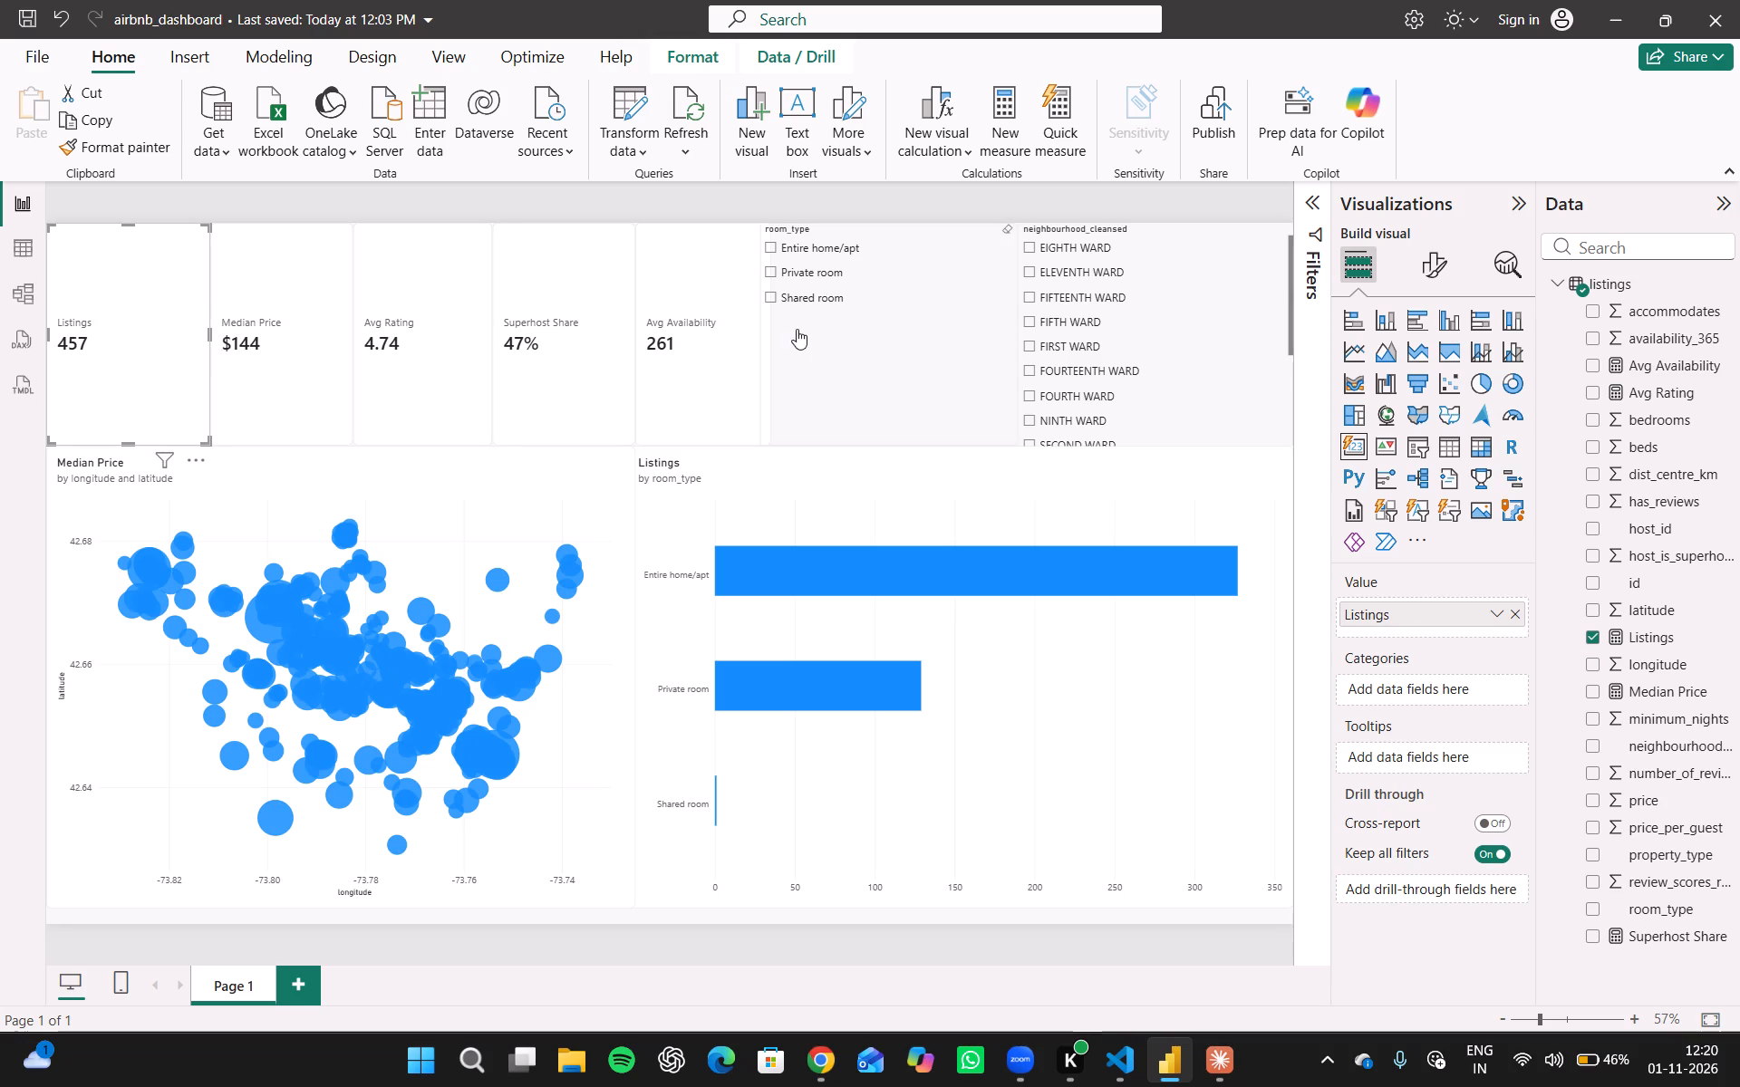
Narrow the room_type slicer slightly from its left edge, leaving a small gap beside the Avg. Availability card.
left_click(787, 390)
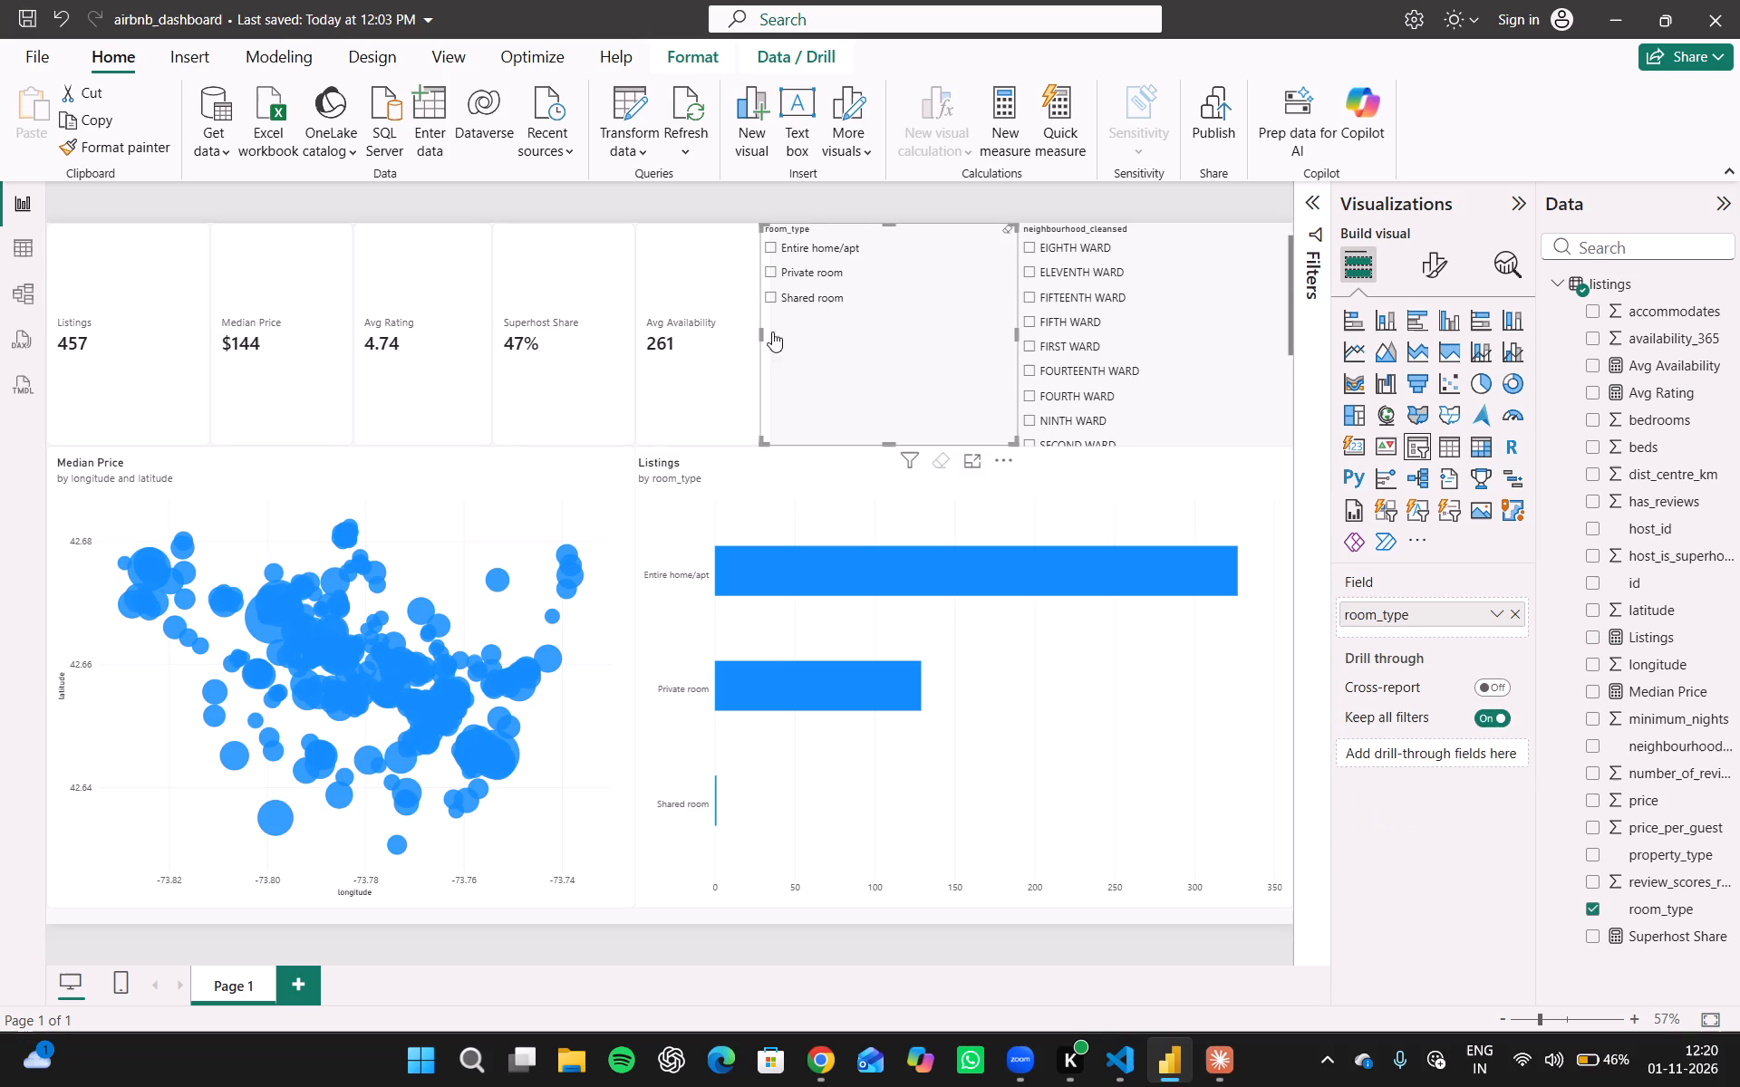
left_click_drag(761, 330, 768, 330)
left_click_drag(768, 330, 771, 330)
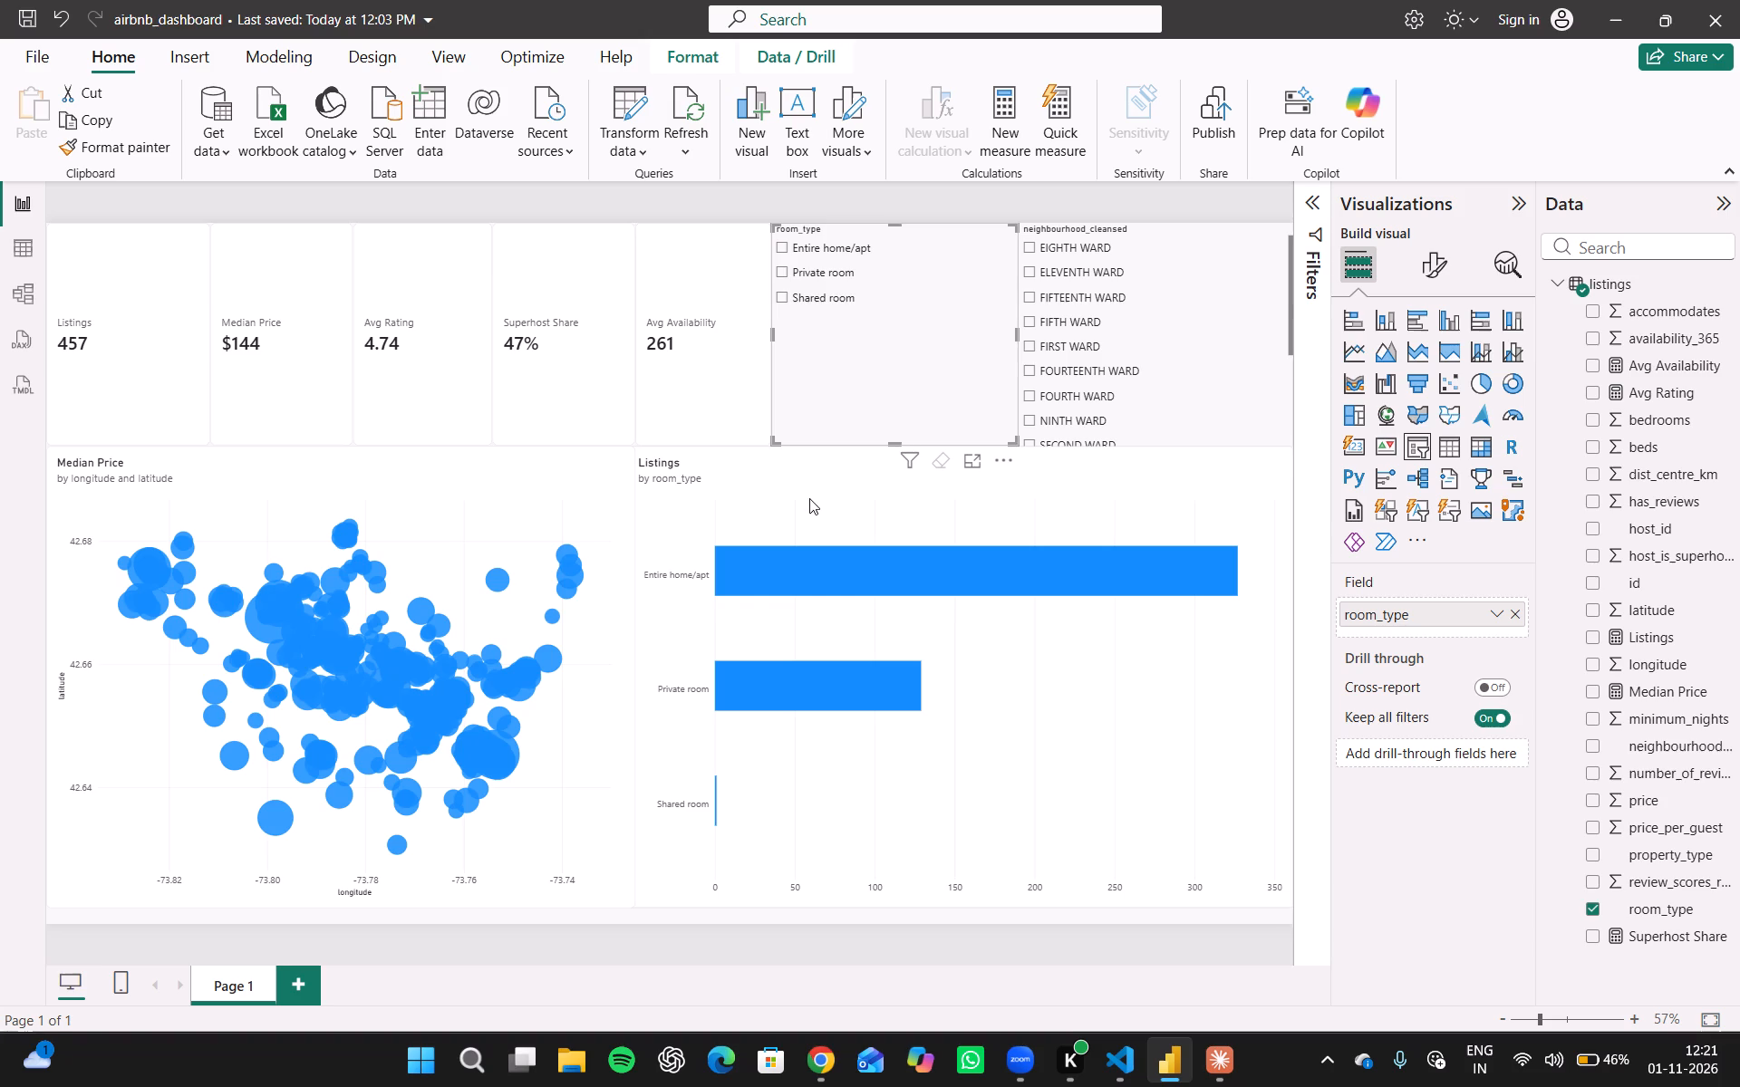
left_click(818, 467)
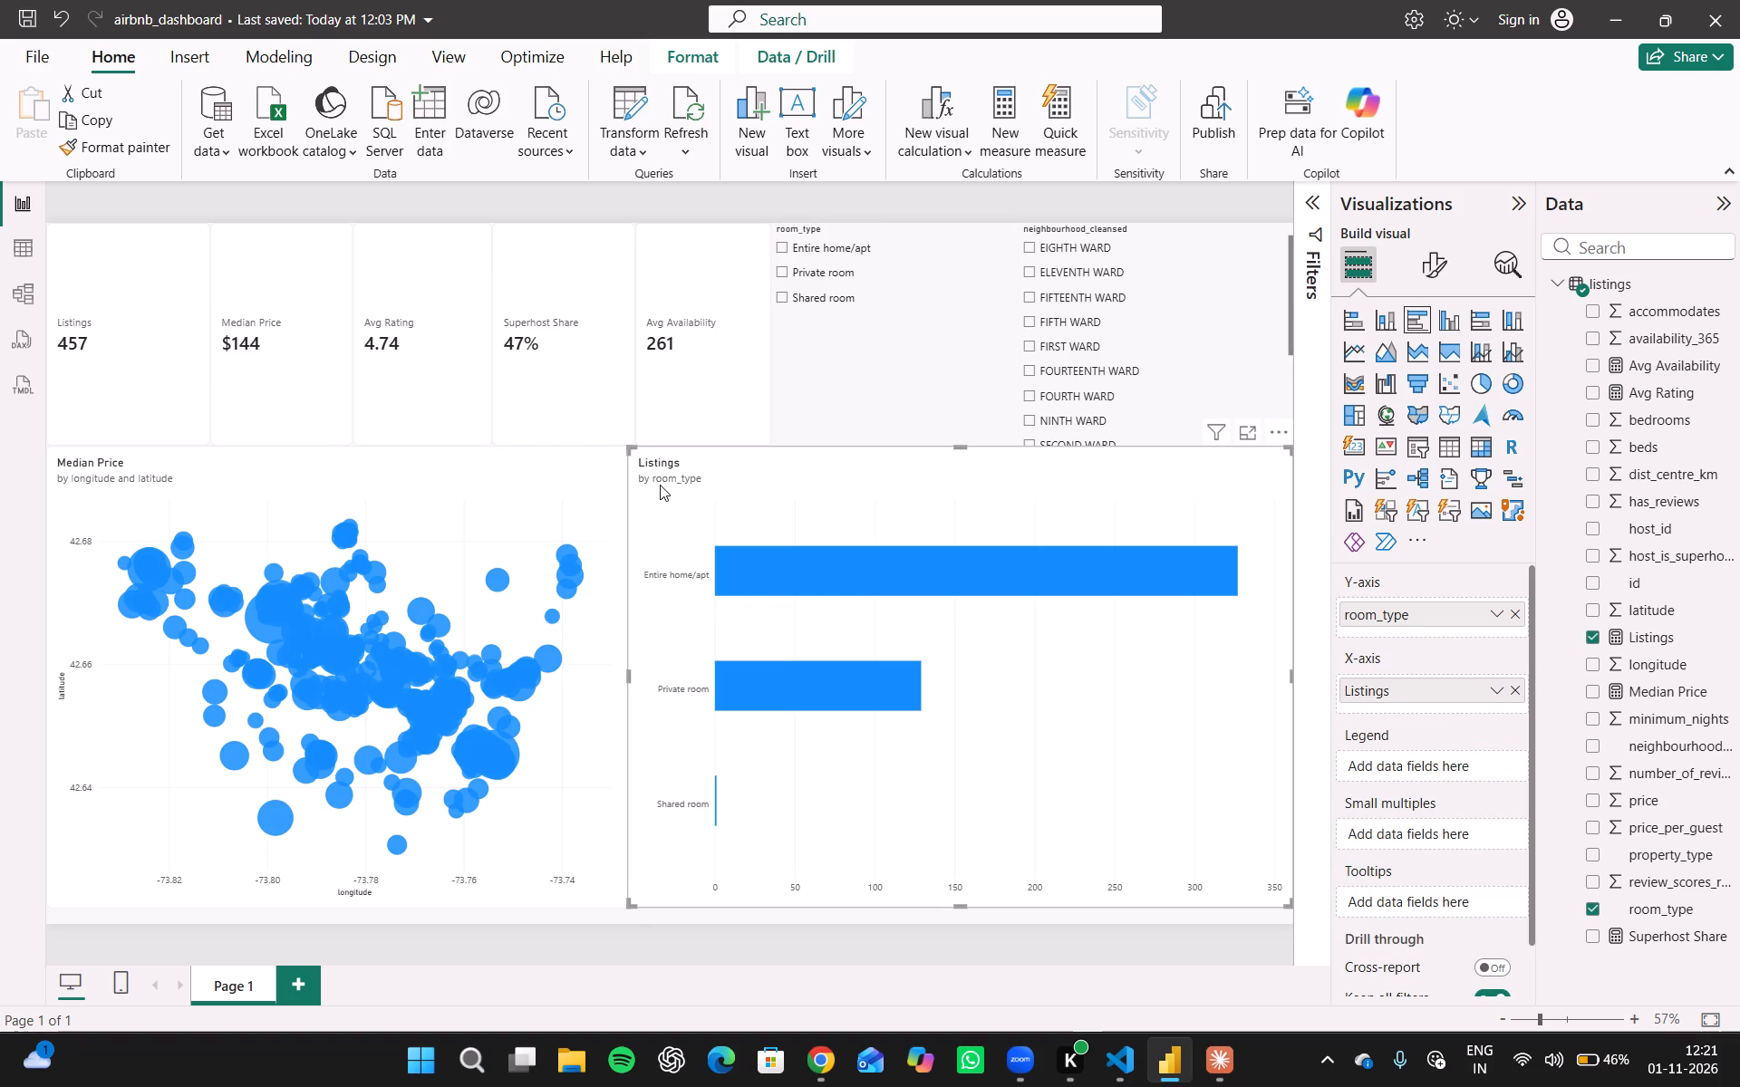
Capture a full-screen screenshot of the rearranged dashboard and copy it from Snipping Tool.
key("Insert")
key("Print")
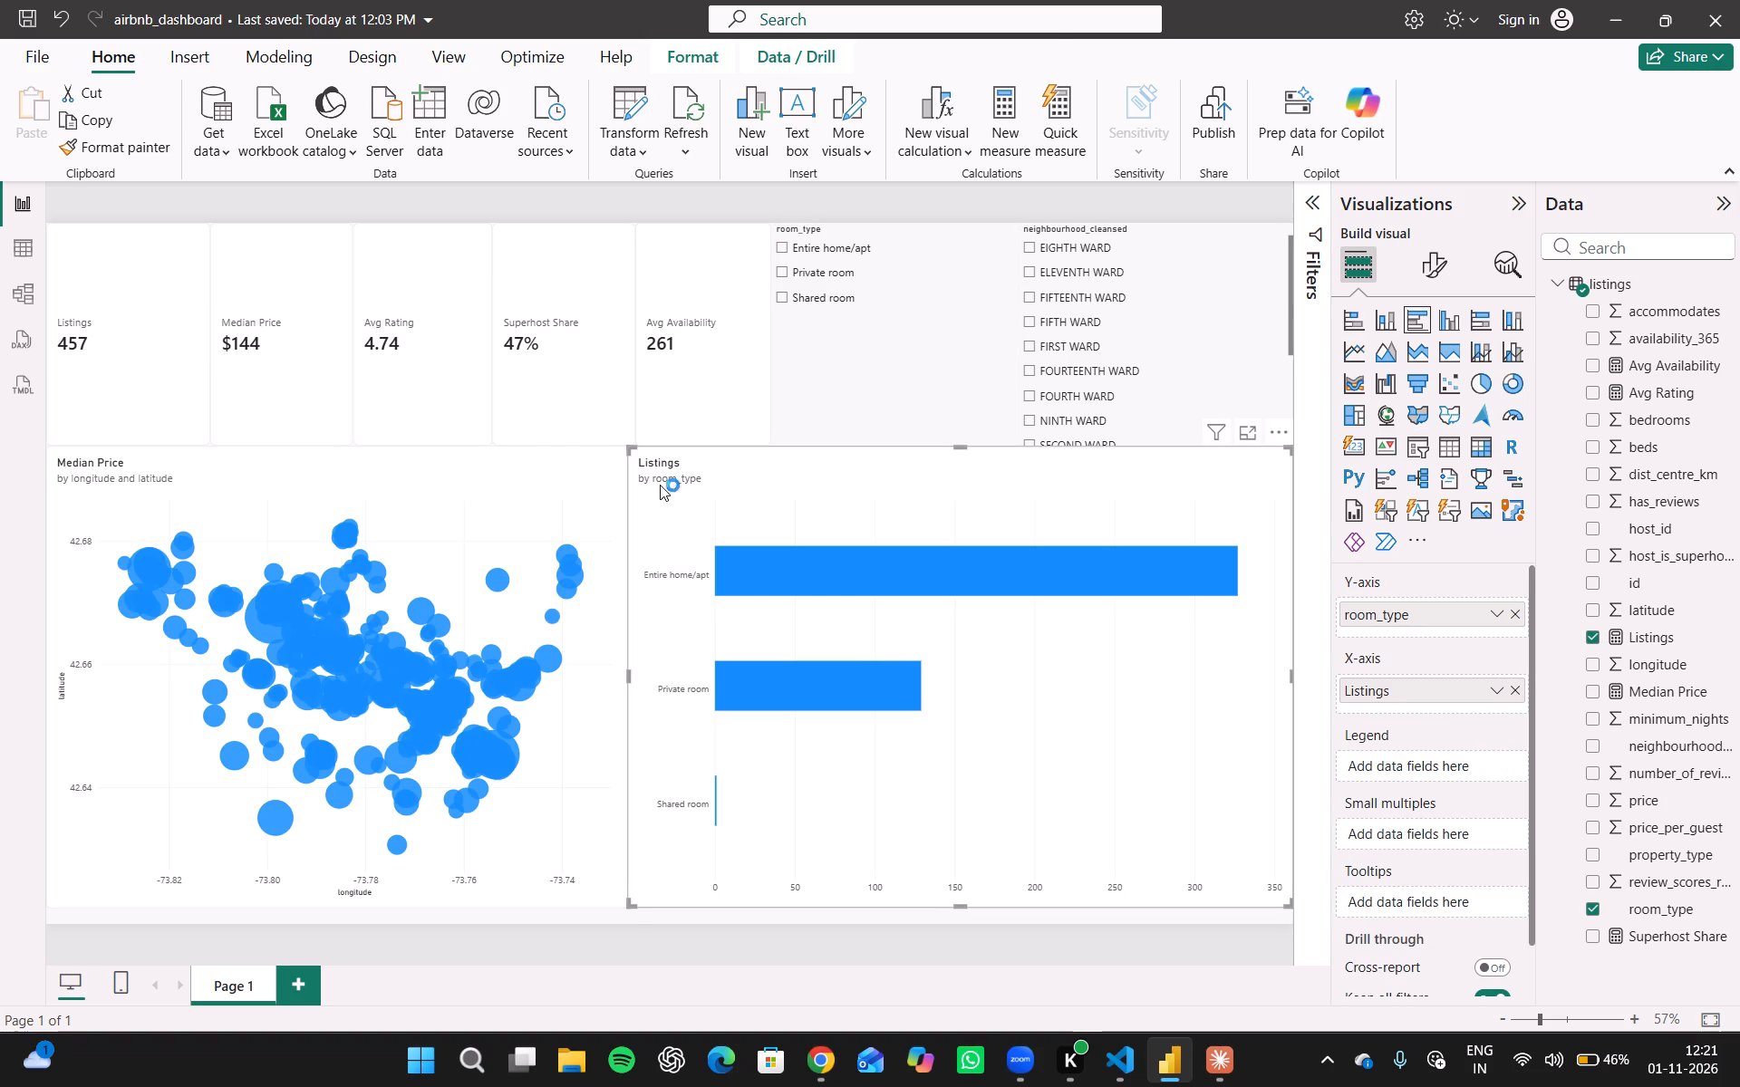
left_click(660, 485)
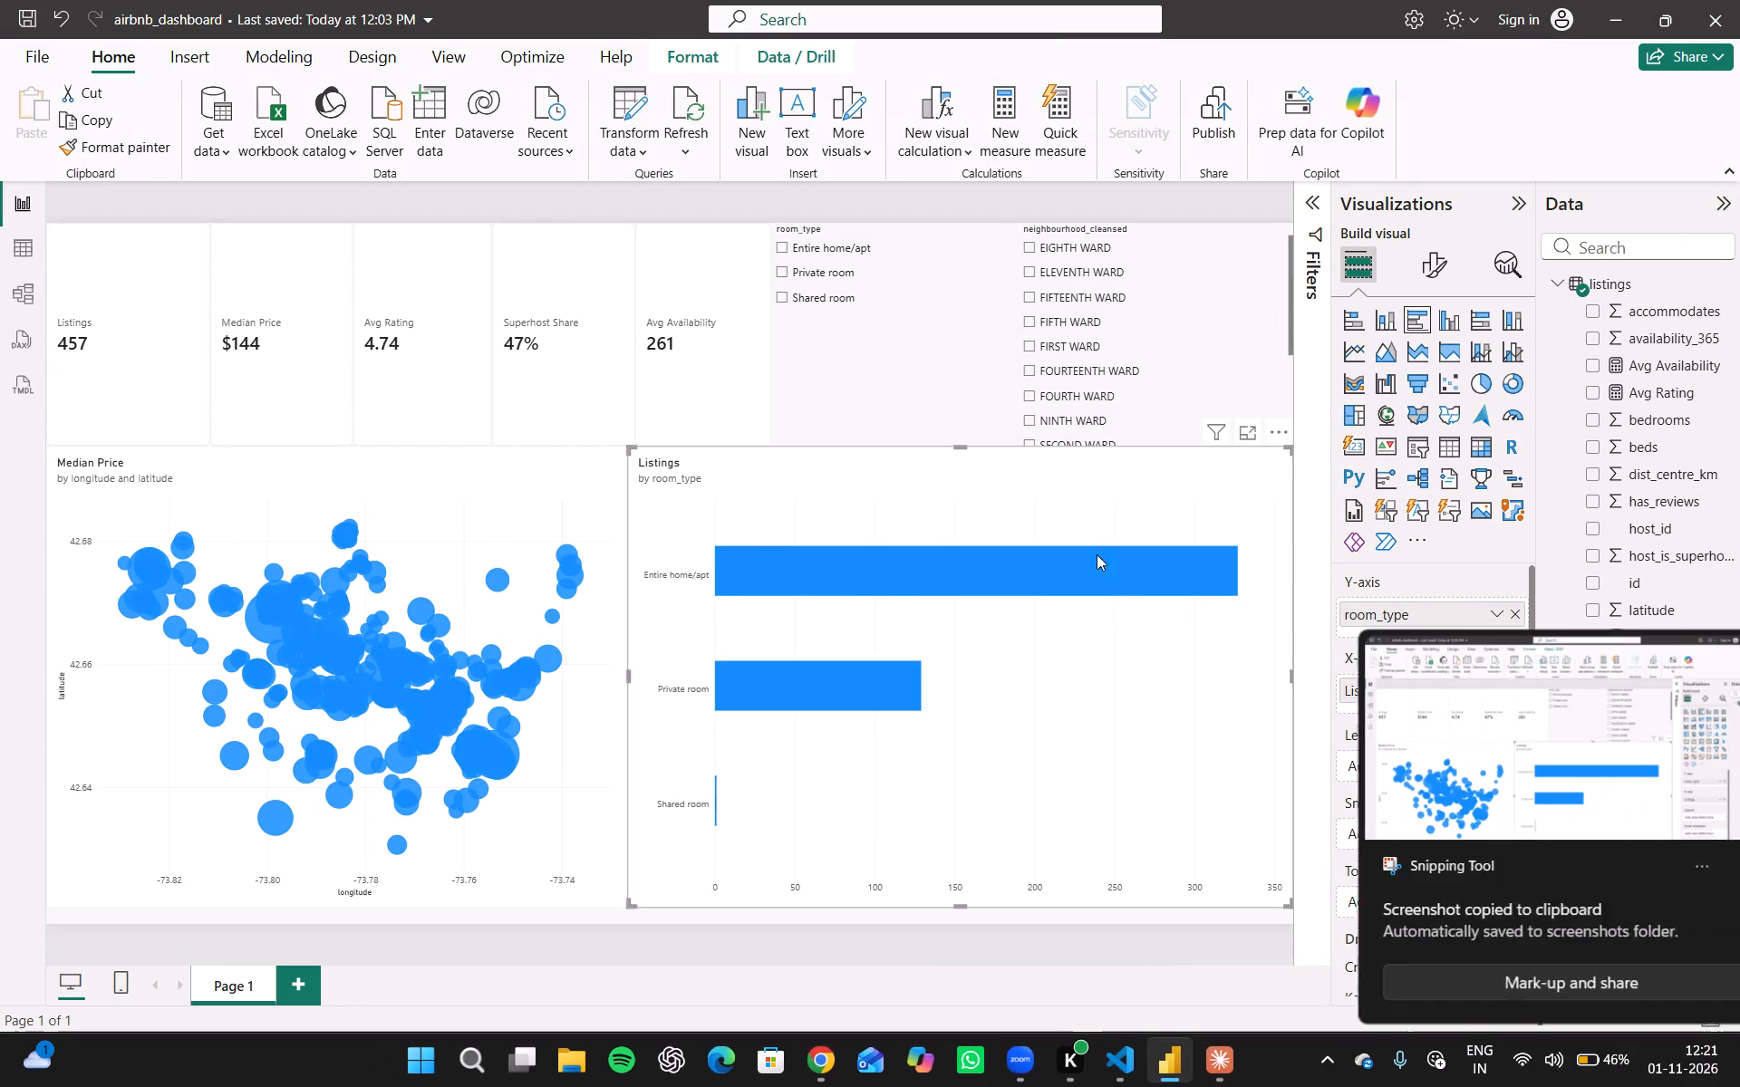
left_click(1568, 729)
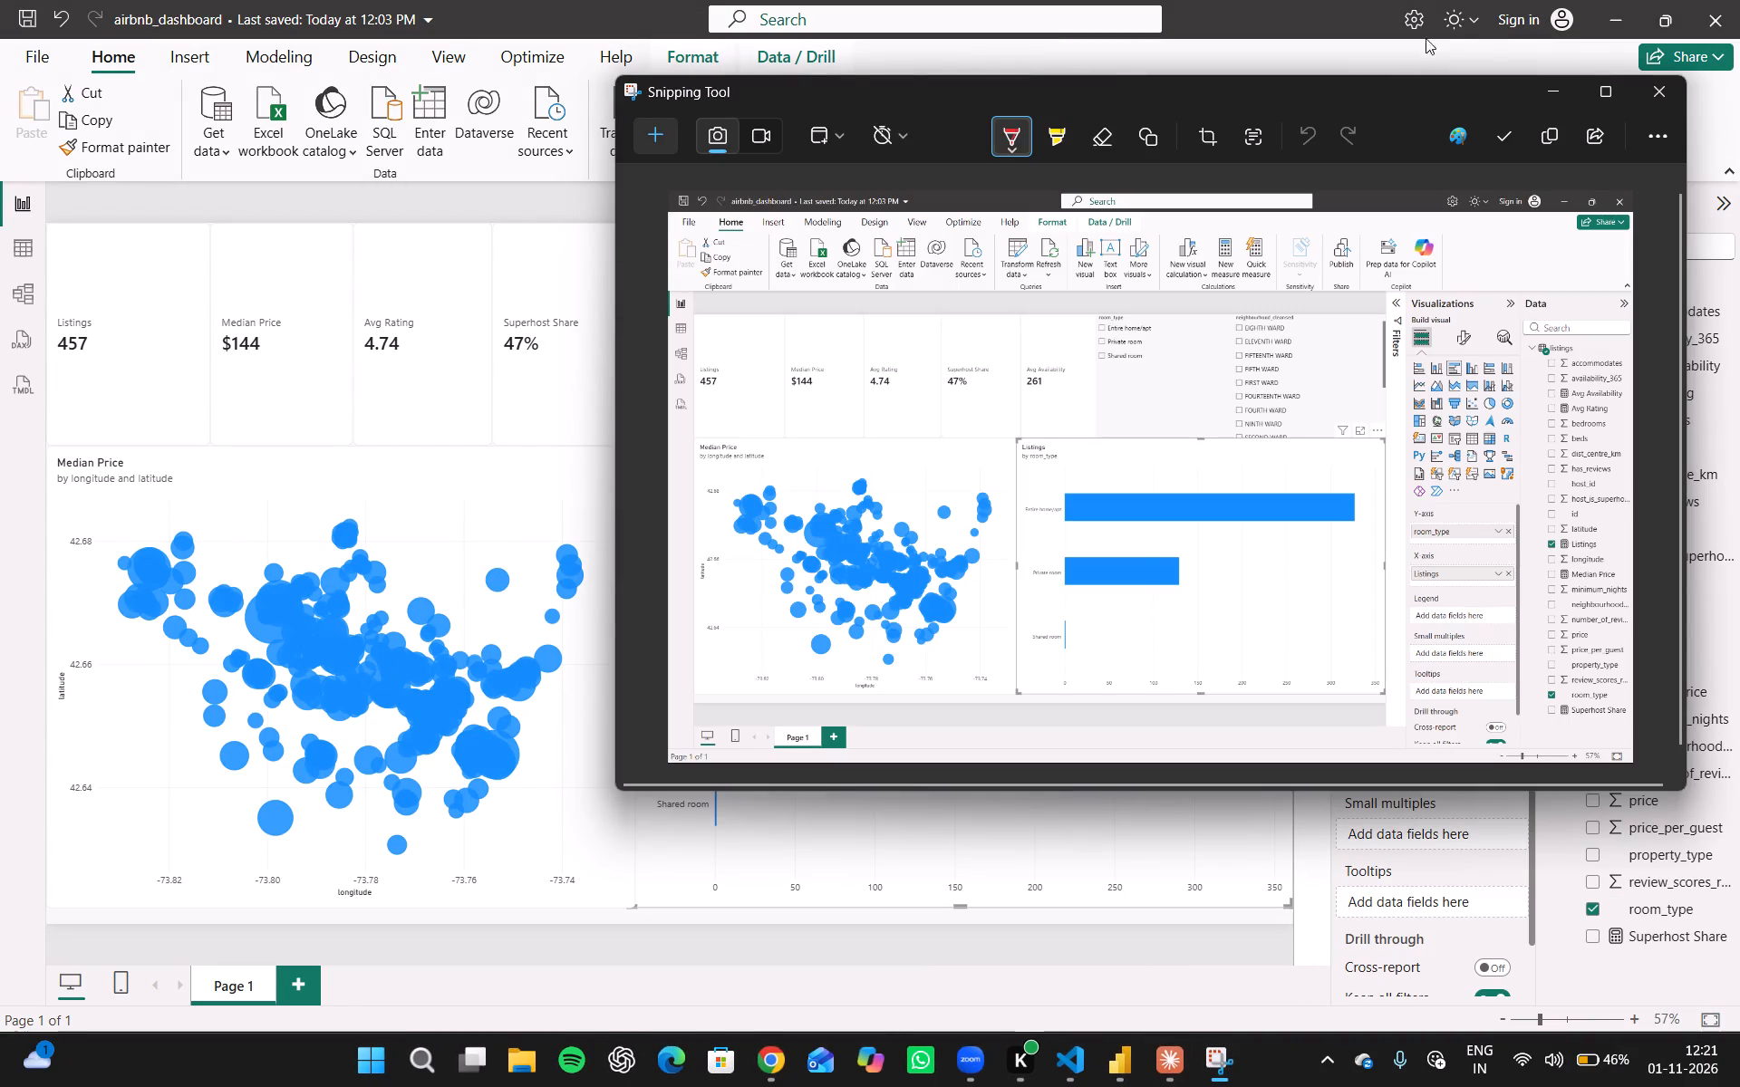
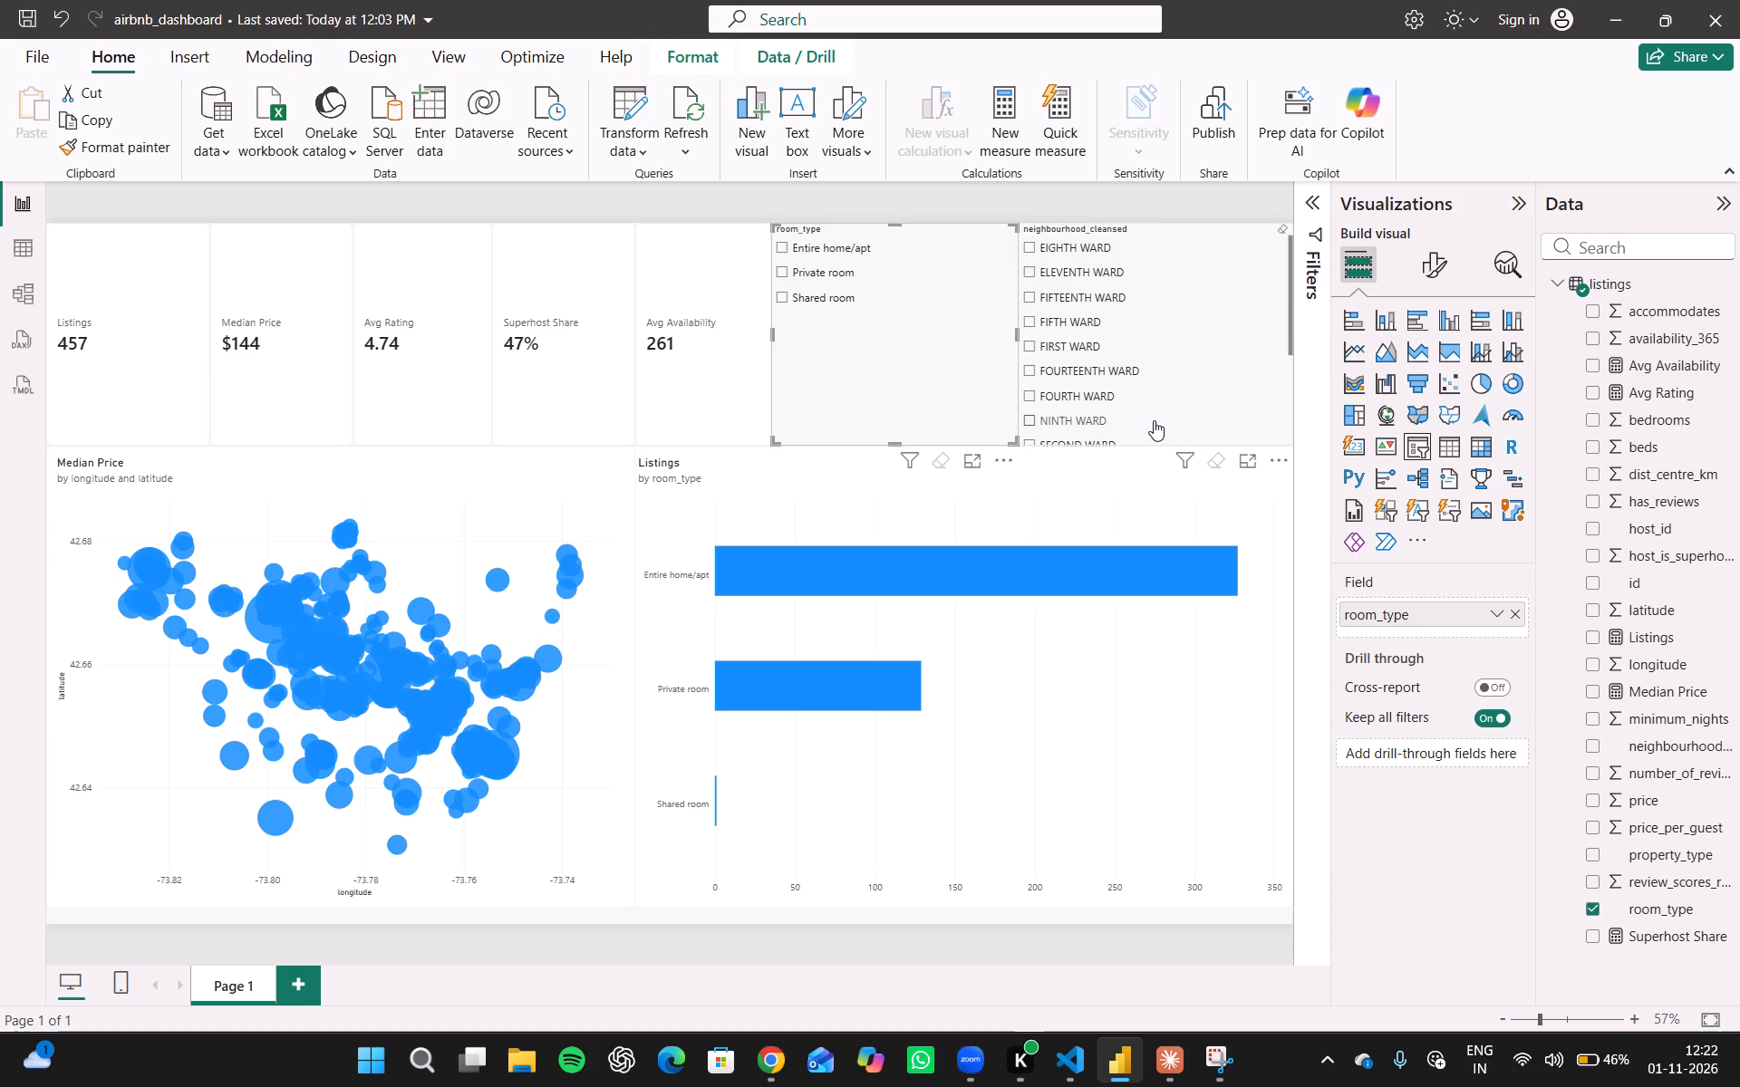
left_click(1132, 482)
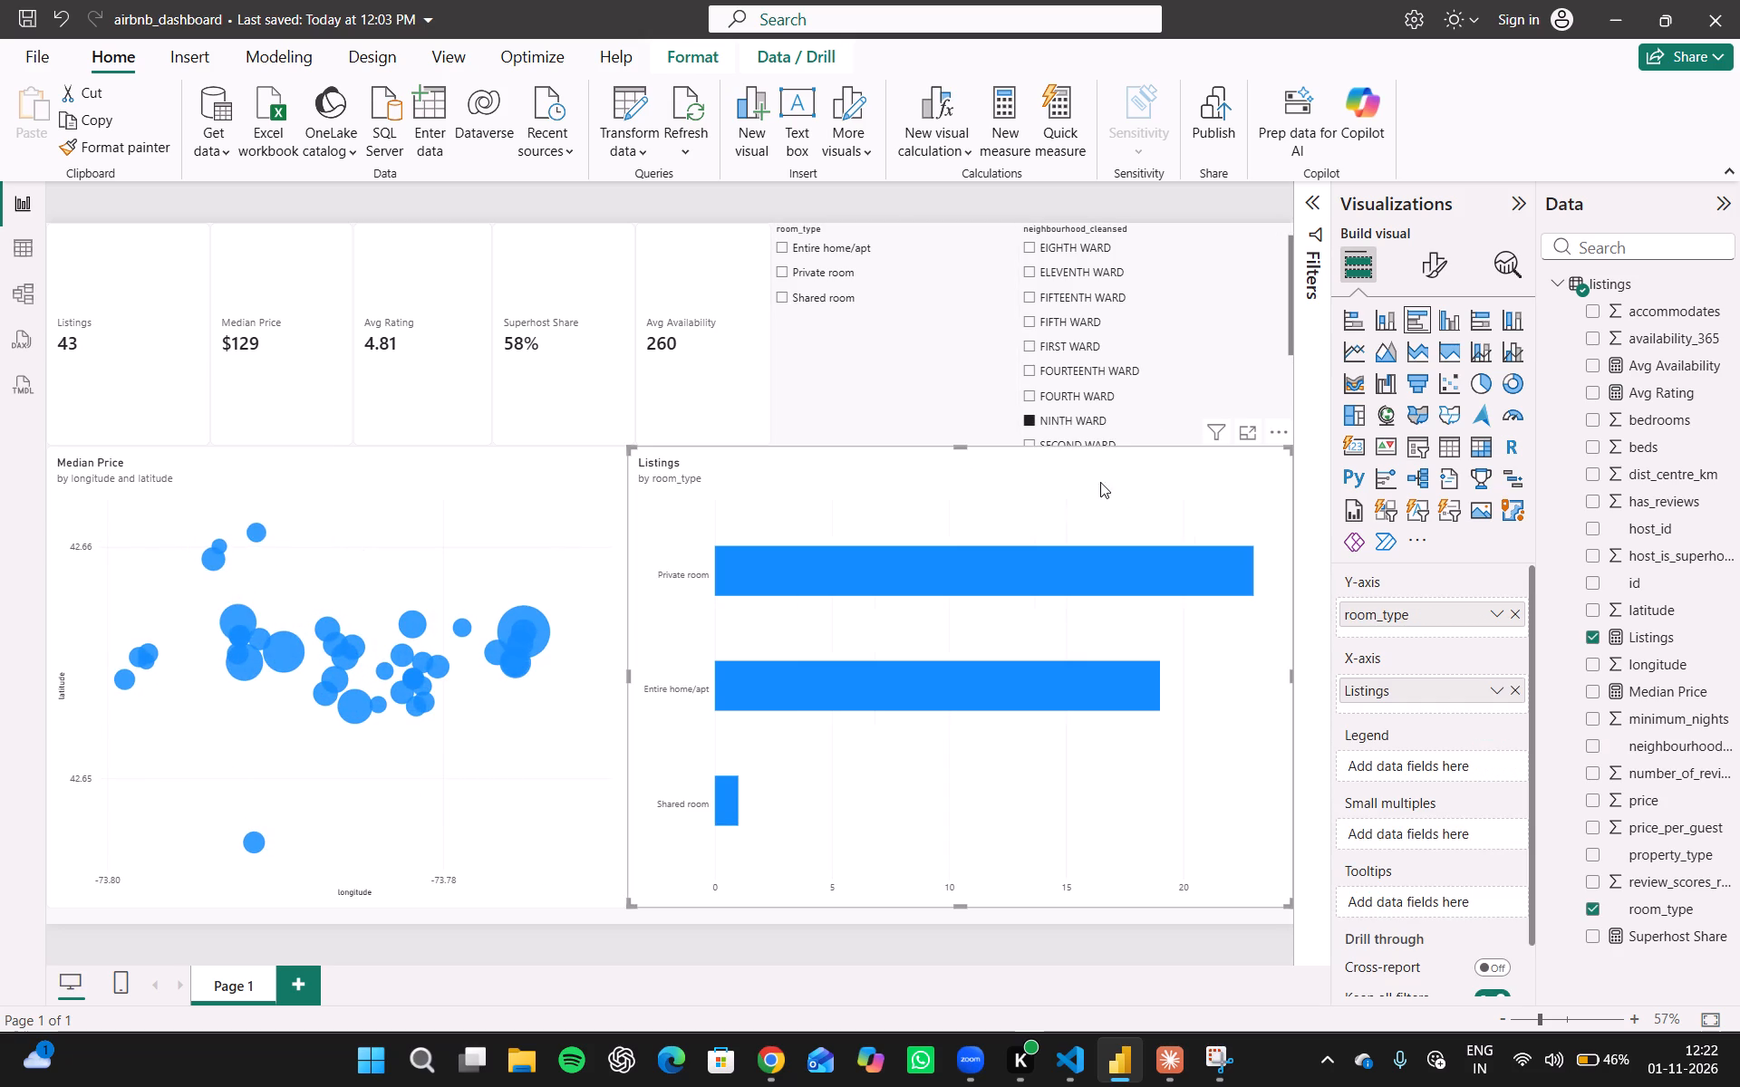
left_click_drag(958, 448, 959, 494)
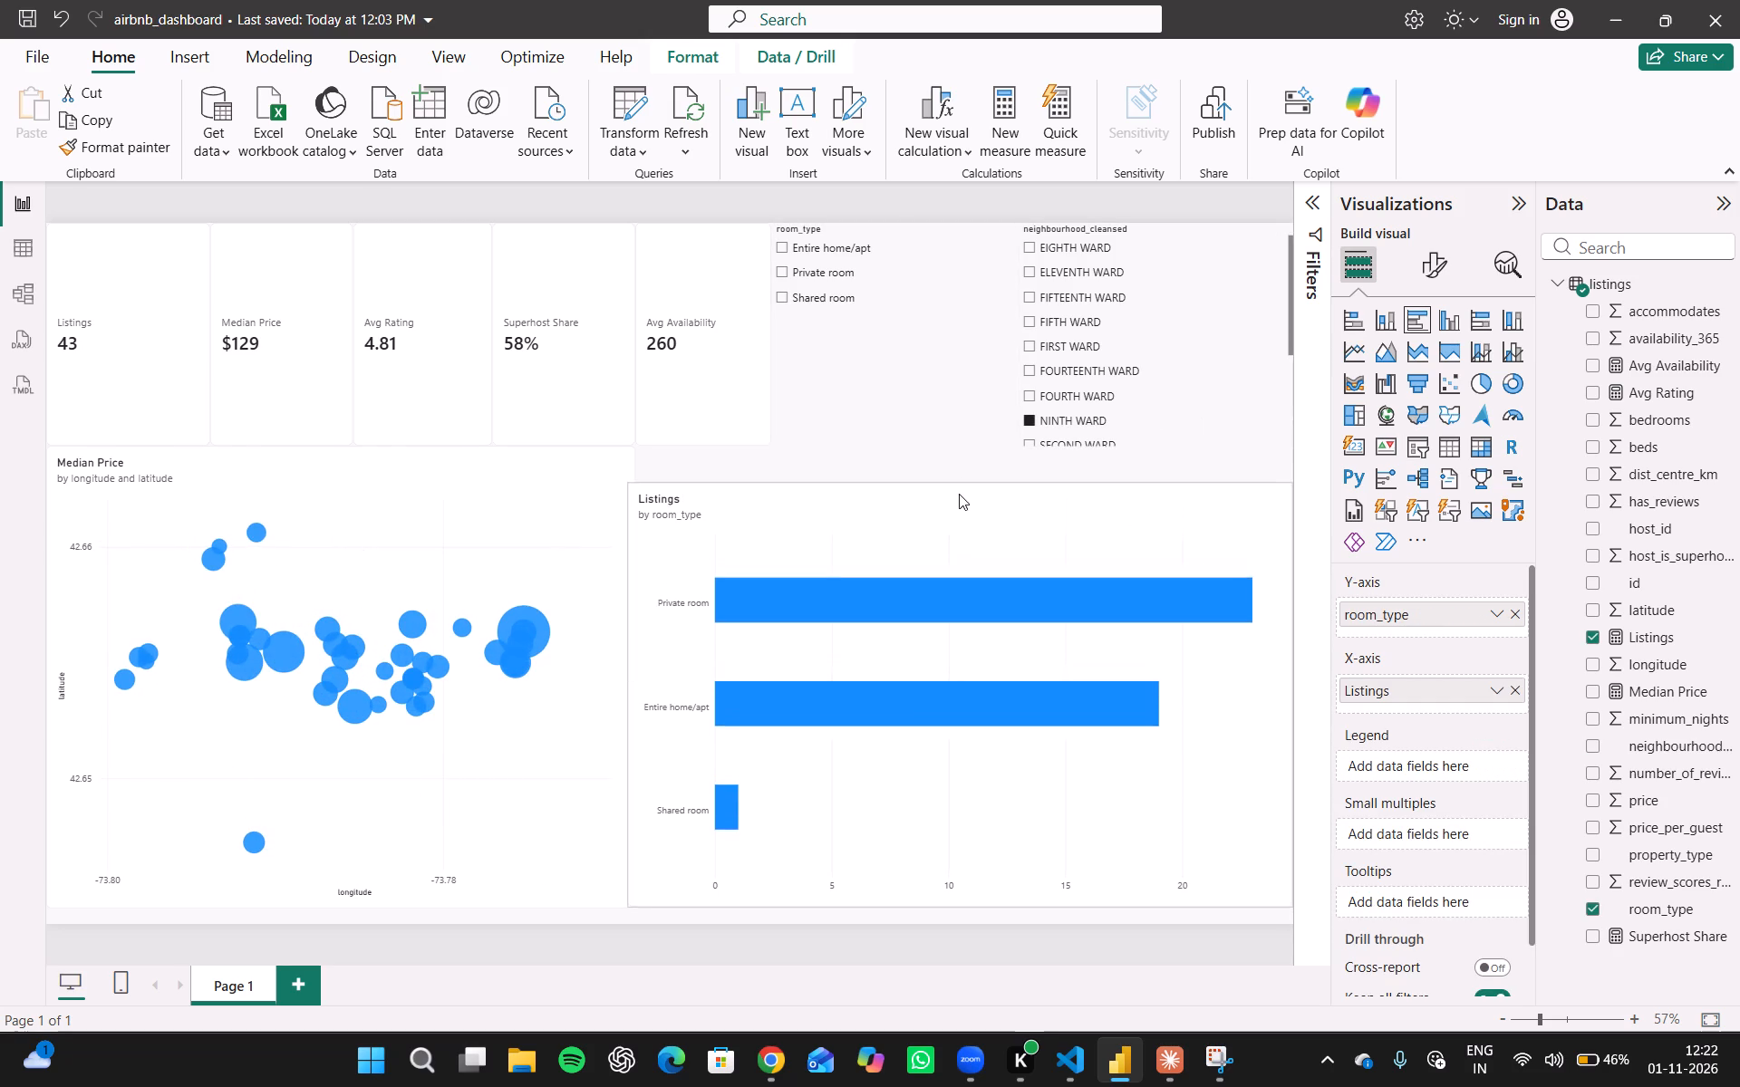
left_click_drag(959, 494, 959, 505)
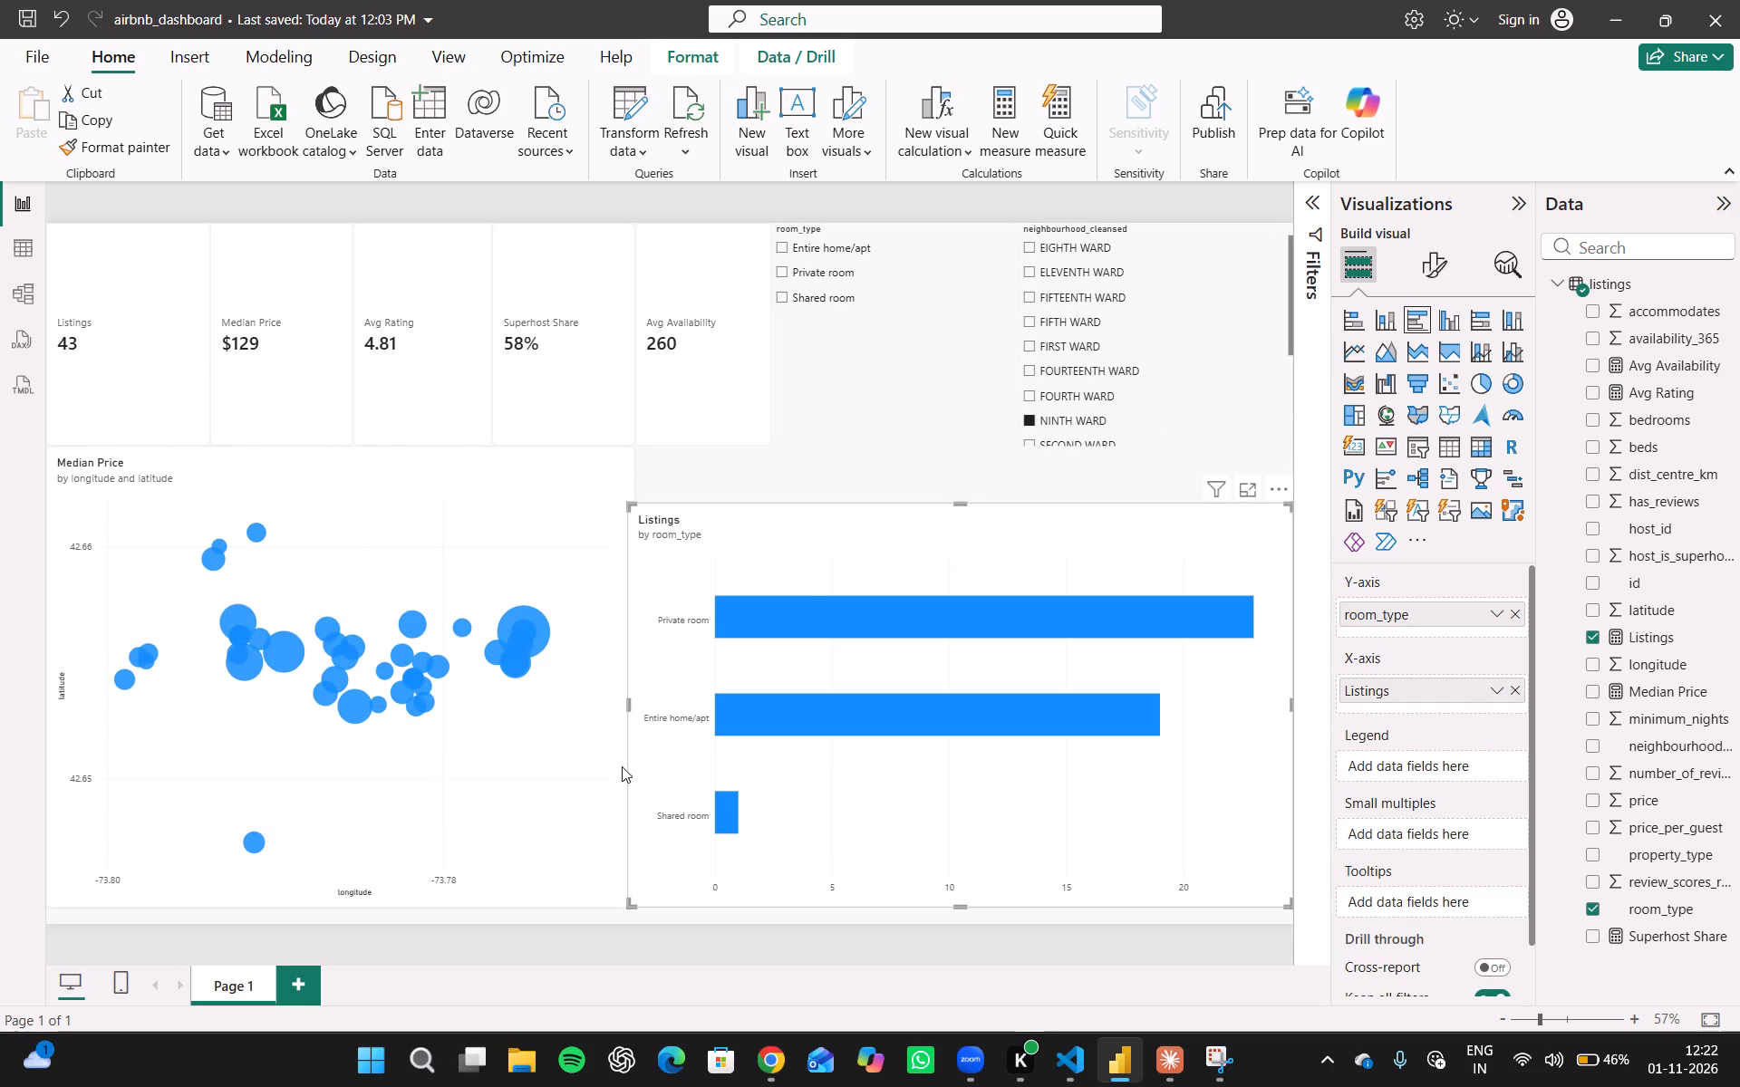
left_click_drag(632, 701, 645, 697)
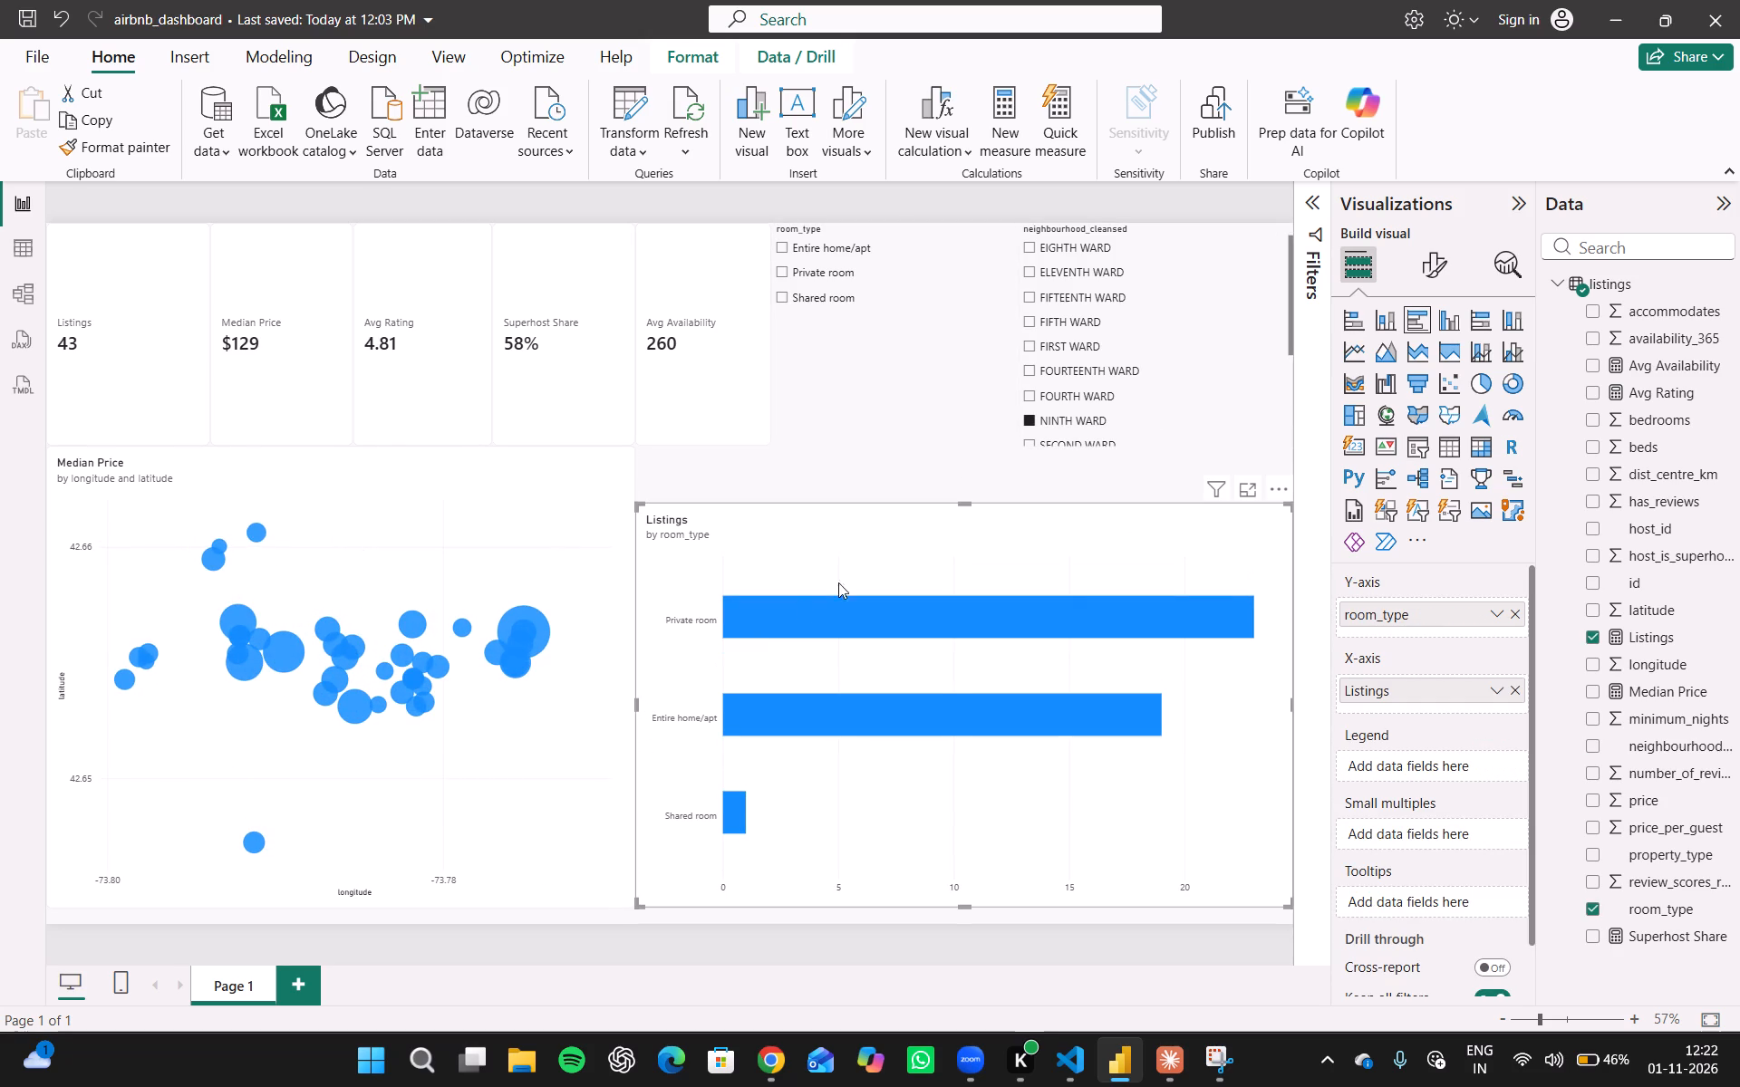
left_click_drag(963, 508, 963, 578)
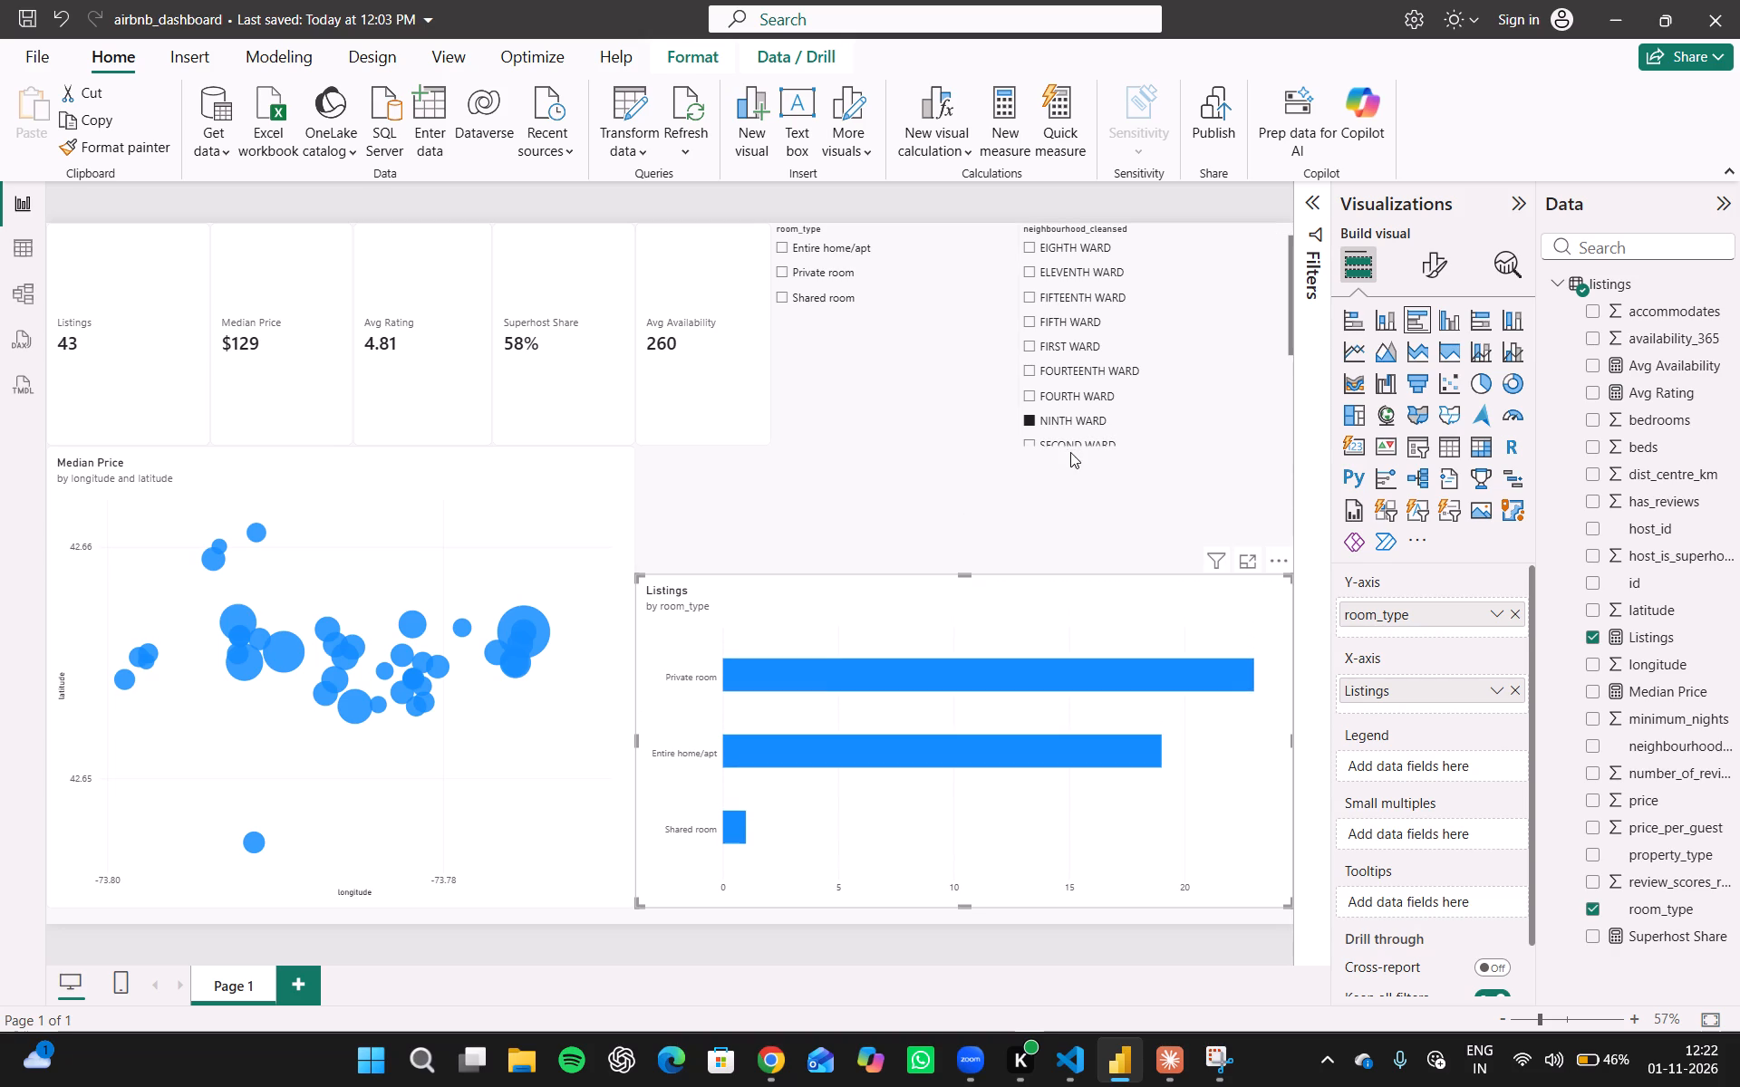
Extend the neighbourhood_cleansed slicer downward until the list fits through TWELFTH WARD, lowering the bar chart's top edge to make room.
left_click(1171, 415)
left_click_drag(1151, 445, 1151, 569)
left_click(978, 577)
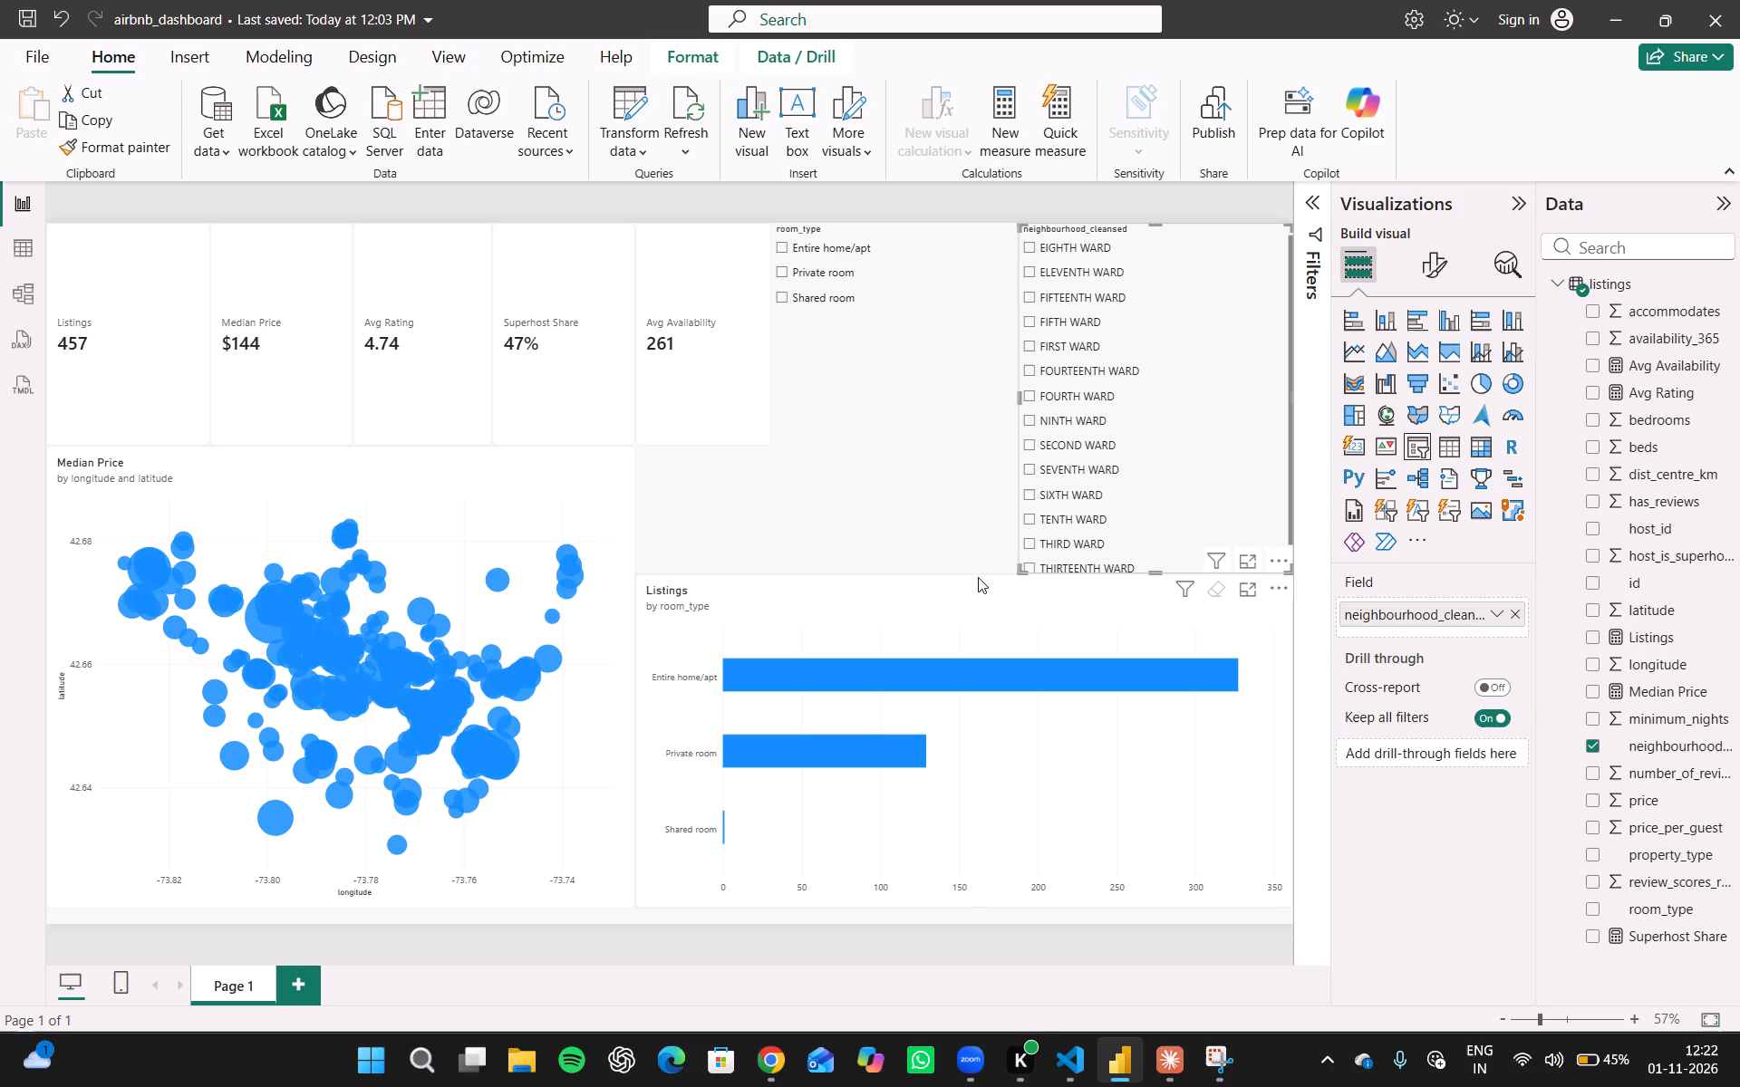
left_click_drag(966, 575, 968, 591)
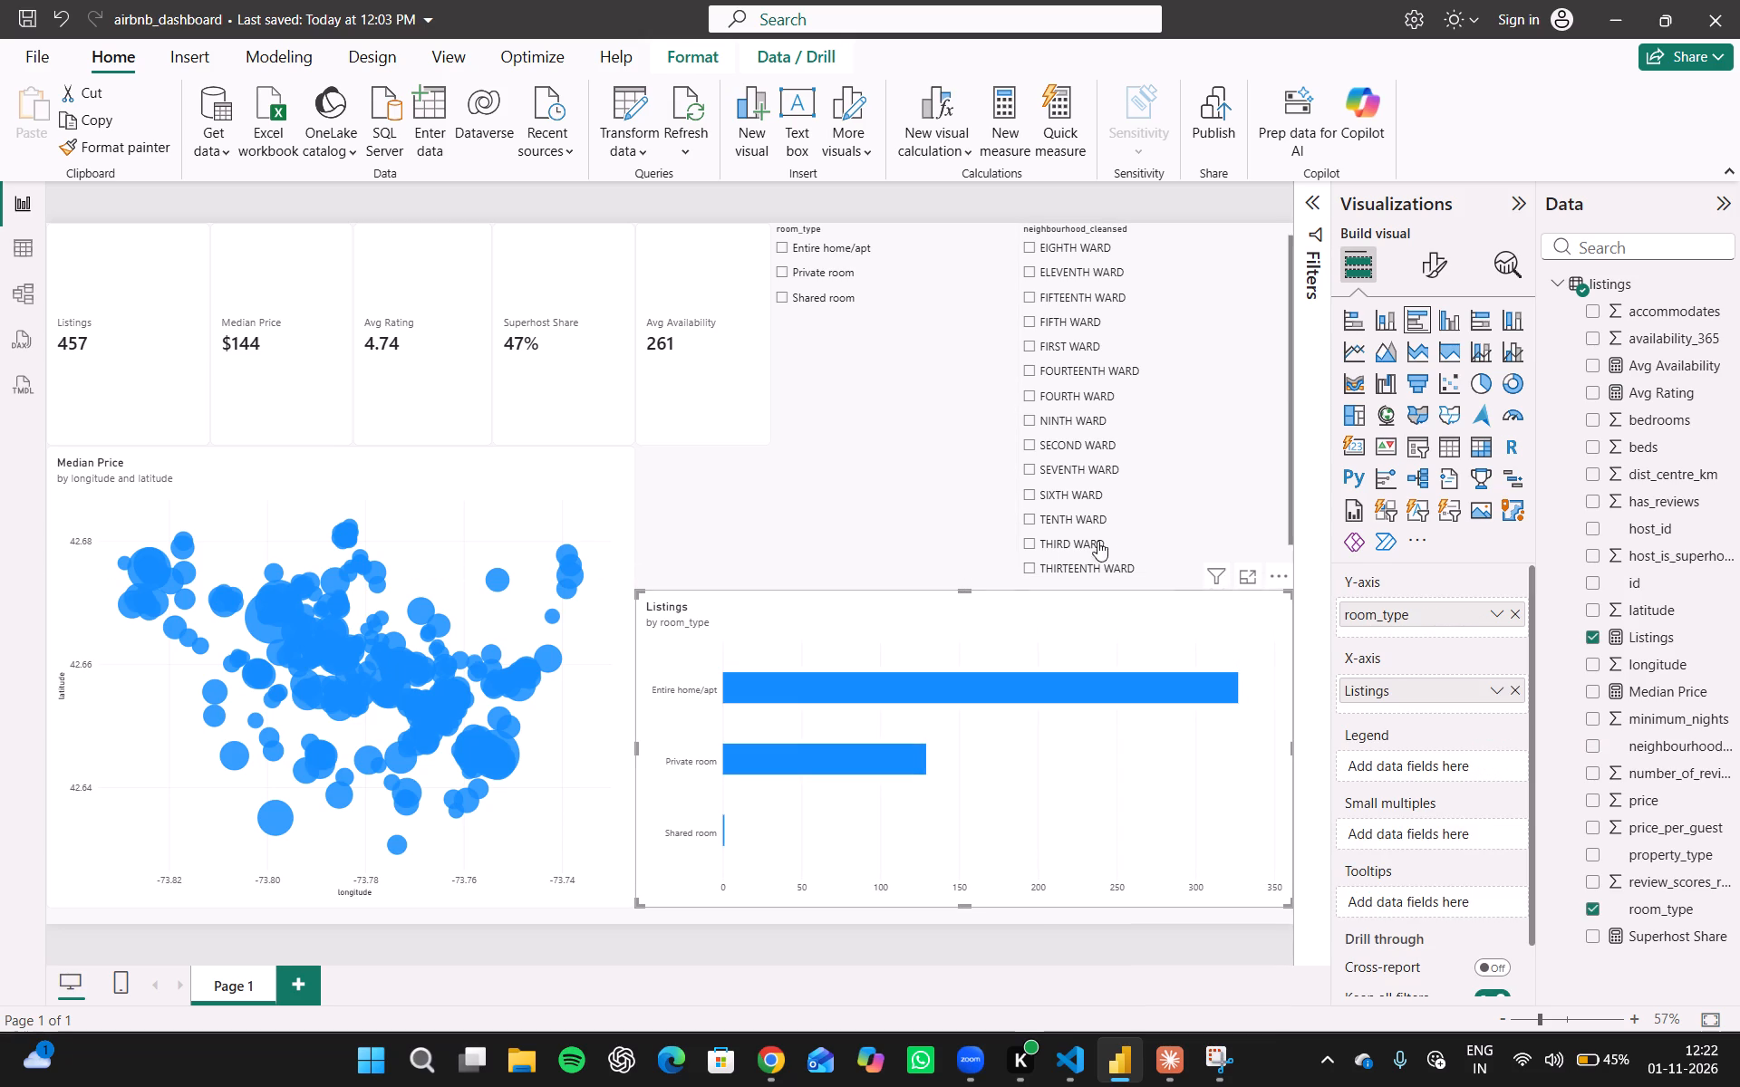
left_click(1160, 539)
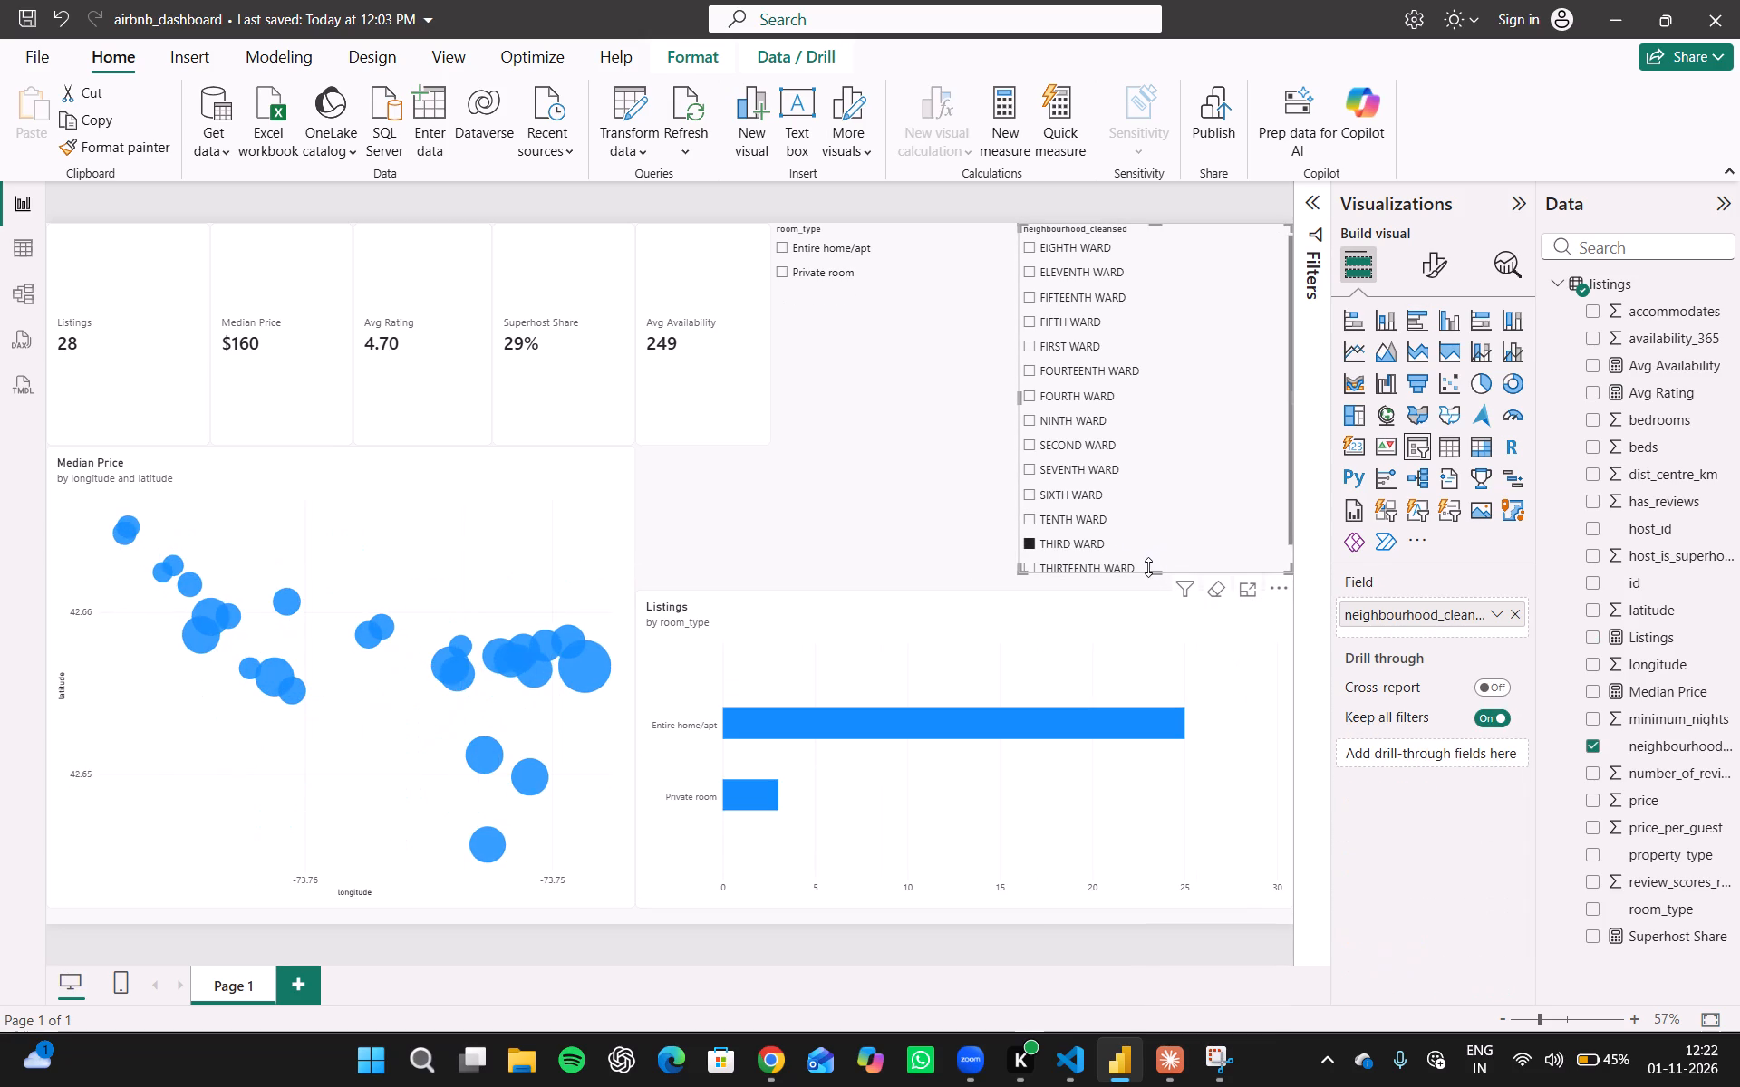
left_click_drag(1152, 569, 1153, 592)
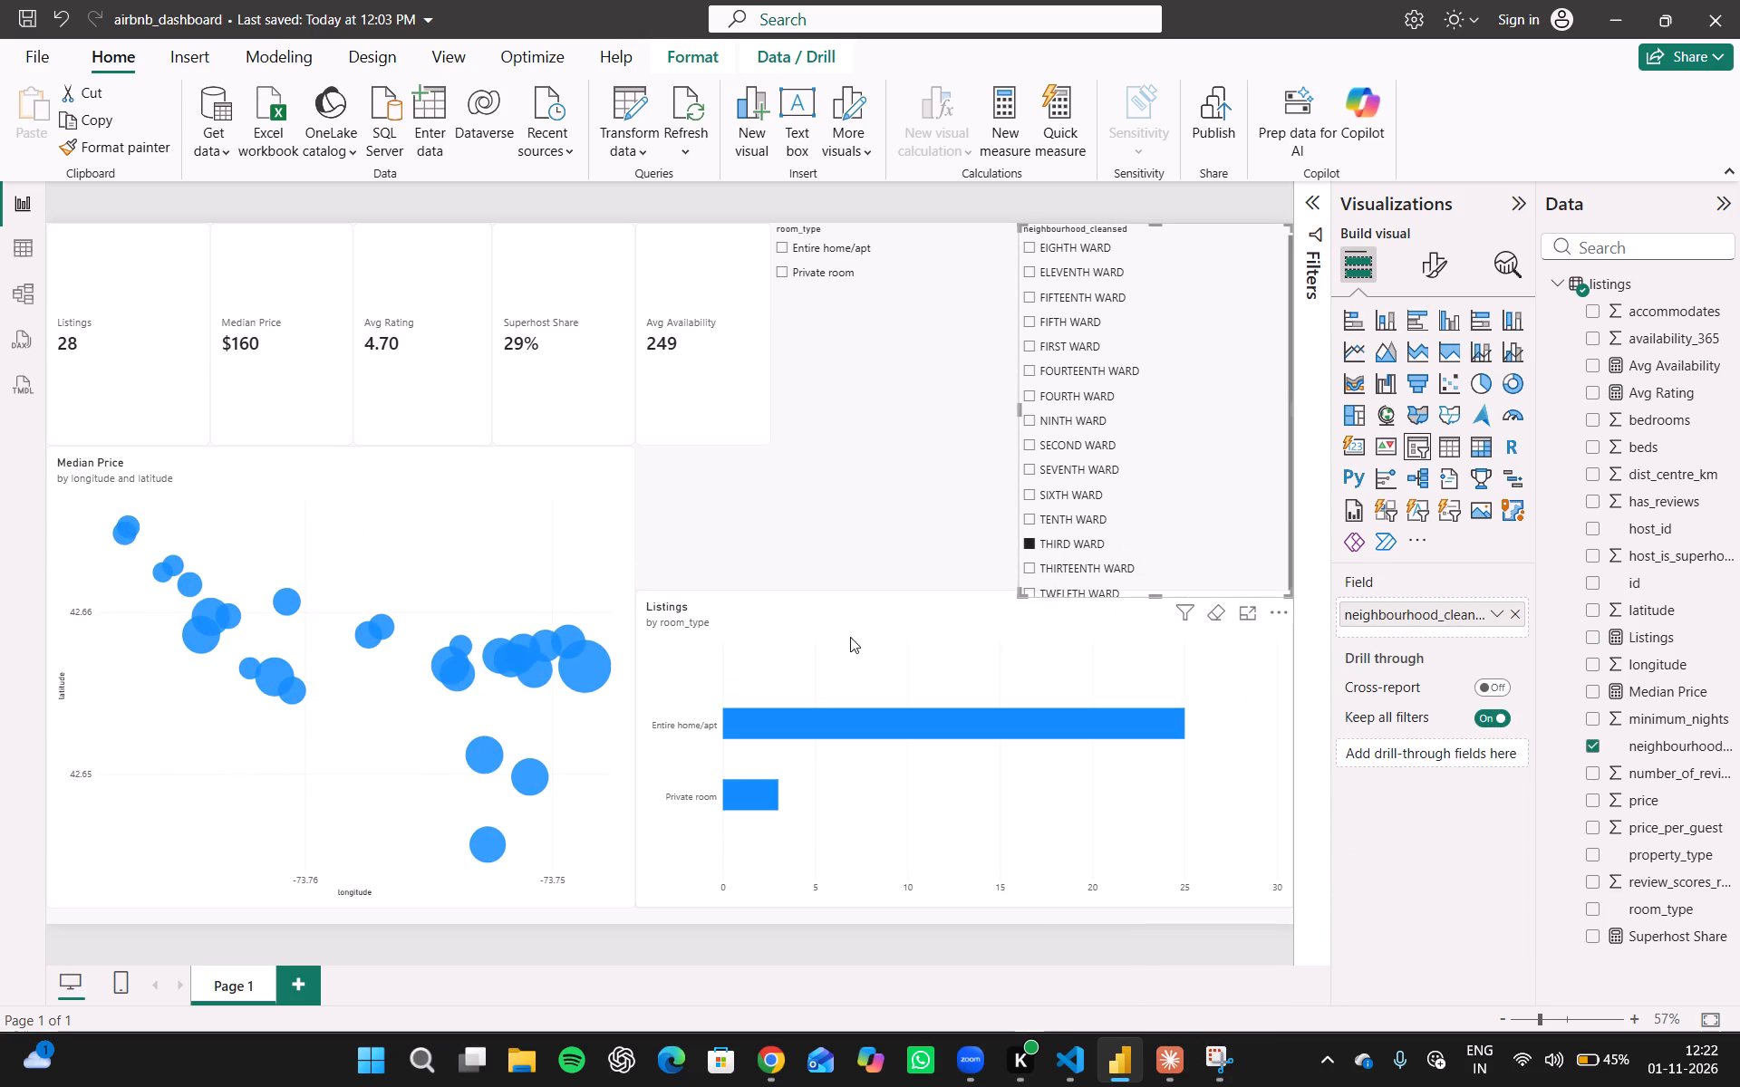
left_click(980, 616)
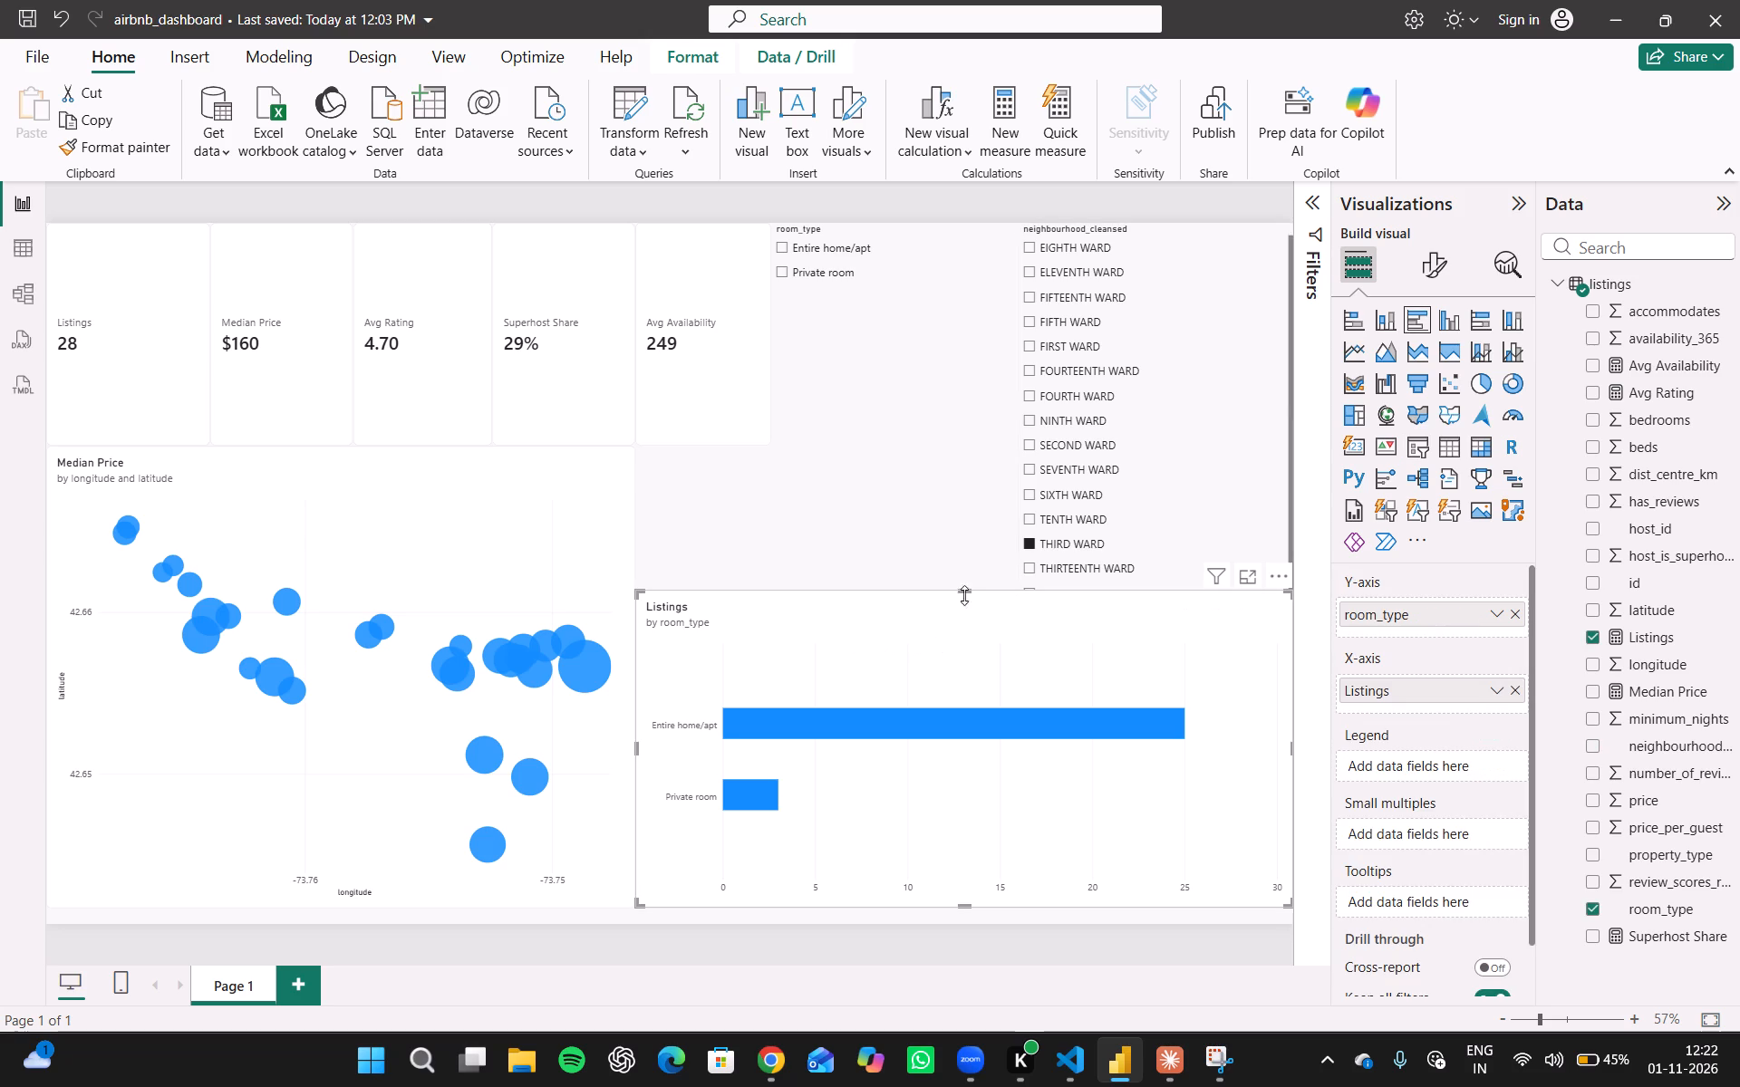
left_click_drag(969, 599, 971, 644)
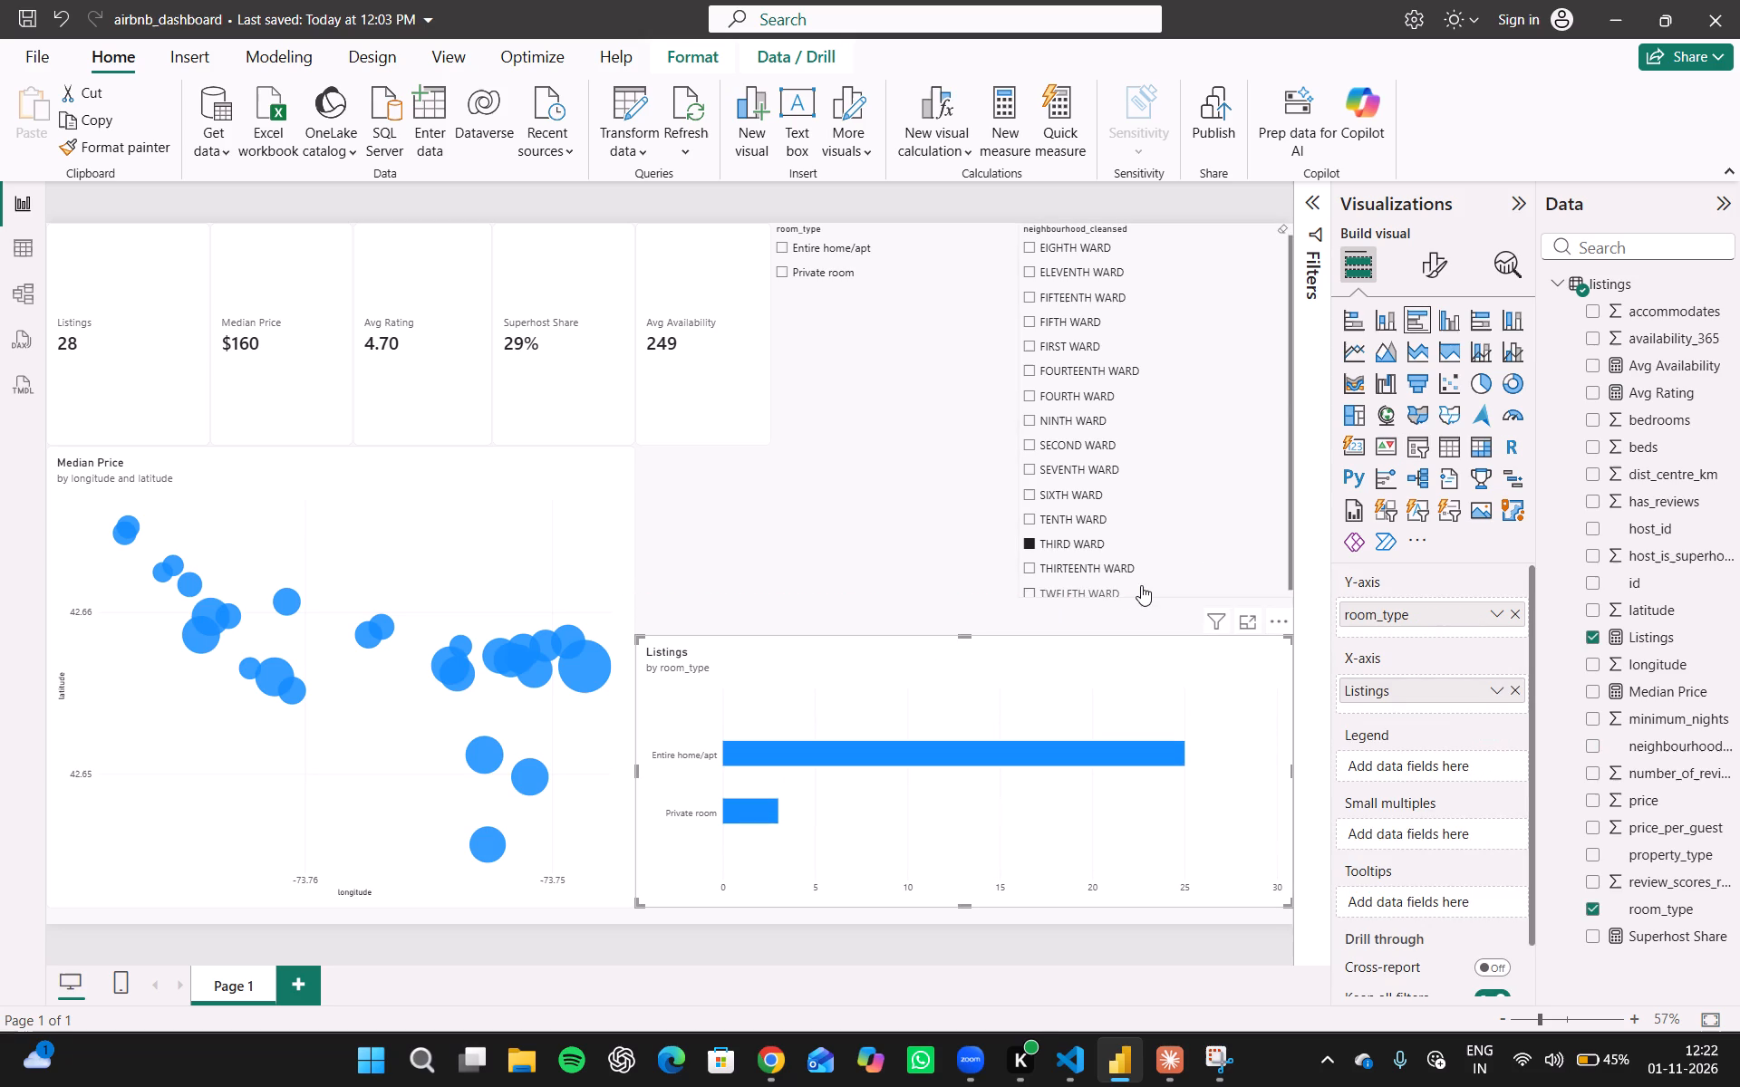
left_click(1145, 590)
left_click_drag(1152, 598, 1155, 624)
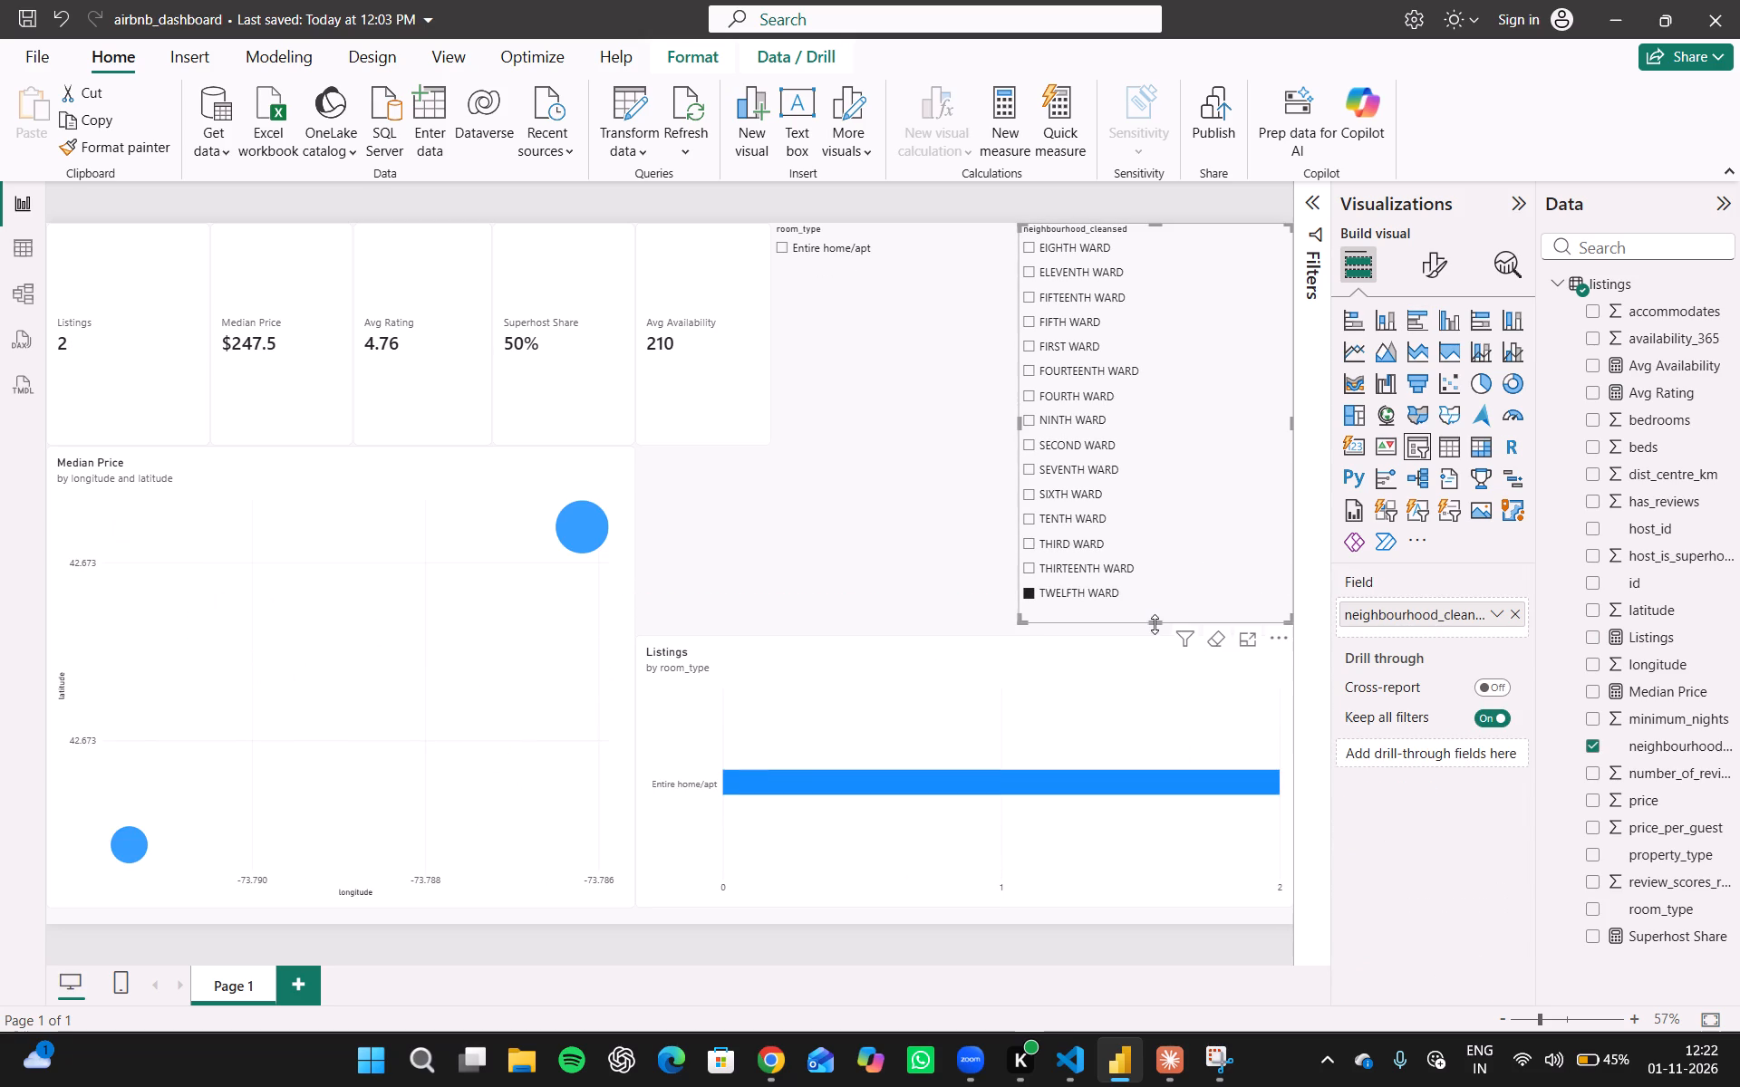
left_click_drag(1156, 618, 1159, 608)
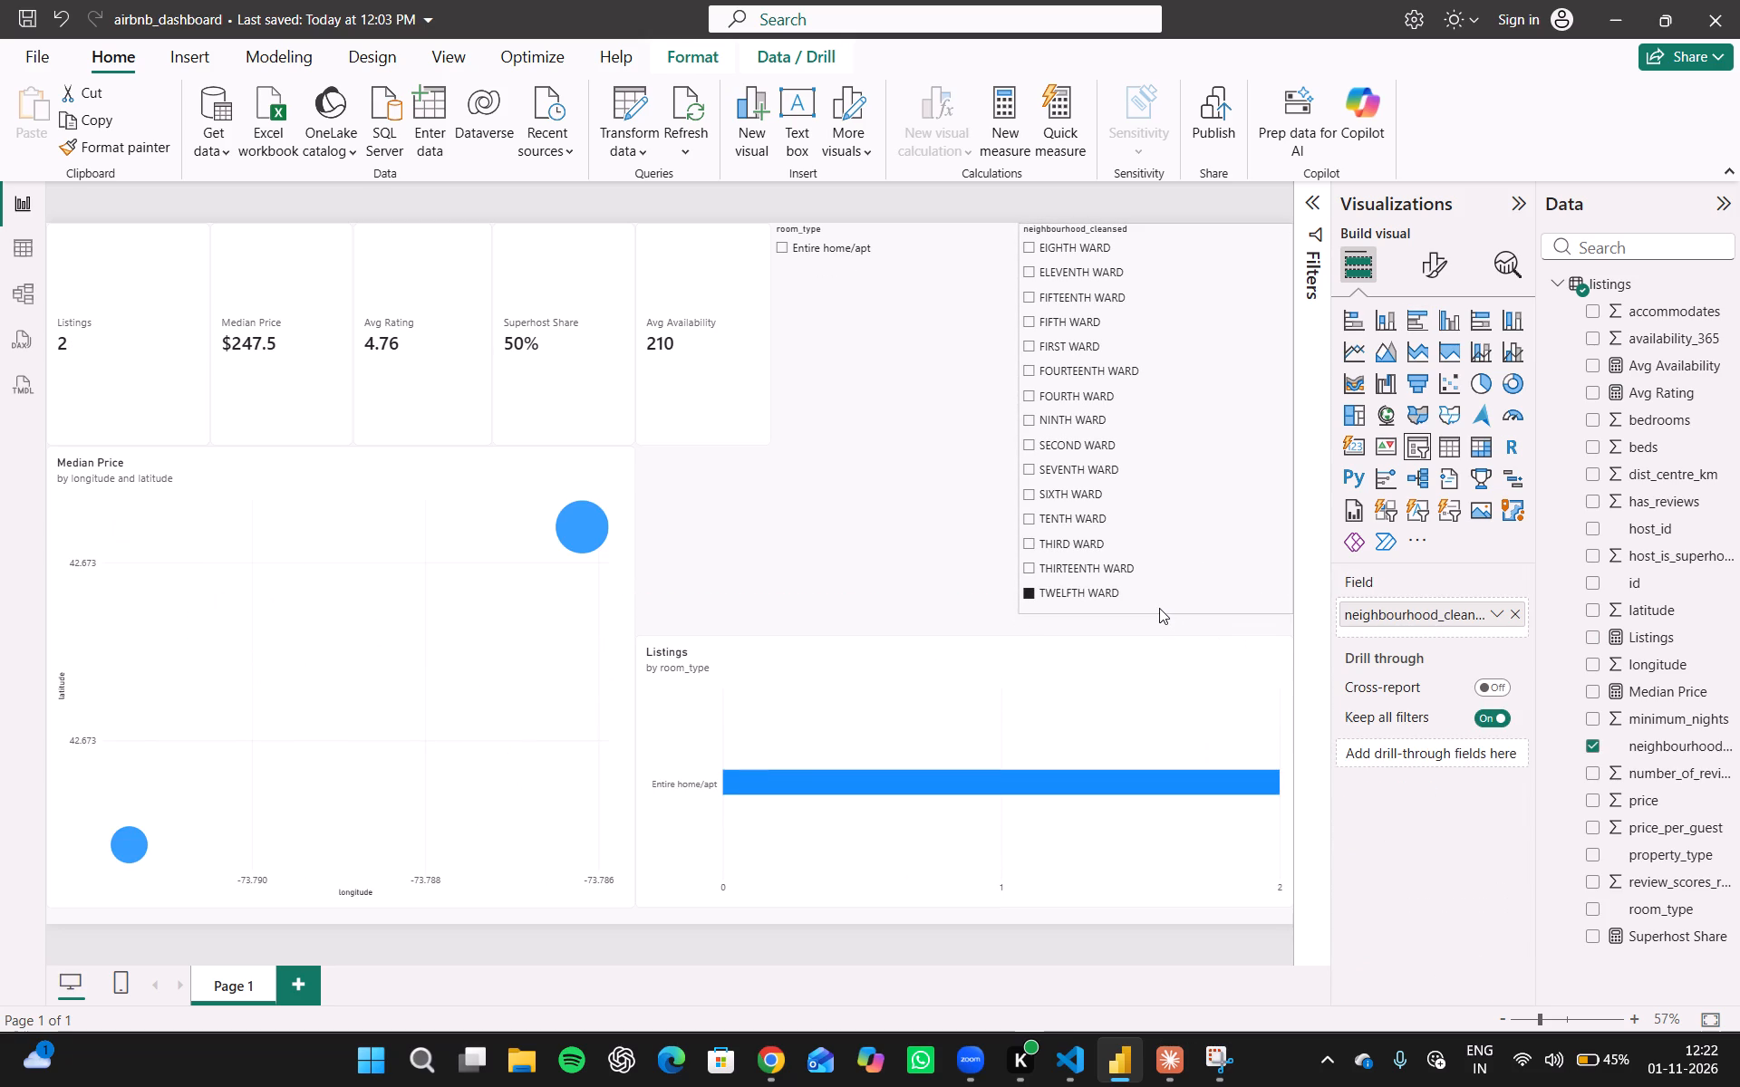
left_click_drag(1159, 608, 1159, 598)
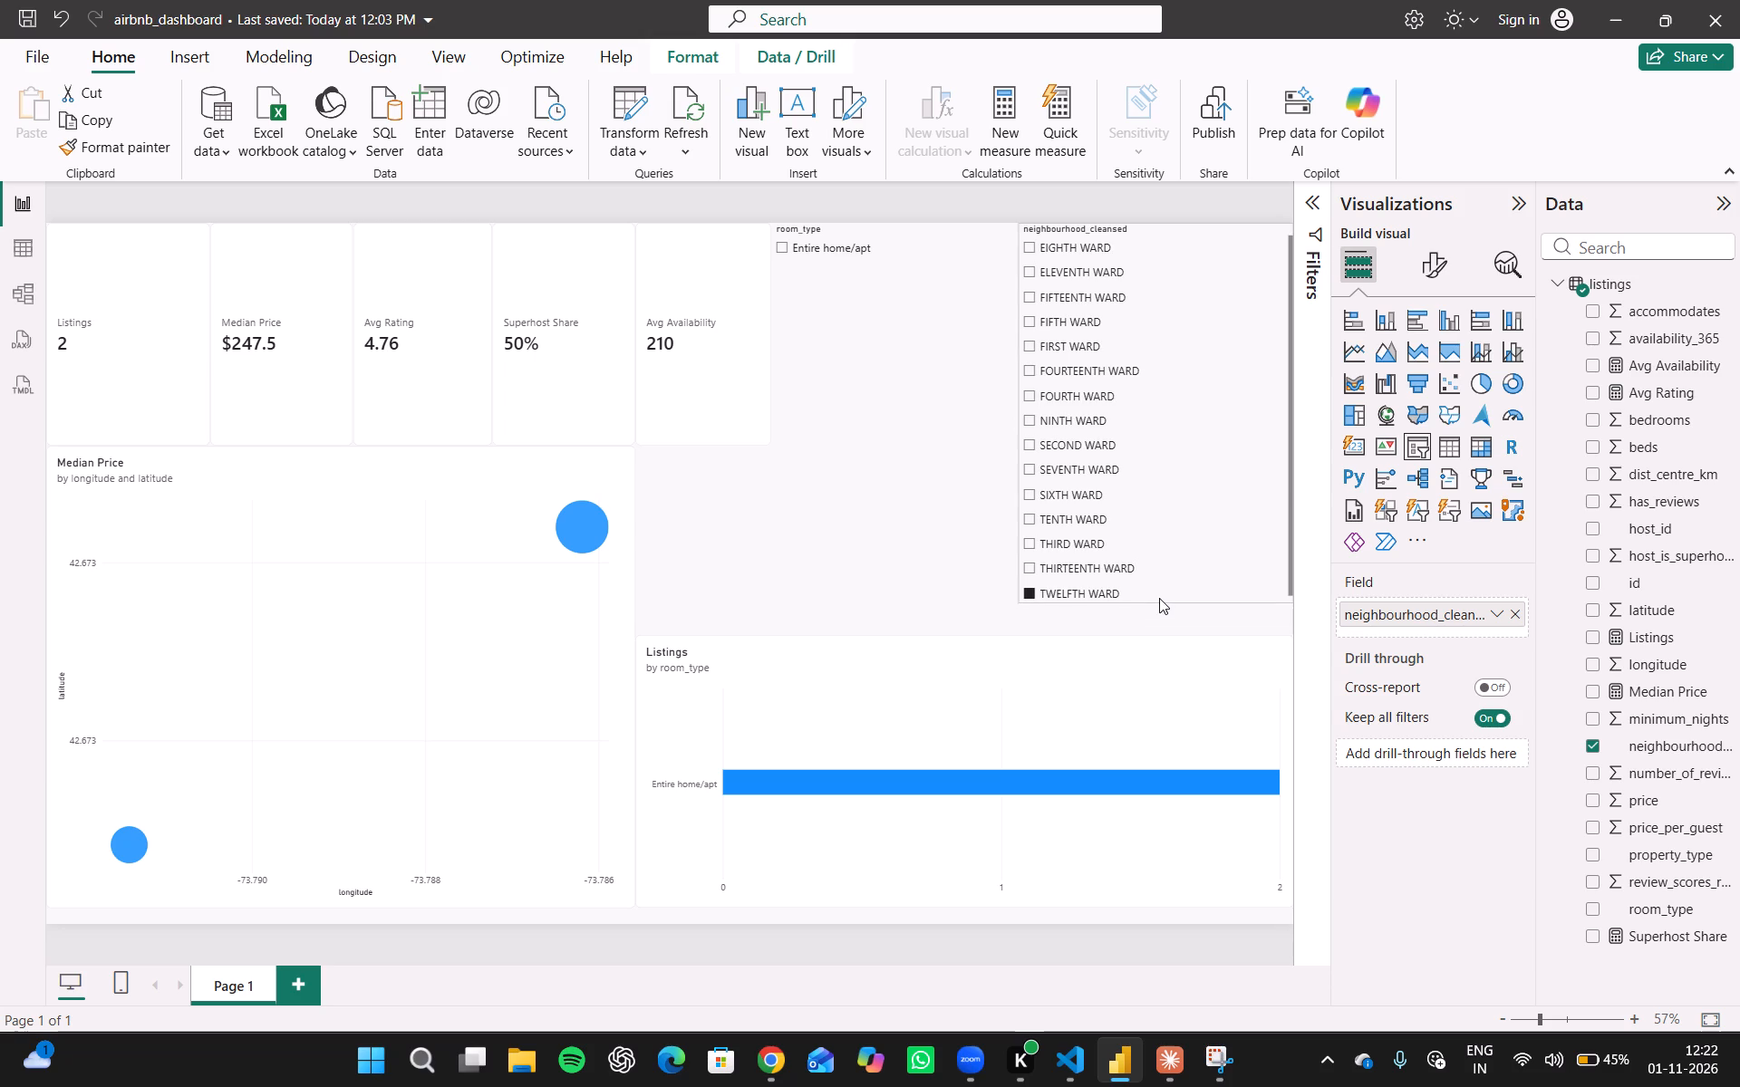
left_click_drag(1159, 598, 1161, 601)
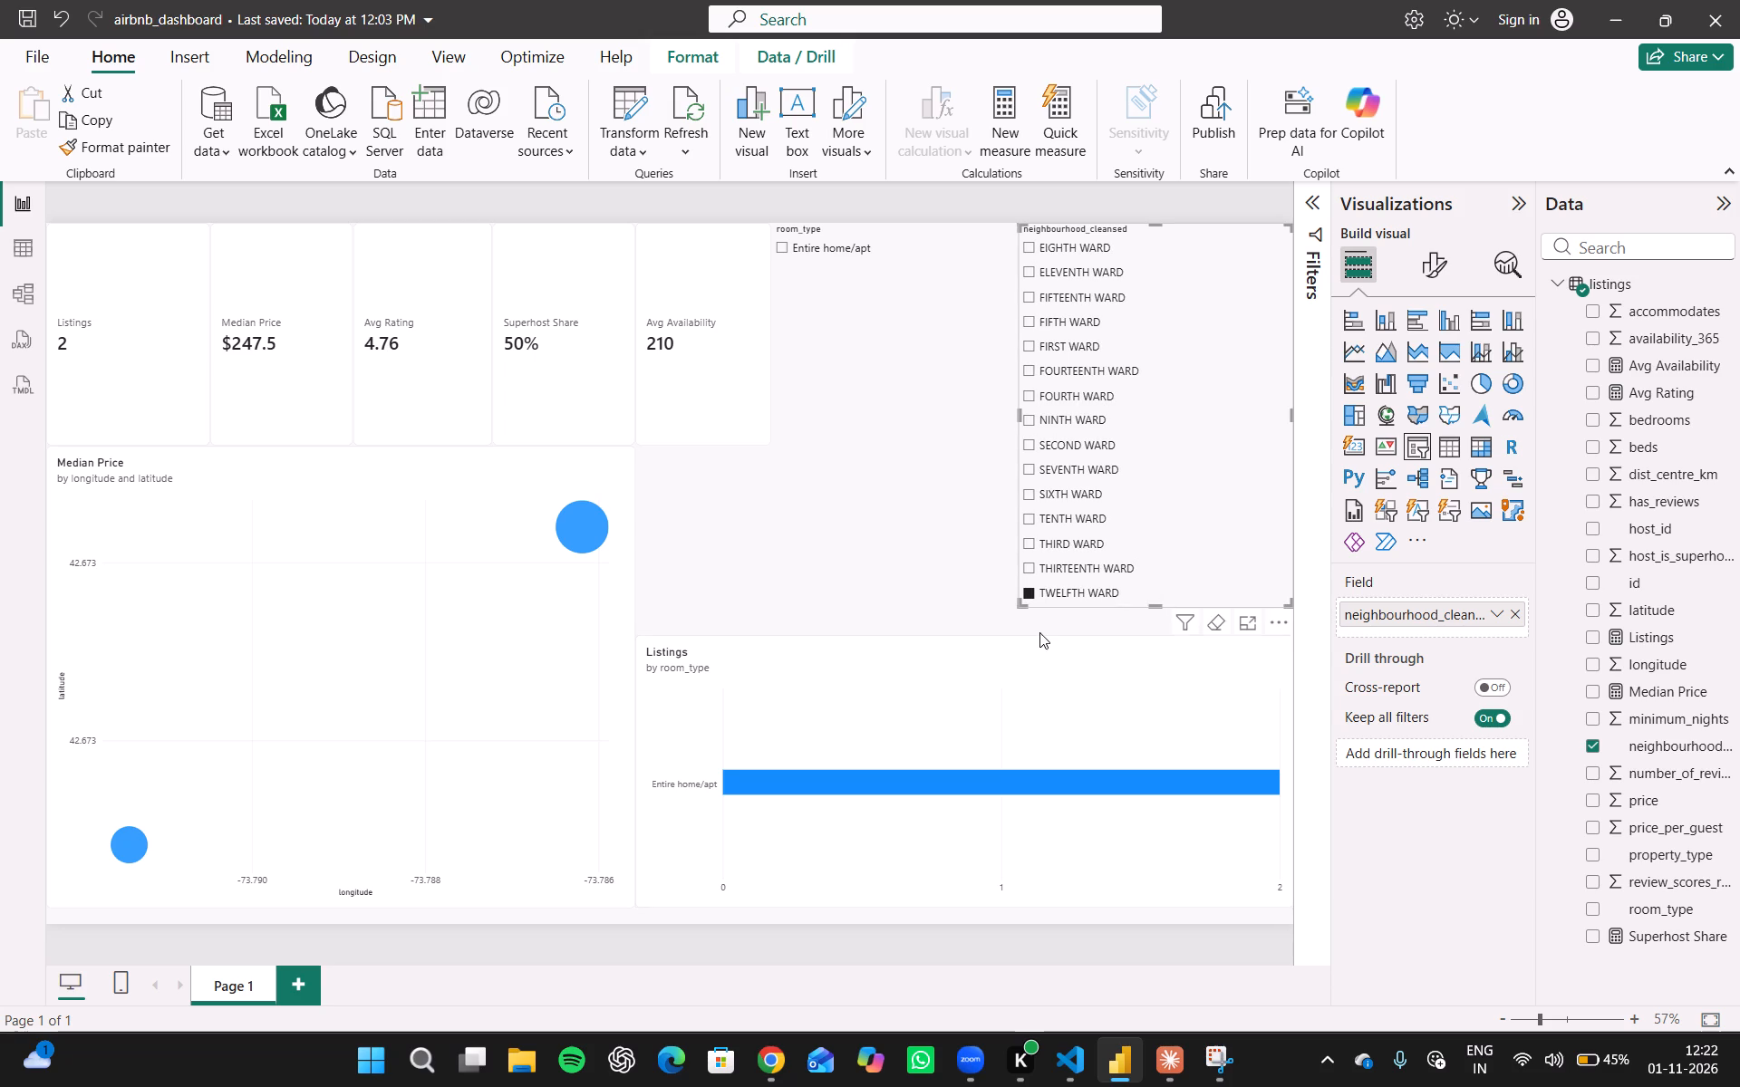
Raise the Listings bar chart's top edge to meet the bottom of the neighbourhood_cleansed slicer.
left_click(1039, 632)
left_click(1006, 645)
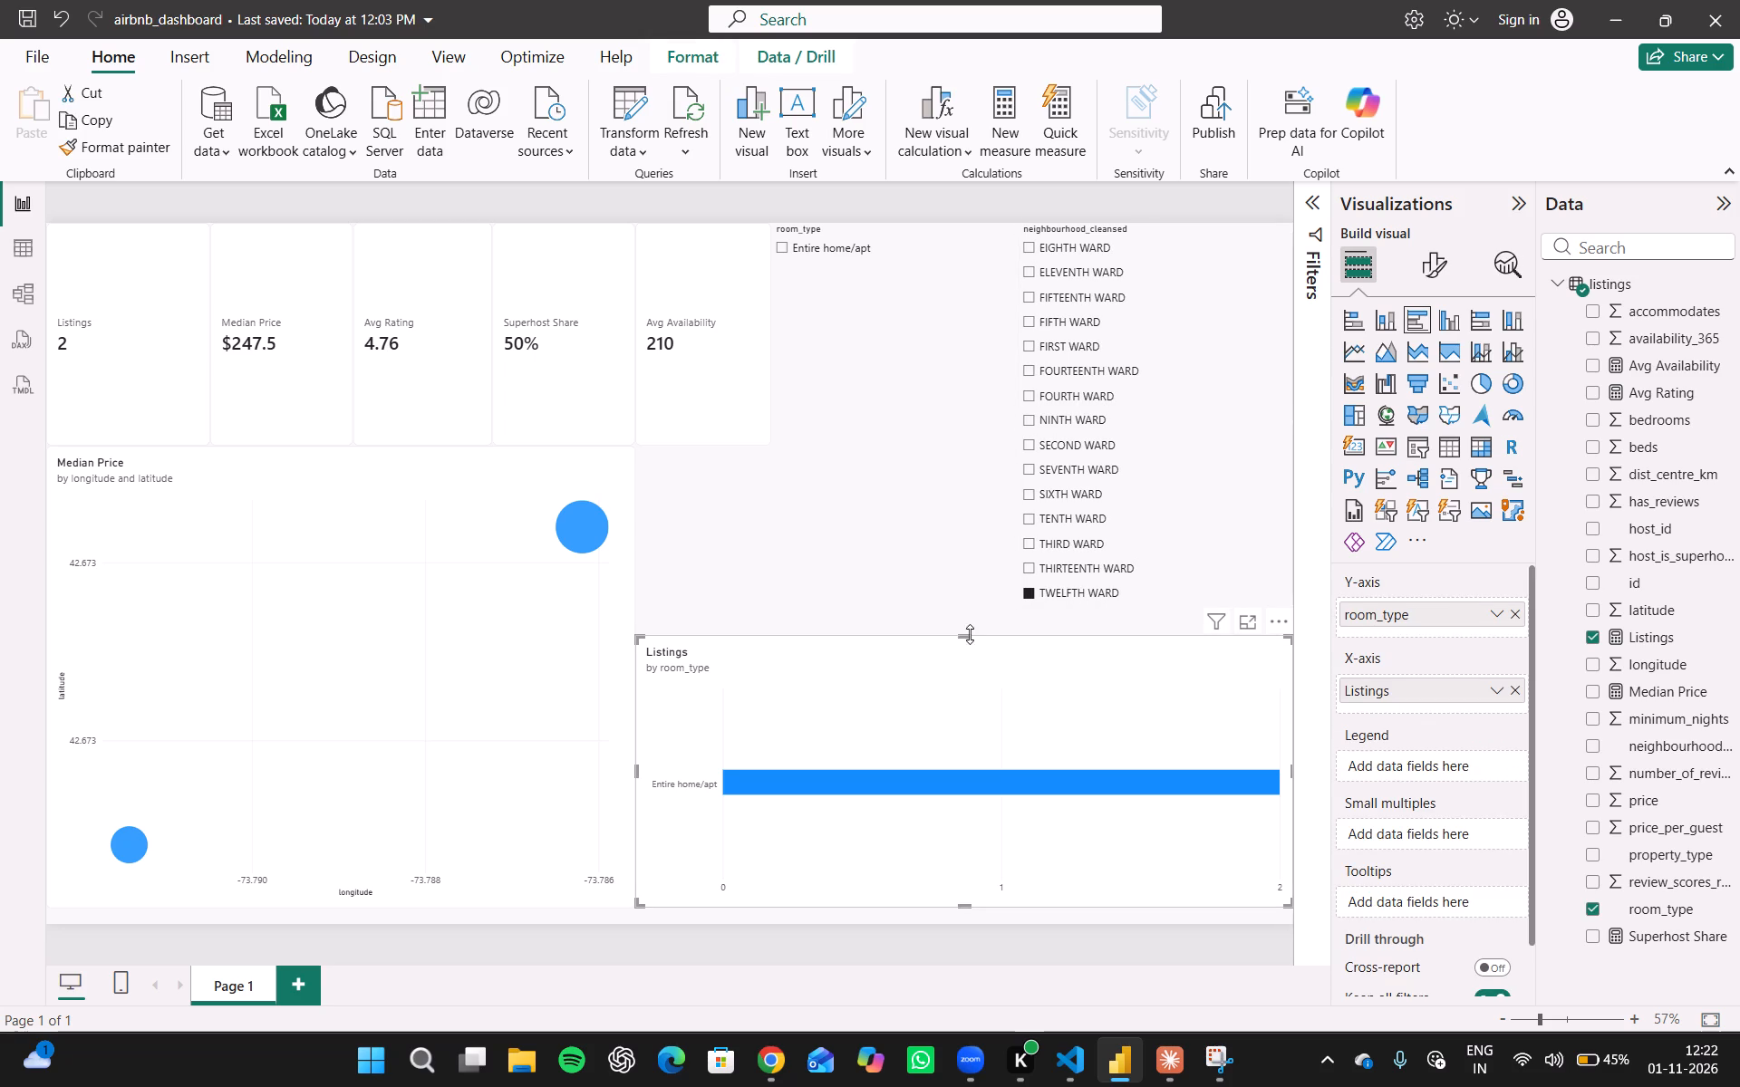
left_click_drag(968, 633, 971, 608)
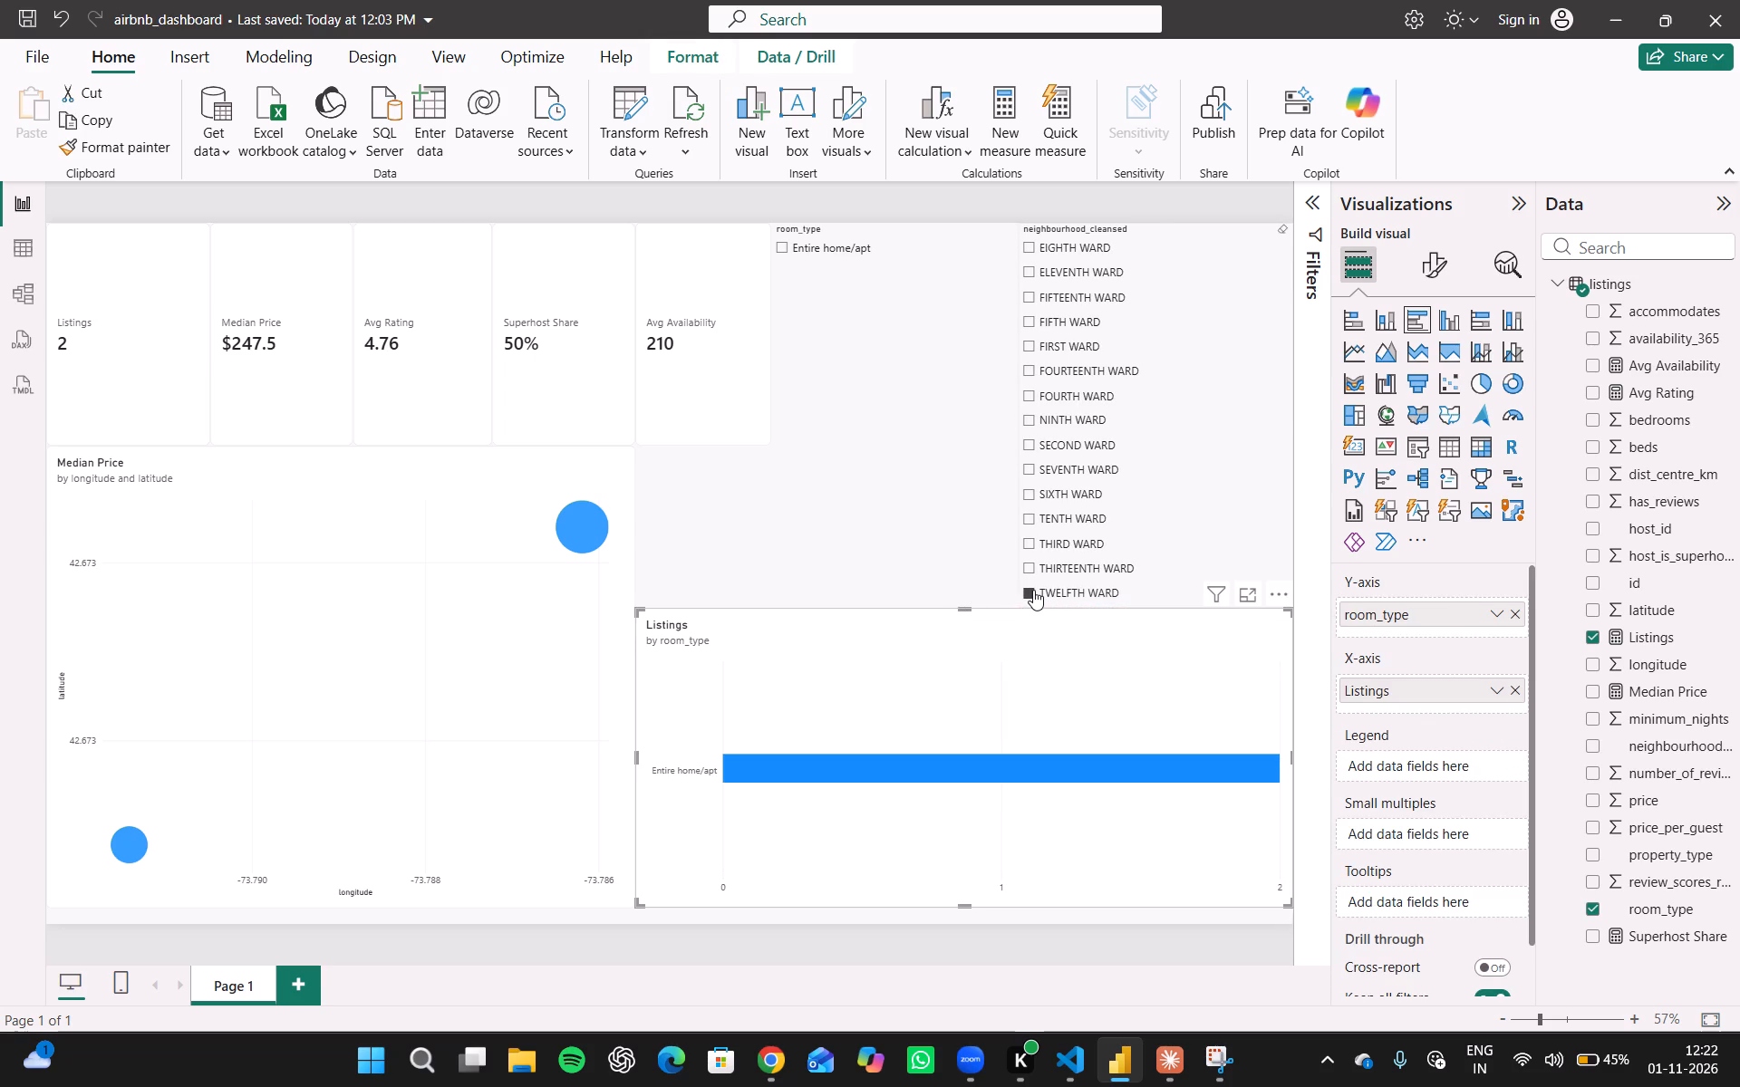
Clear the TWELFTH WARD selection in the neighbourhood_cleansed slicer.
left_click(1033, 590)
left_click(1029, 590)
left_click(1029, 590)
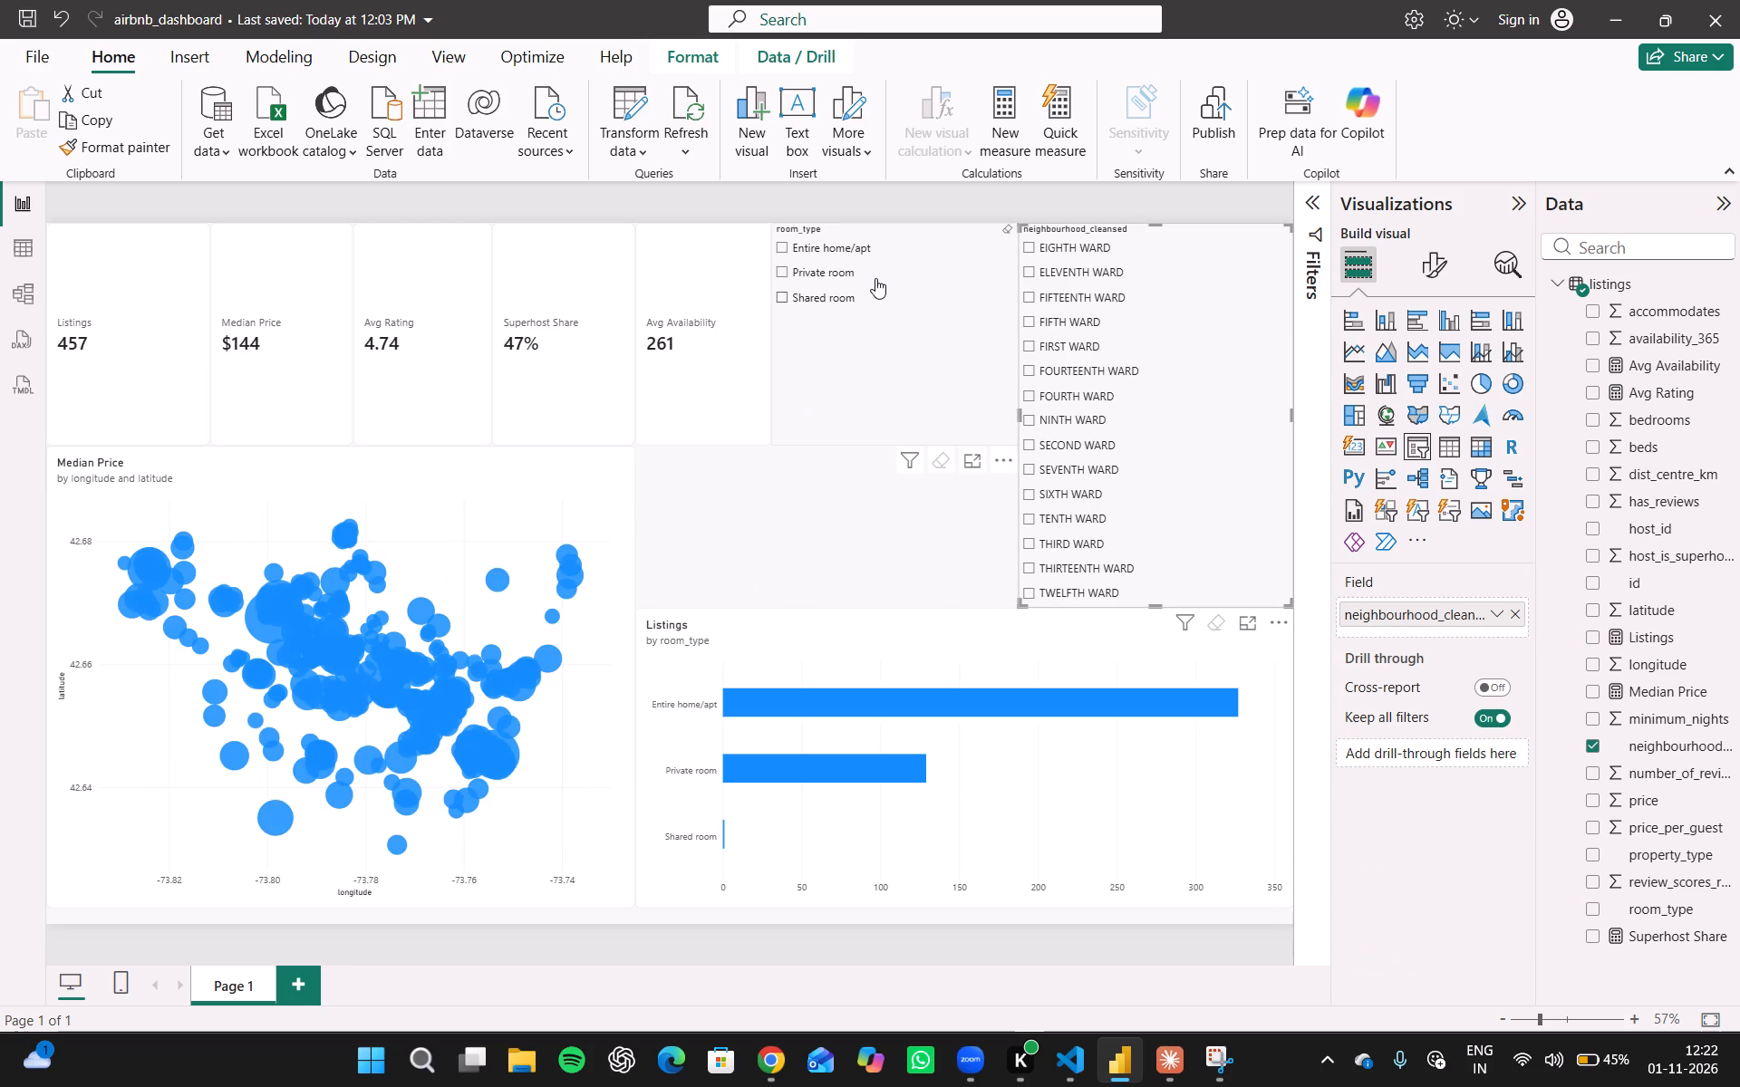
Extend the room_type slicer downward so its bottom edge lines up with the neighbourhood_cleansed slicer, just above the bar chart.
left_click(877, 276)
left_click(877, 276)
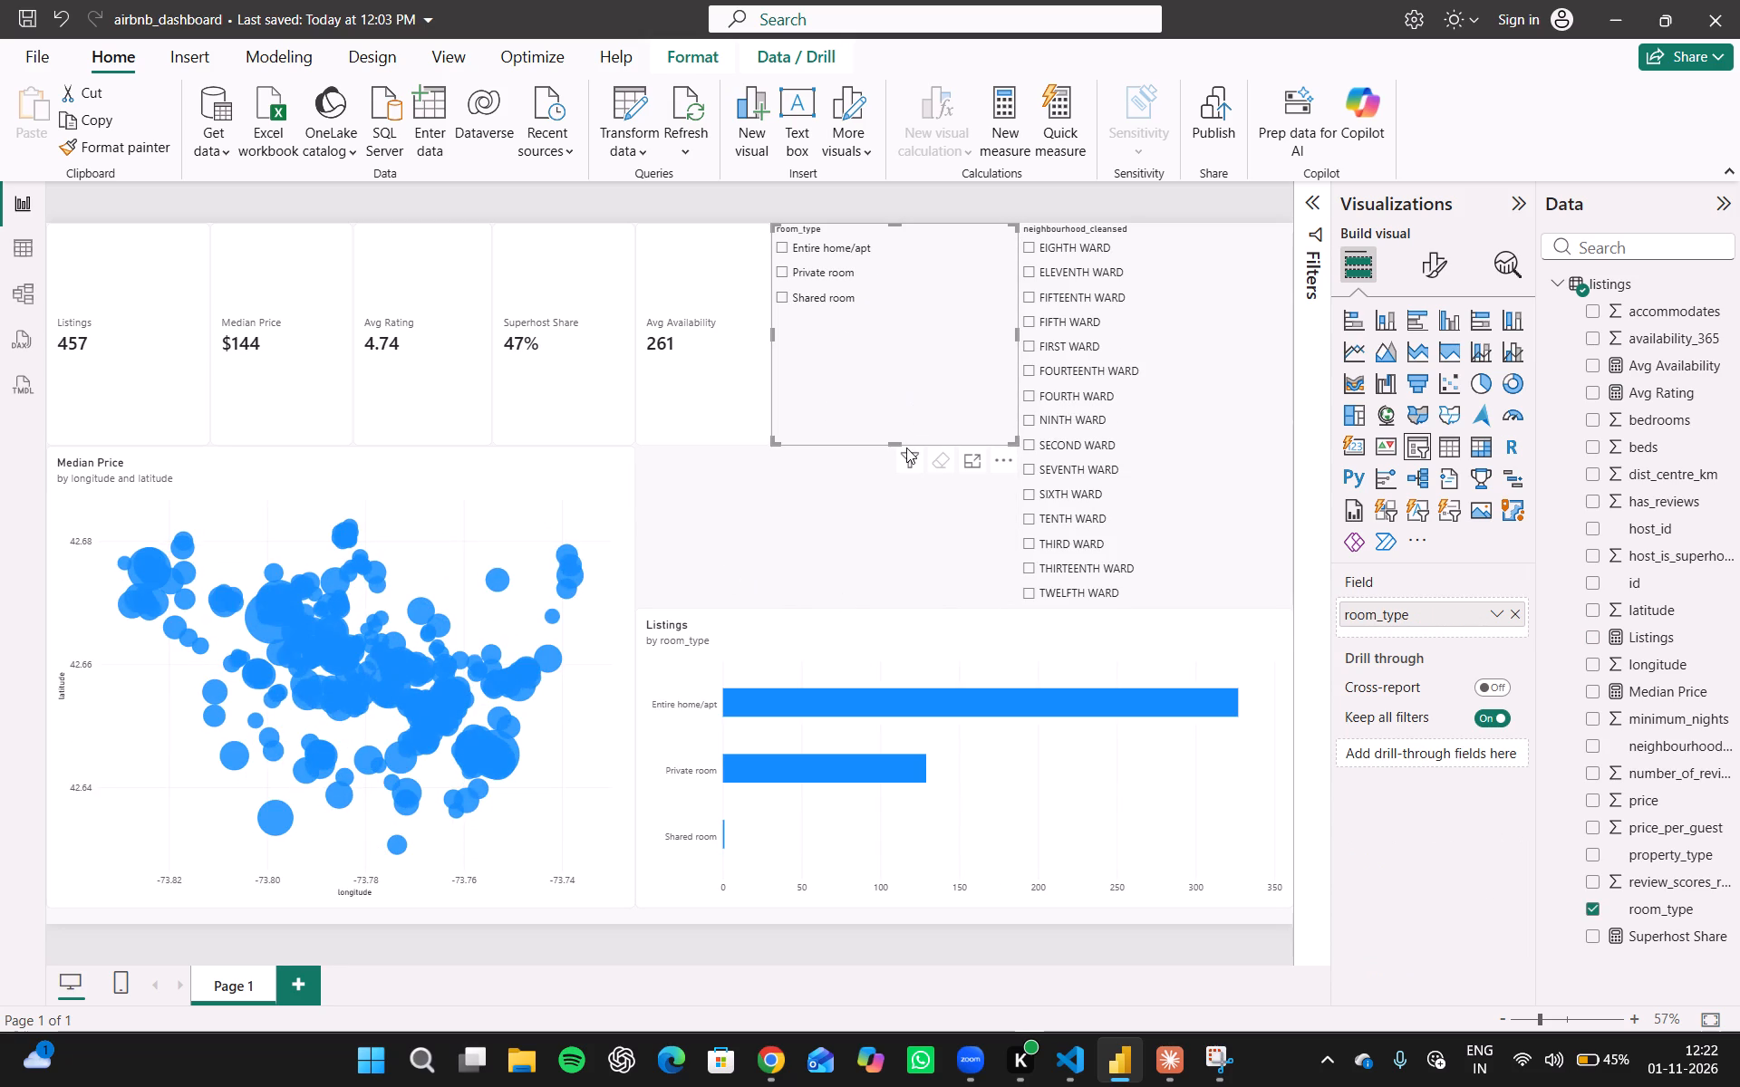
left_click_drag(892, 439, 890, 543)
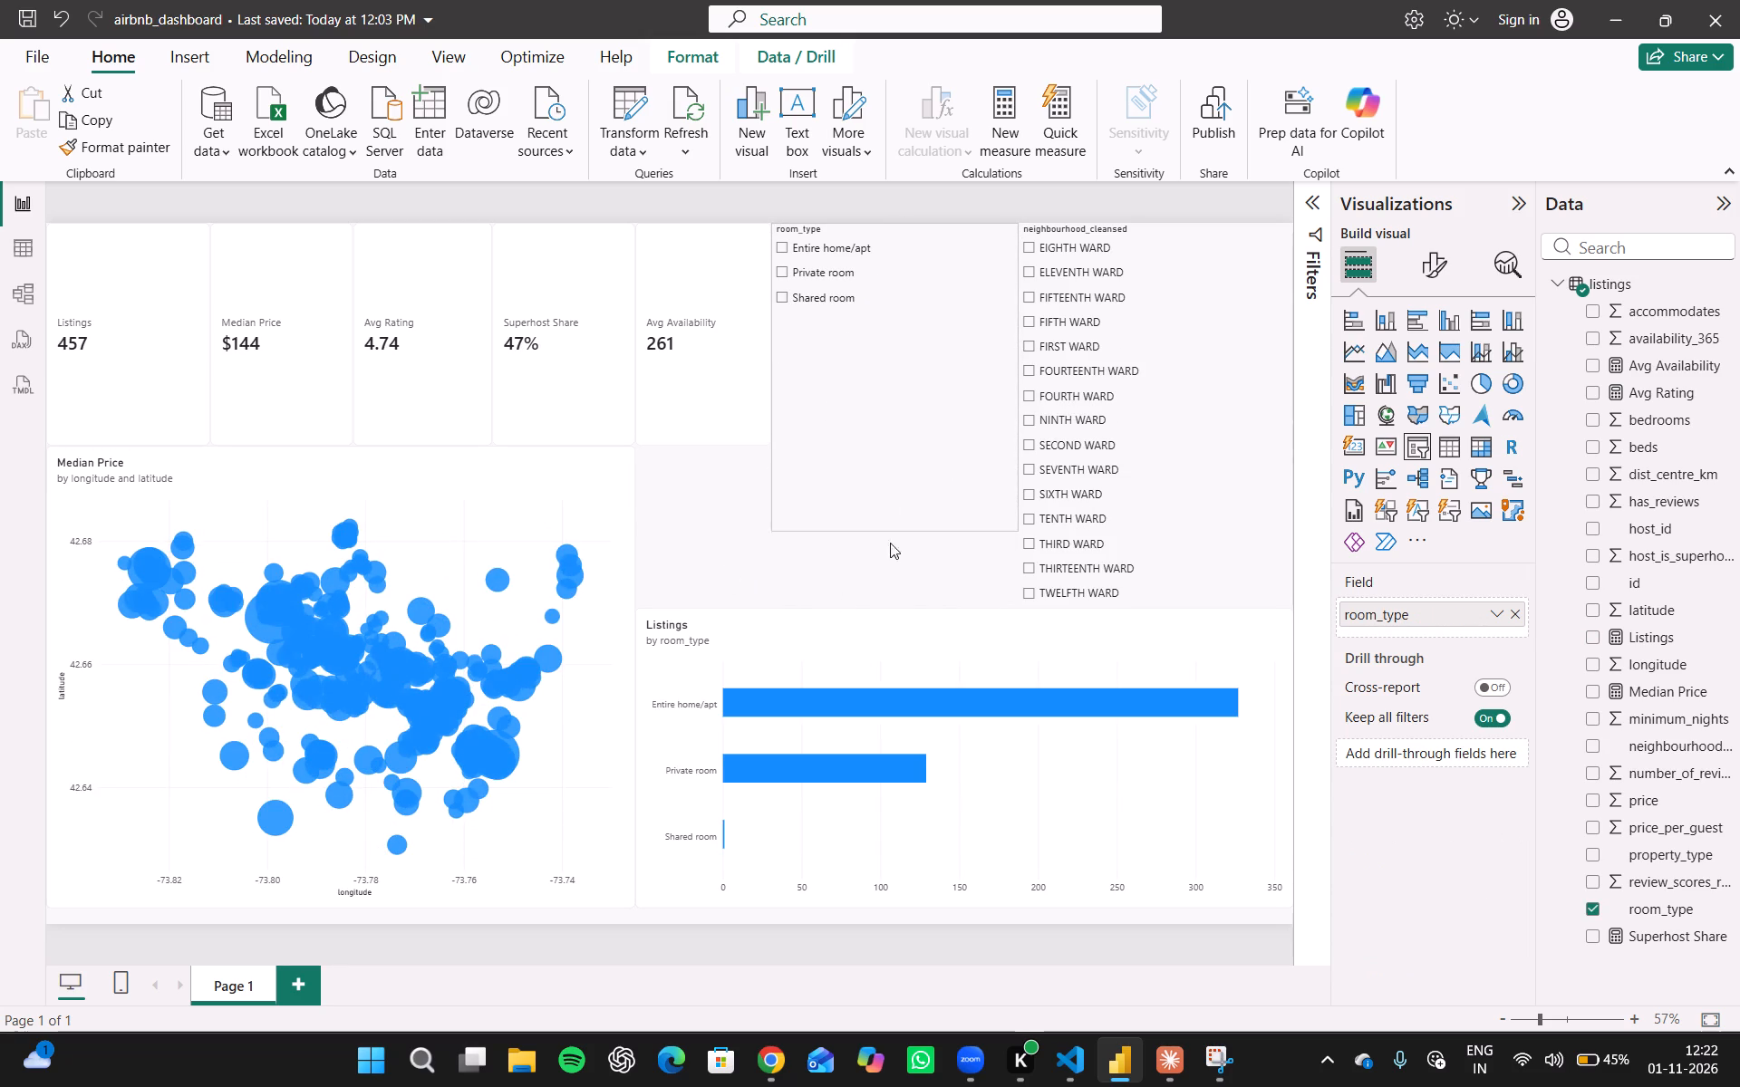
left_click_drag(890, 543, 890, 601)
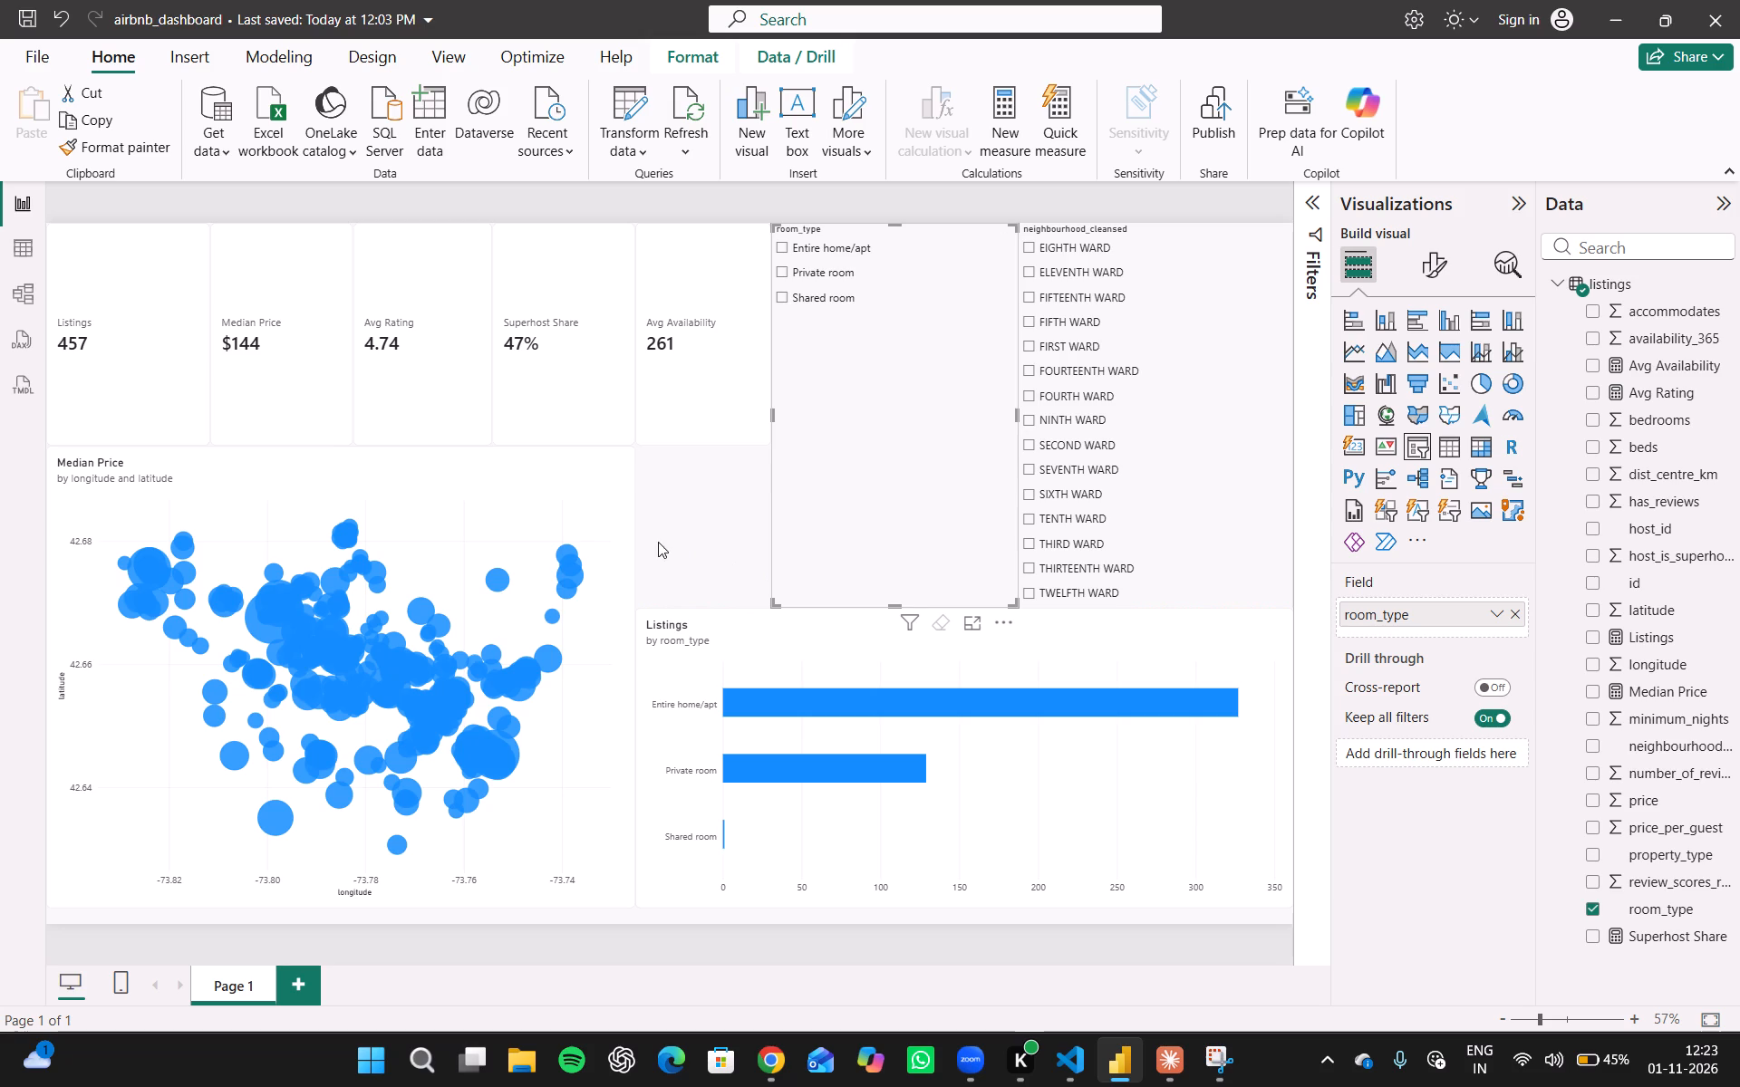
left_click(702, 543)
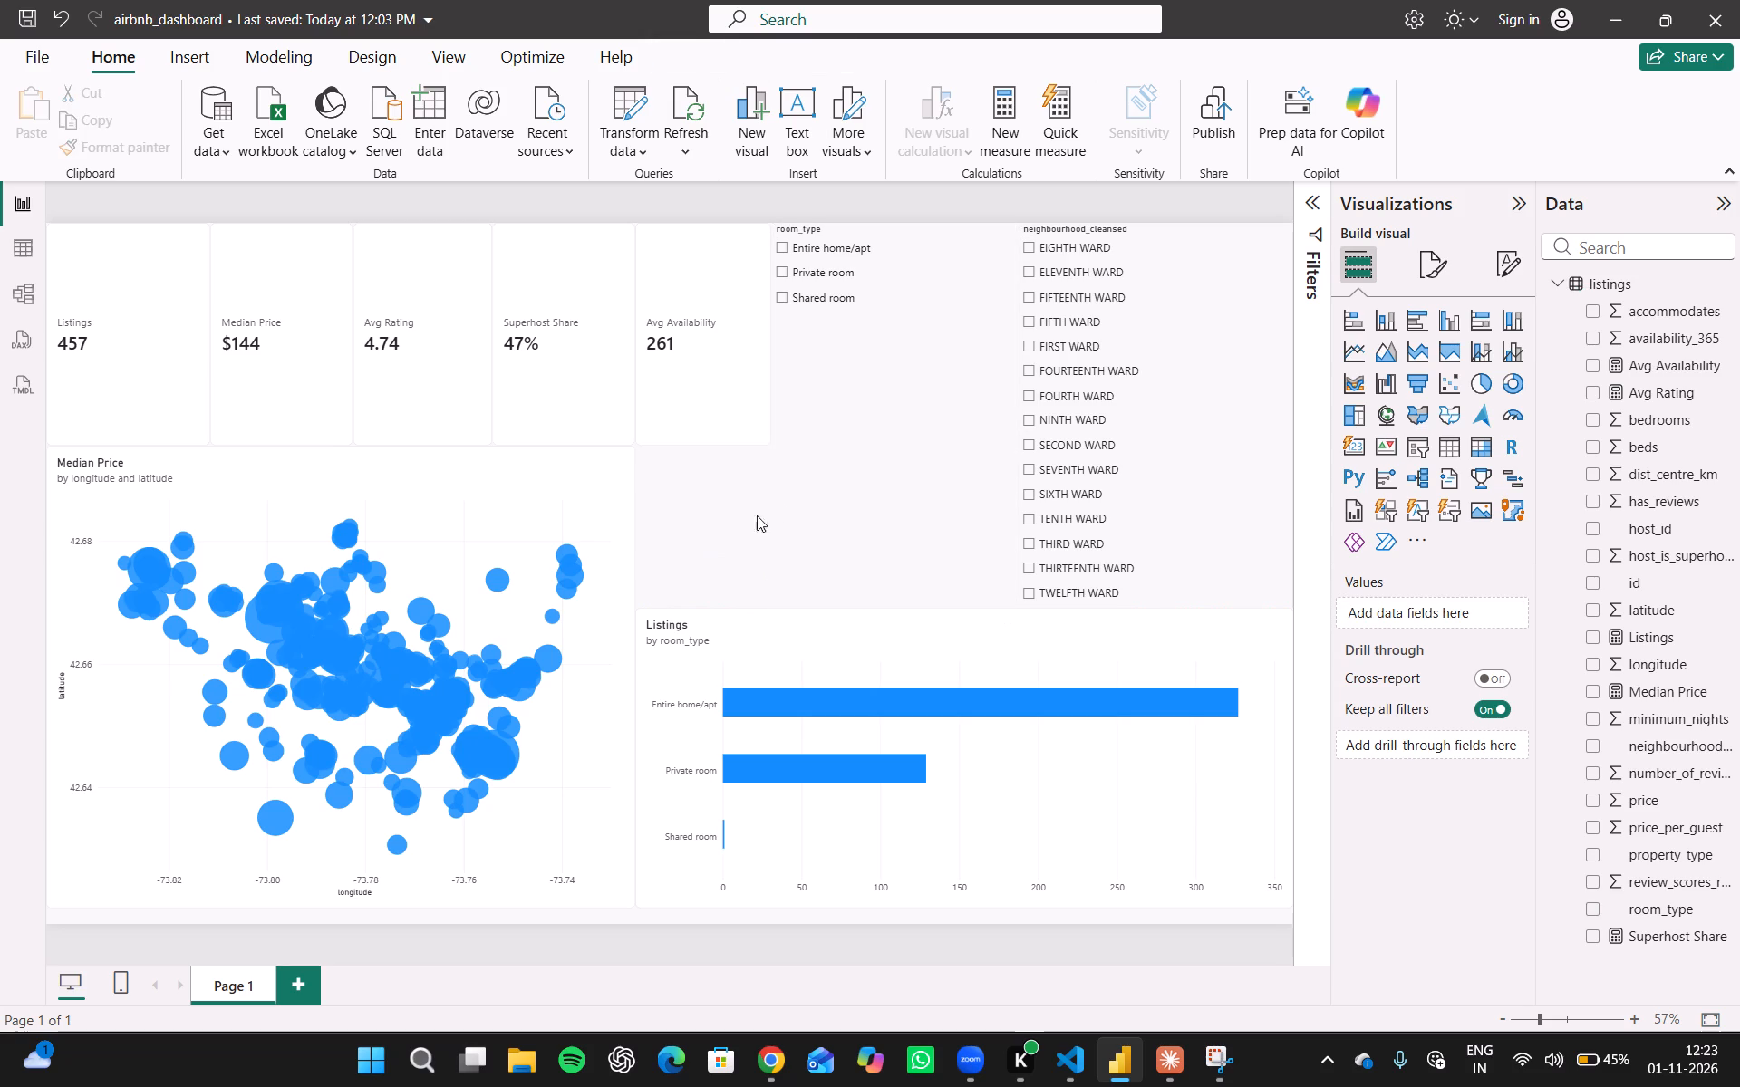
left_click(854, 465)
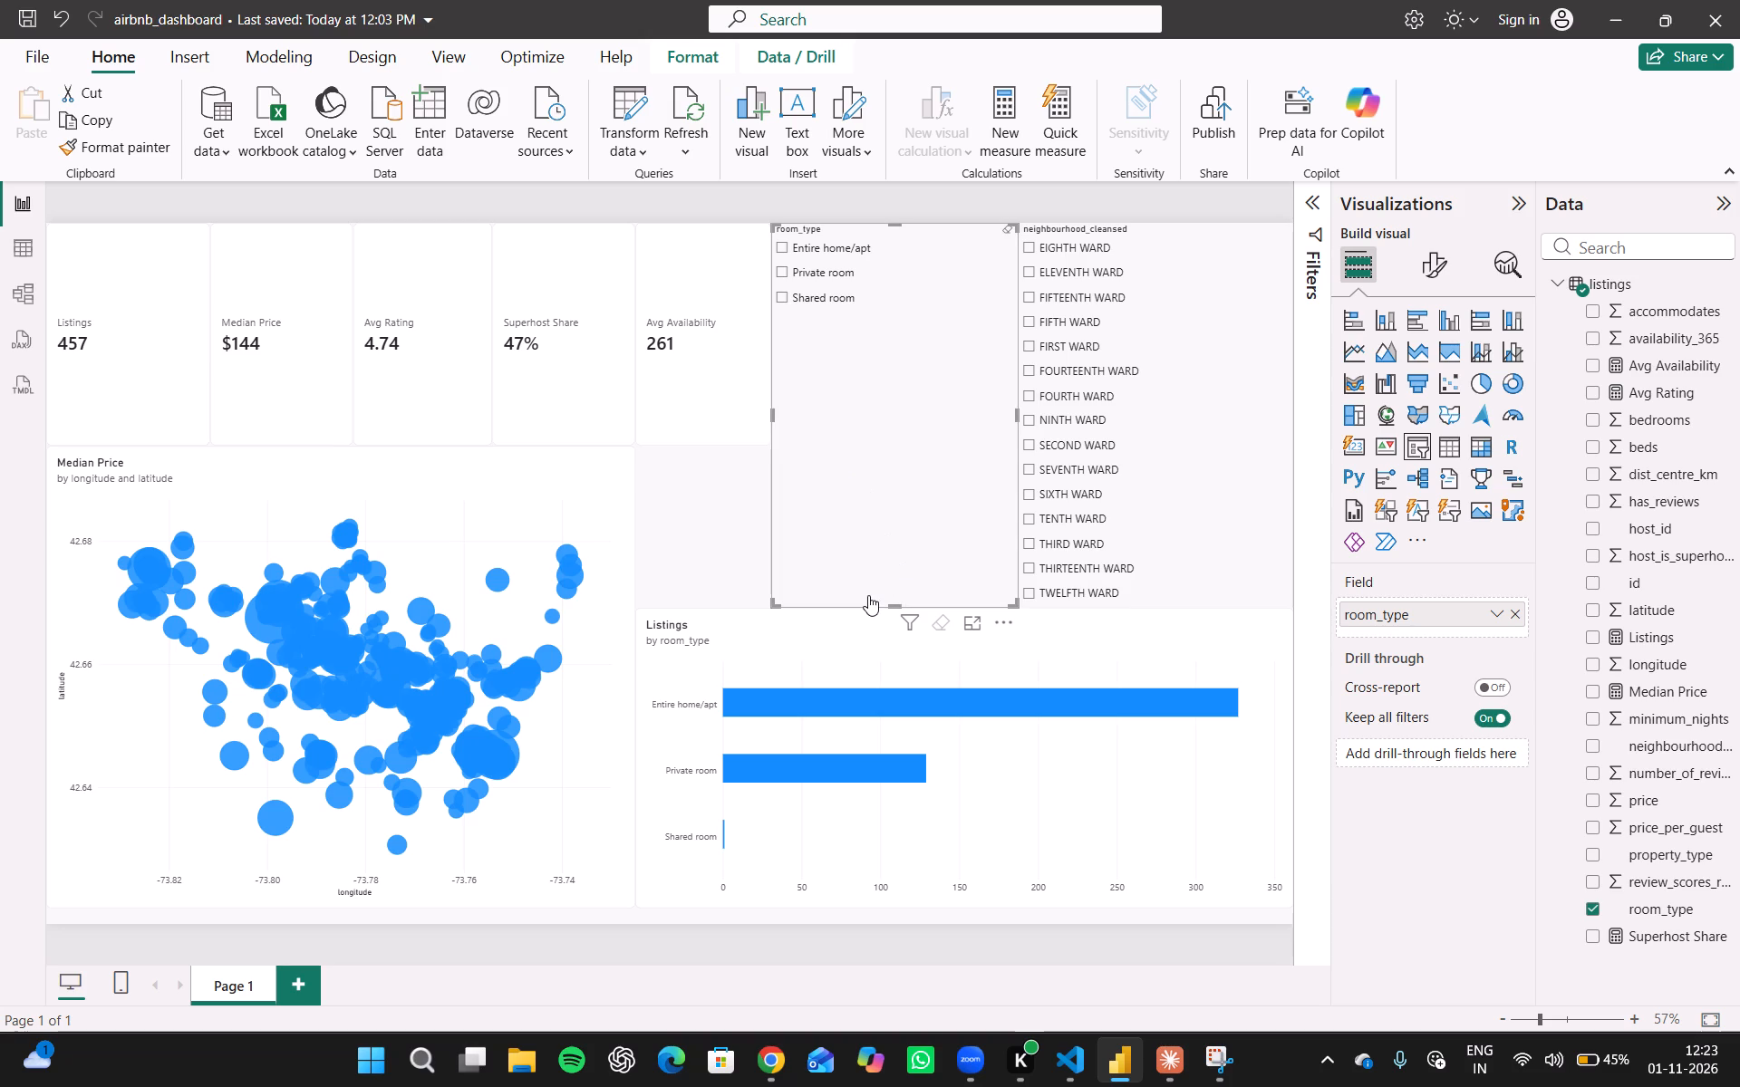
key("Print")
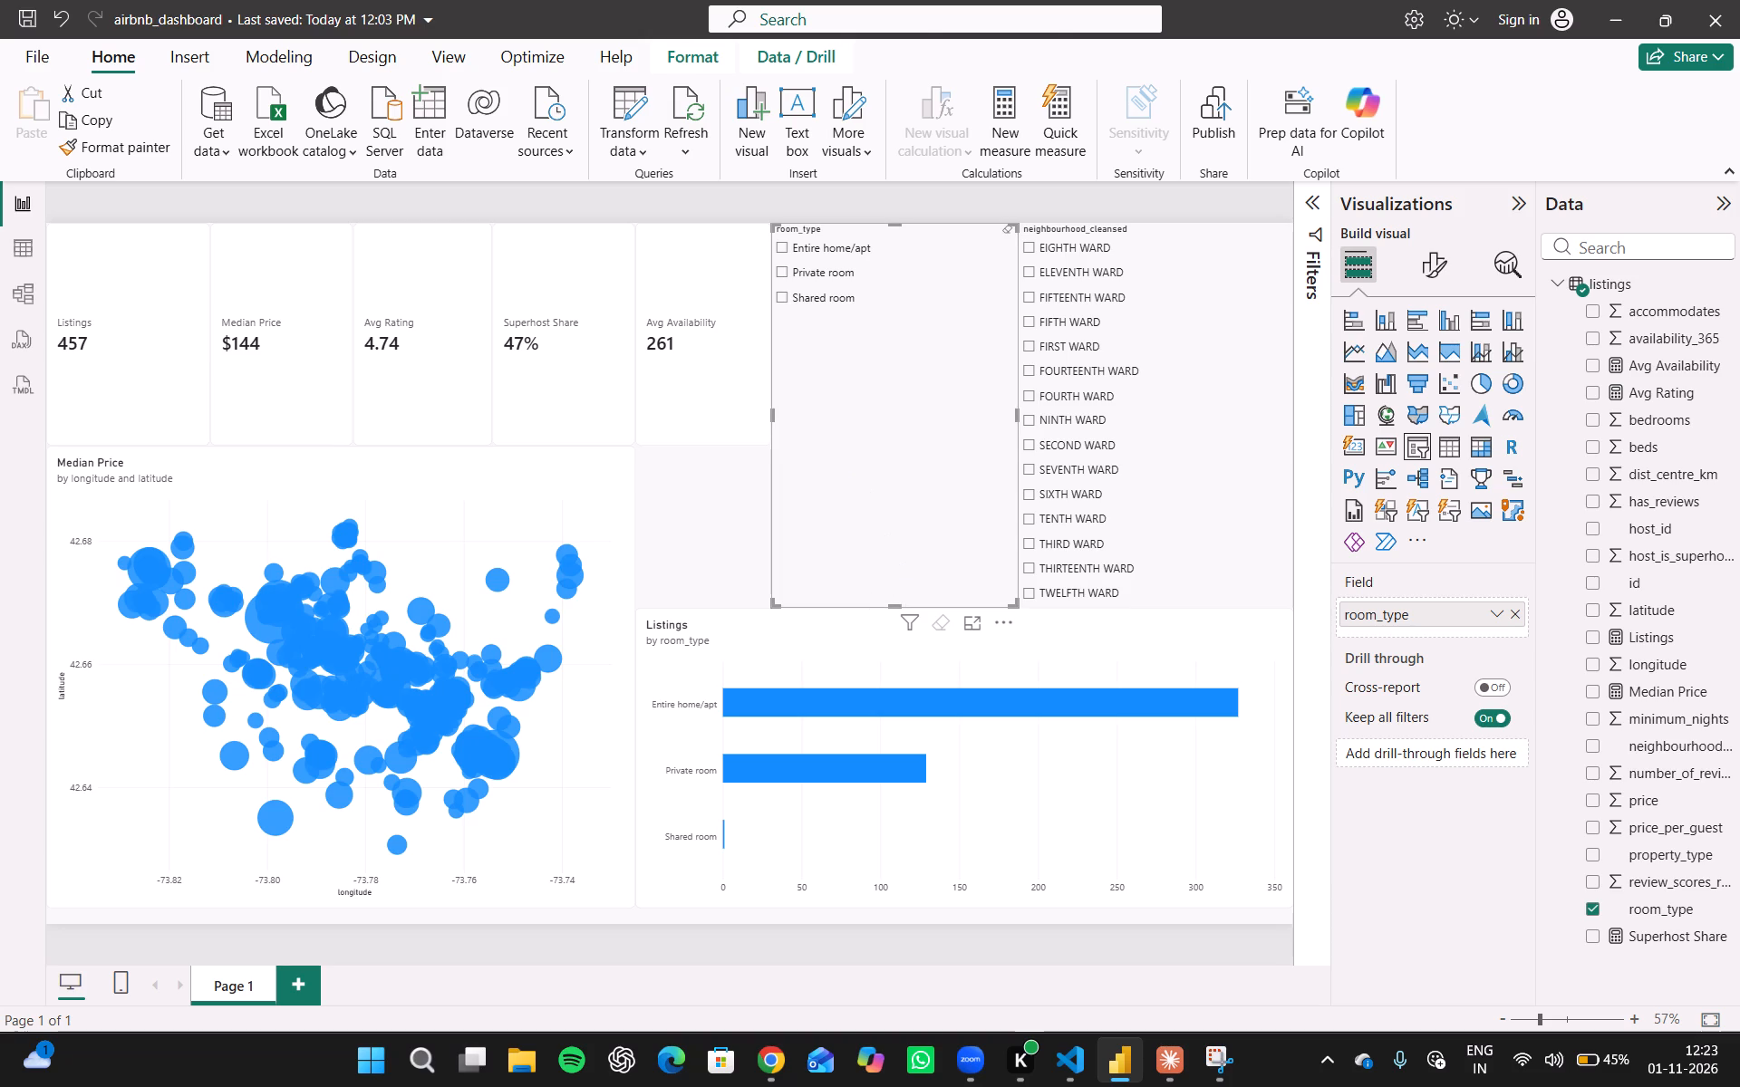
left_click(868, 595)
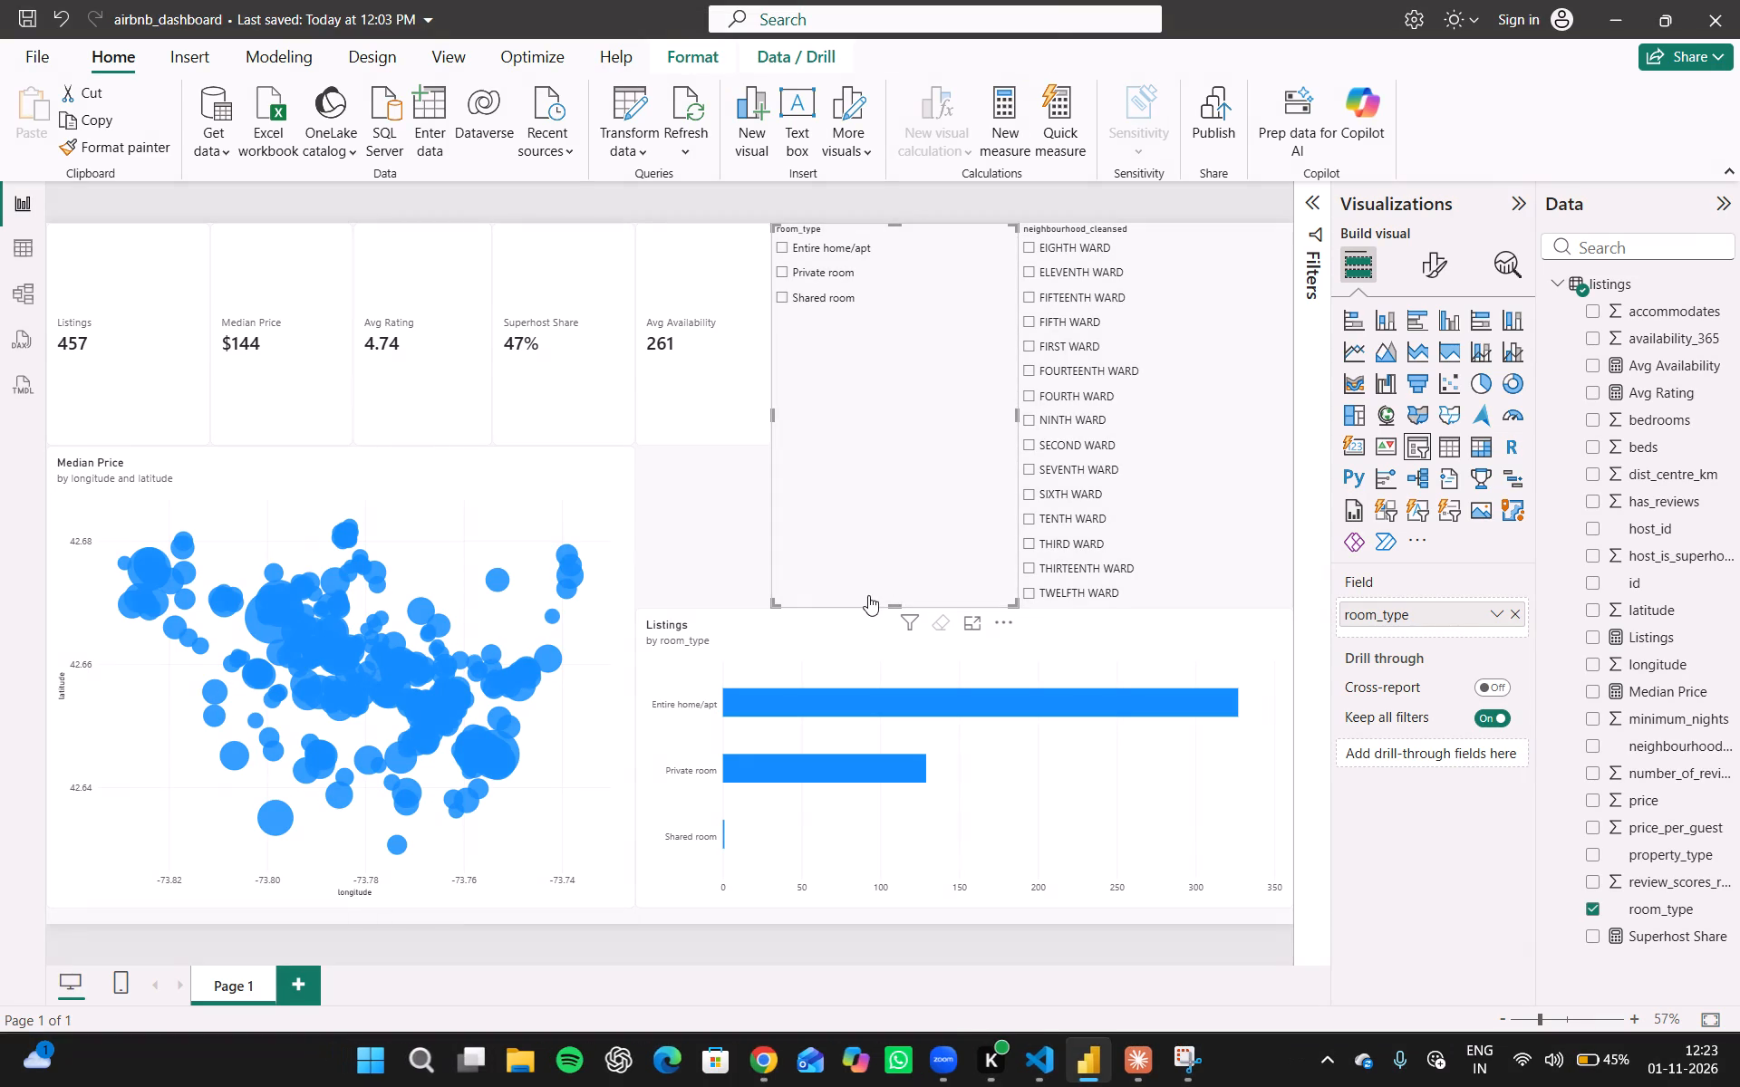